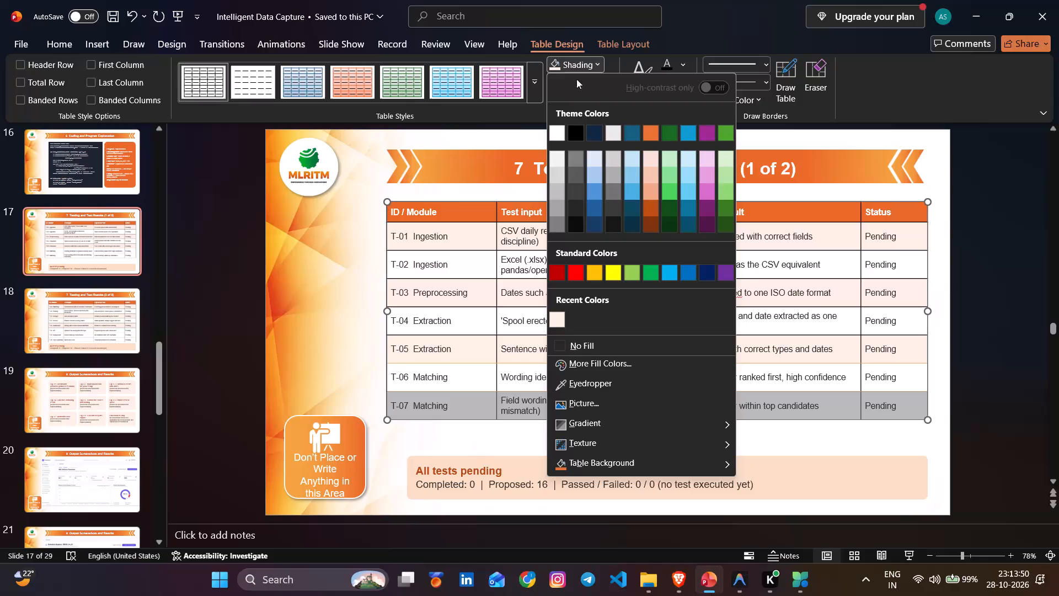
Shade the T-07 Matching row with the light orange fill sampled from the T-05 row using the Eyedropper.
click(569, 389)
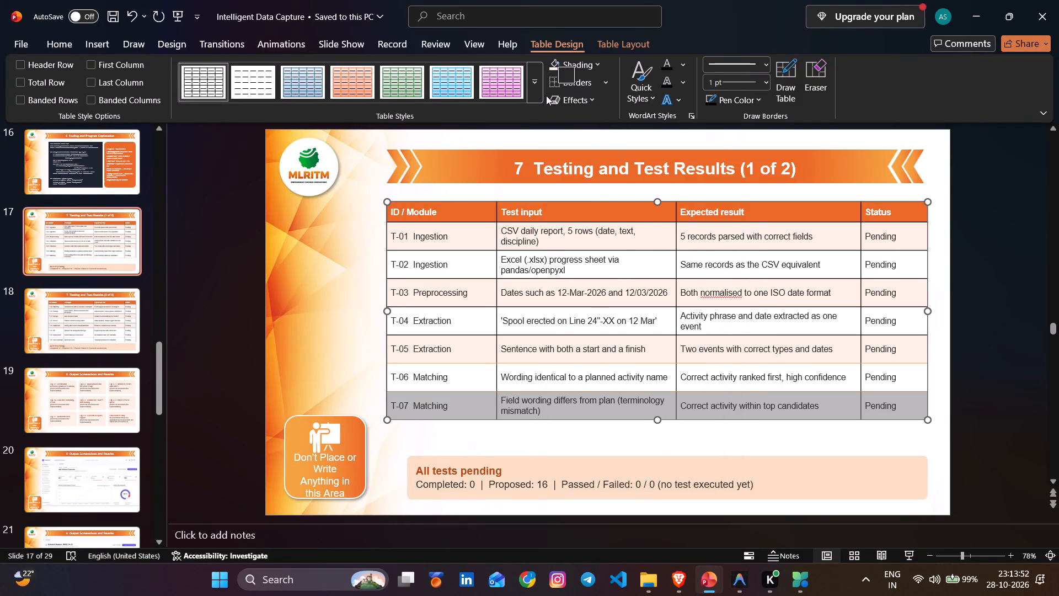
click(472, 353)
click(485, 429)
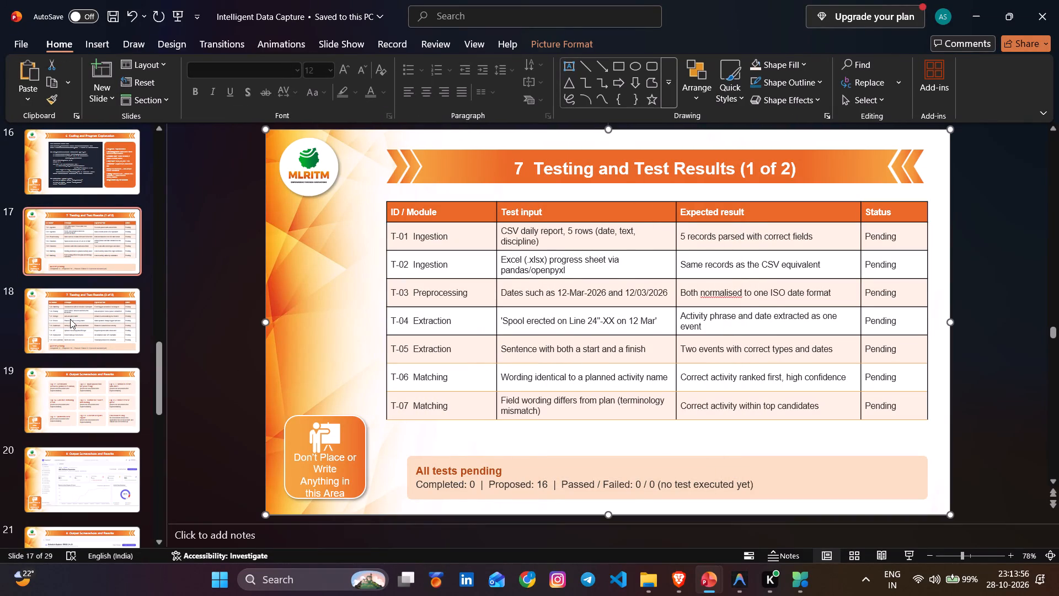
On slide 17, replace the status of the T-01 Ingestion test with Pass.
scroll(103, 371, down, 3)
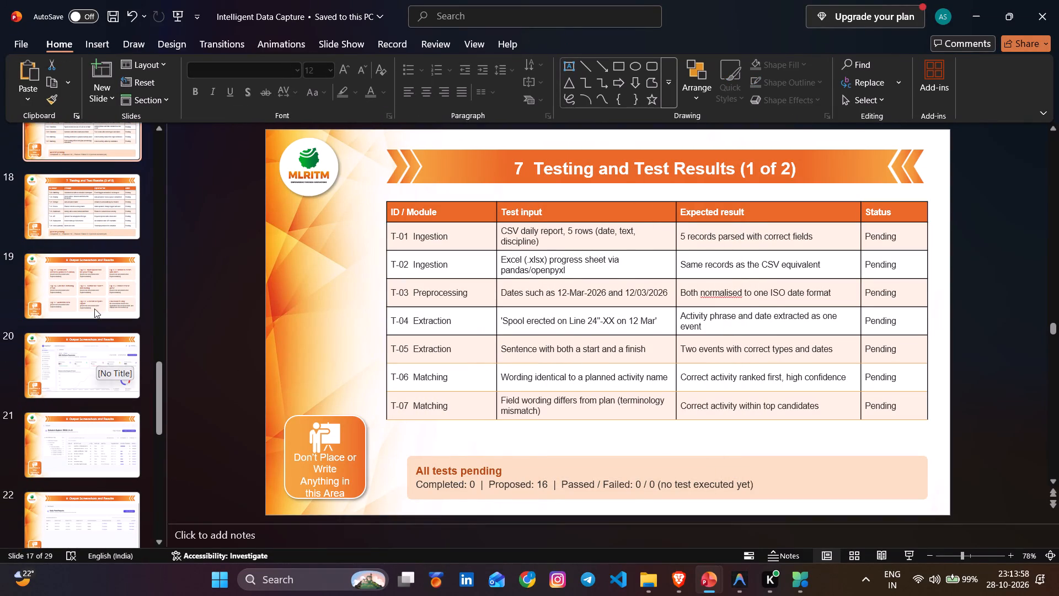
scroll(117, 218, up, 1)
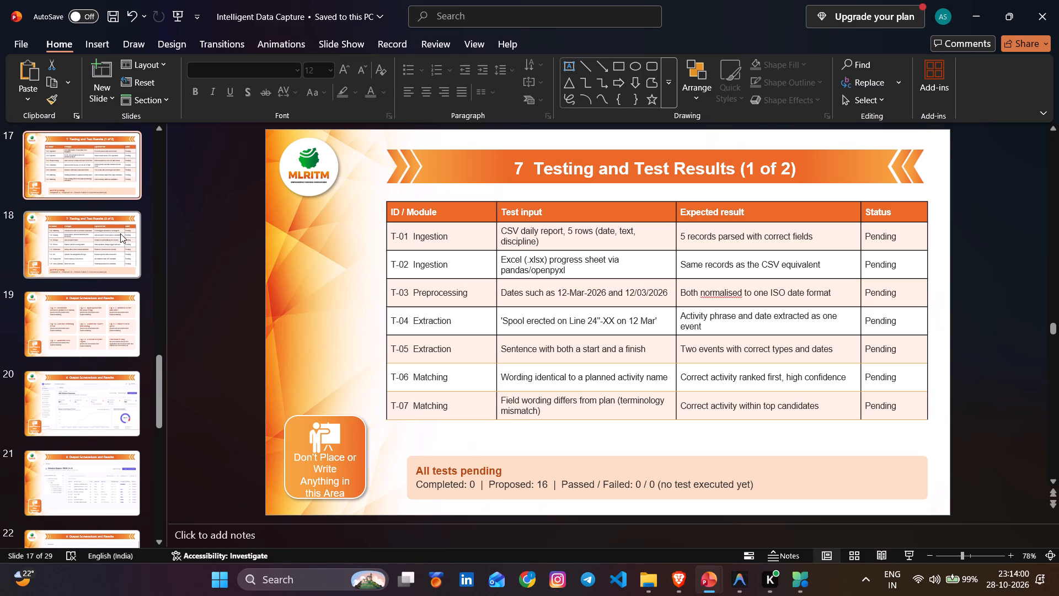
click(77, 166)
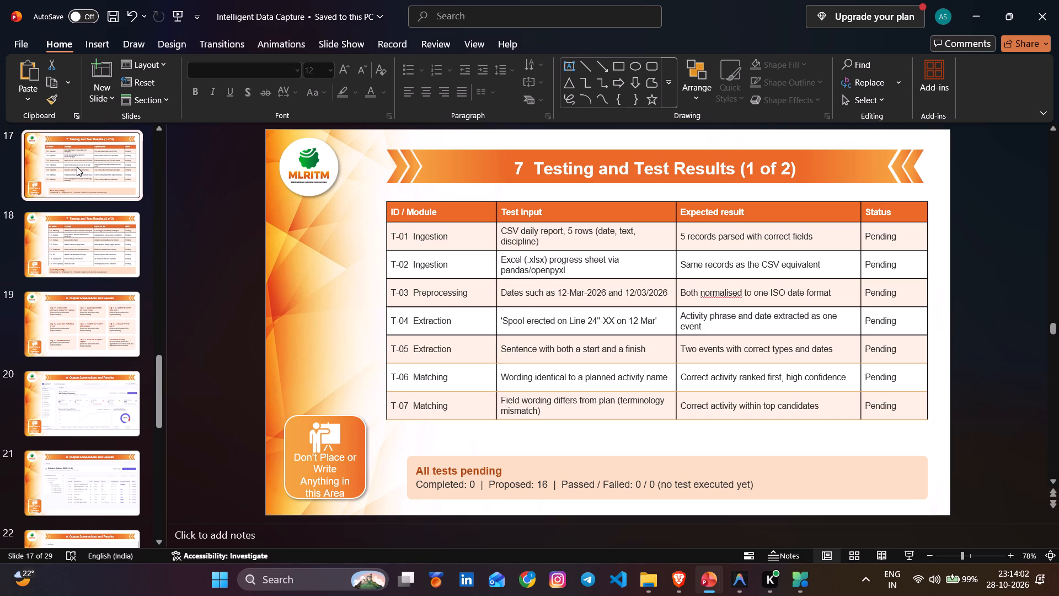
click(103, 256)
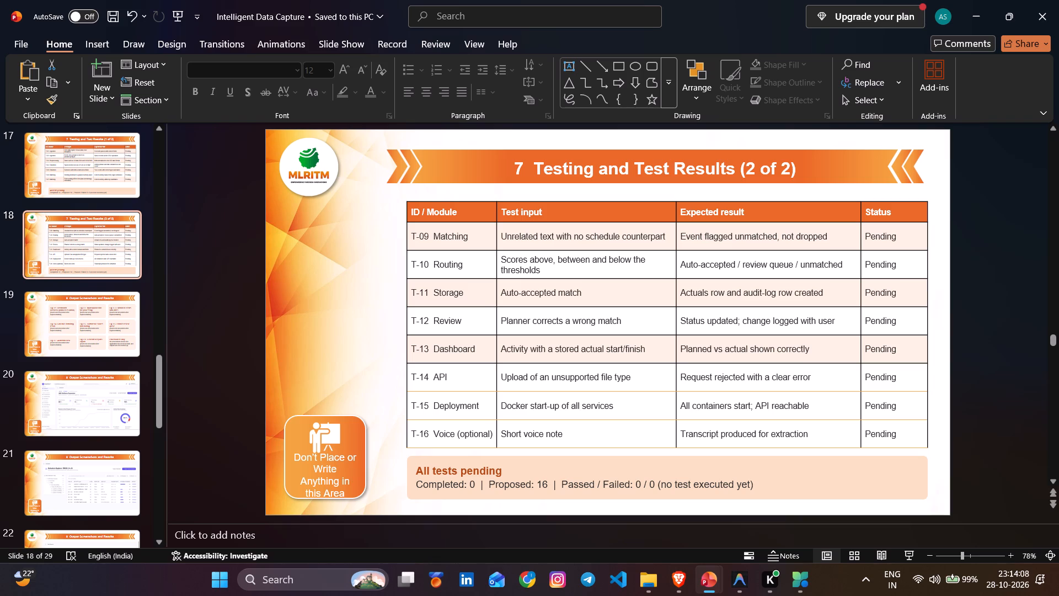
click(85, 144)
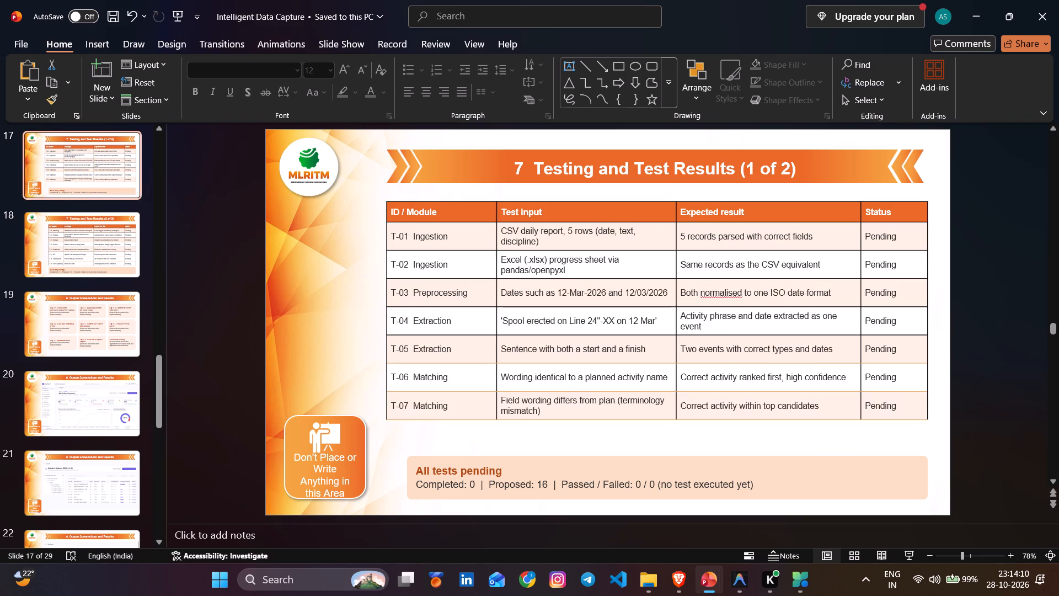
click(887, 235)
click(898, 243)
drag(897, 240, 892, 240)
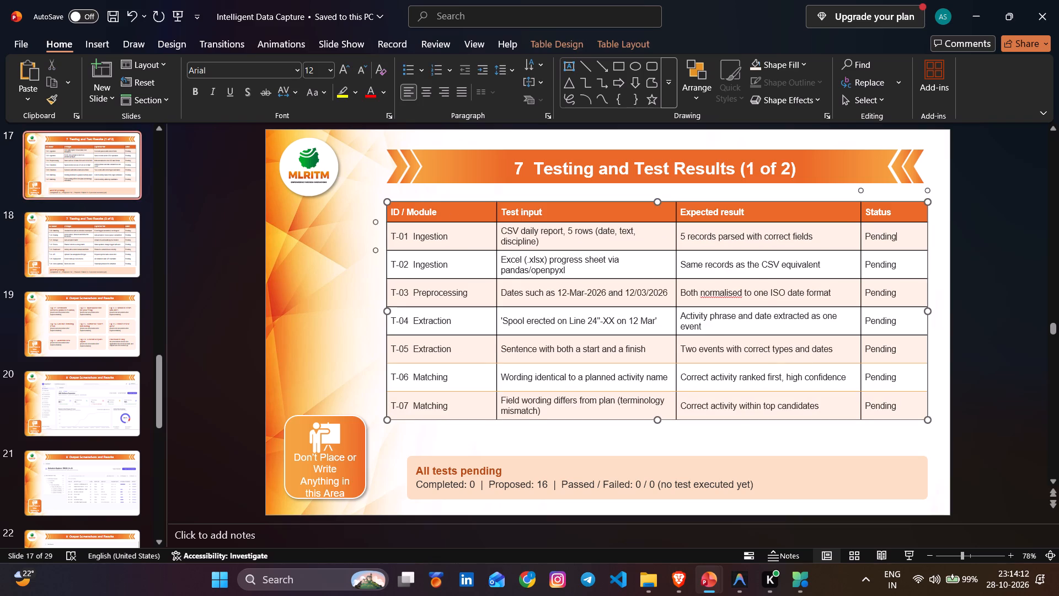
drag(892, 240, 875, 238)
key(shift+p)
text(ass)
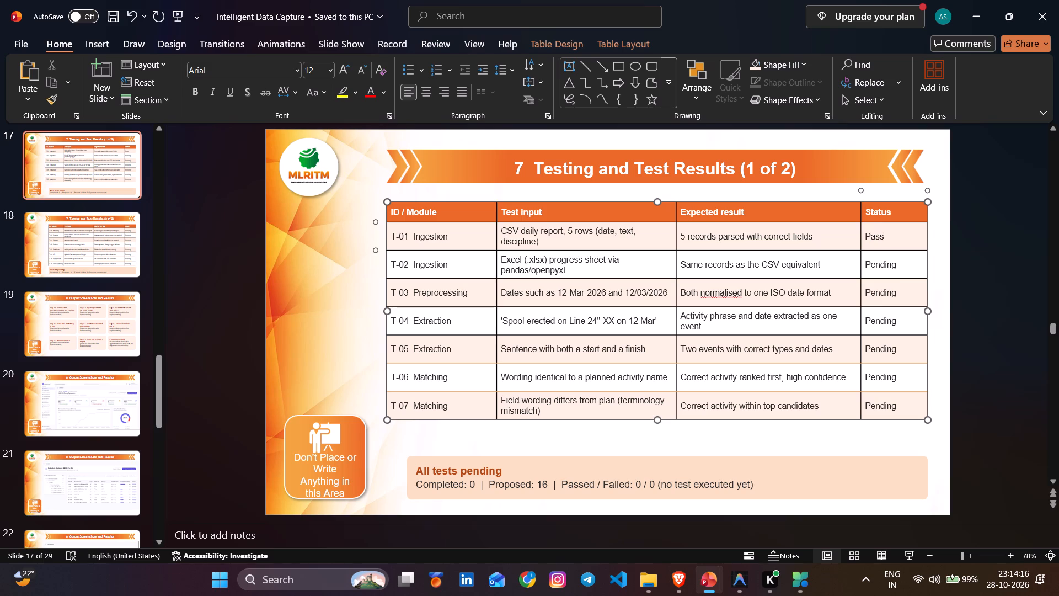
Replace the status of the T-02 Ingestion test with Pass.
click(897, 260)
drag(897, 263, 874, 264)
click(874, 264)
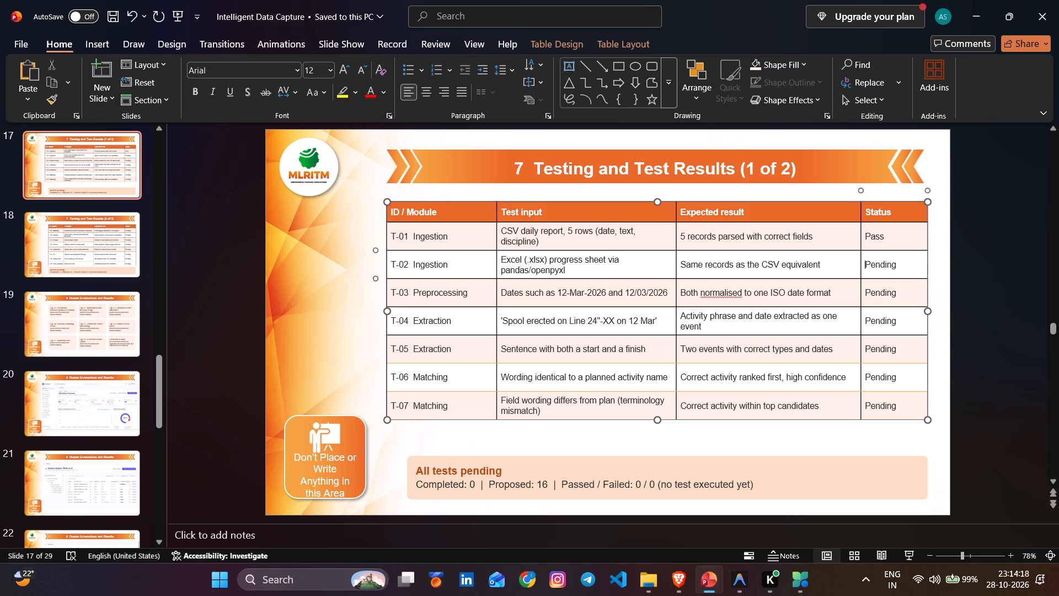
click(874, 264)
drag(868, 263, 886, 262)
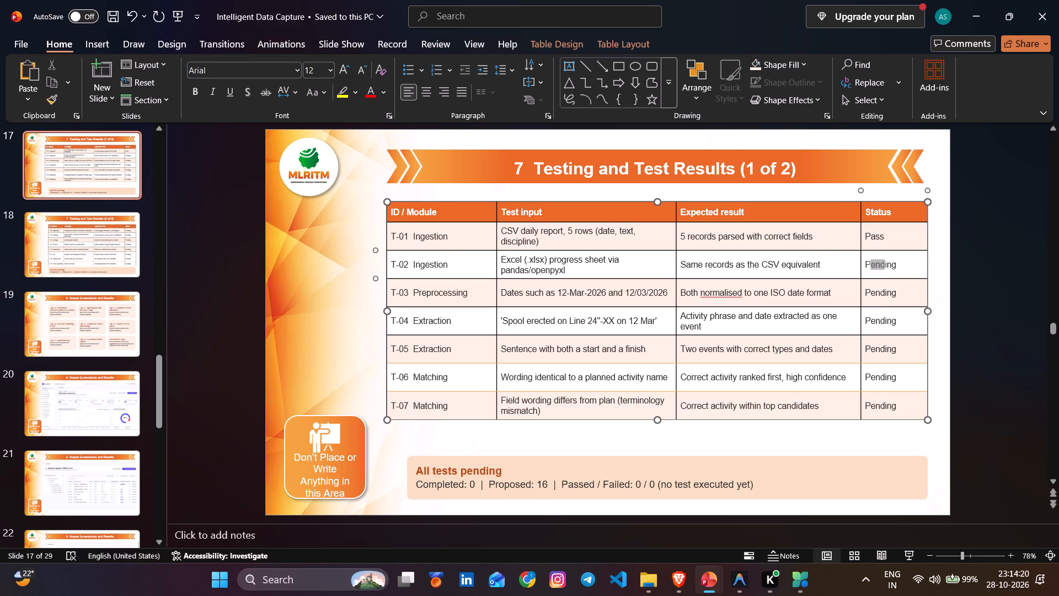
drag(886, 262, 897, 264)
click(897, 264)
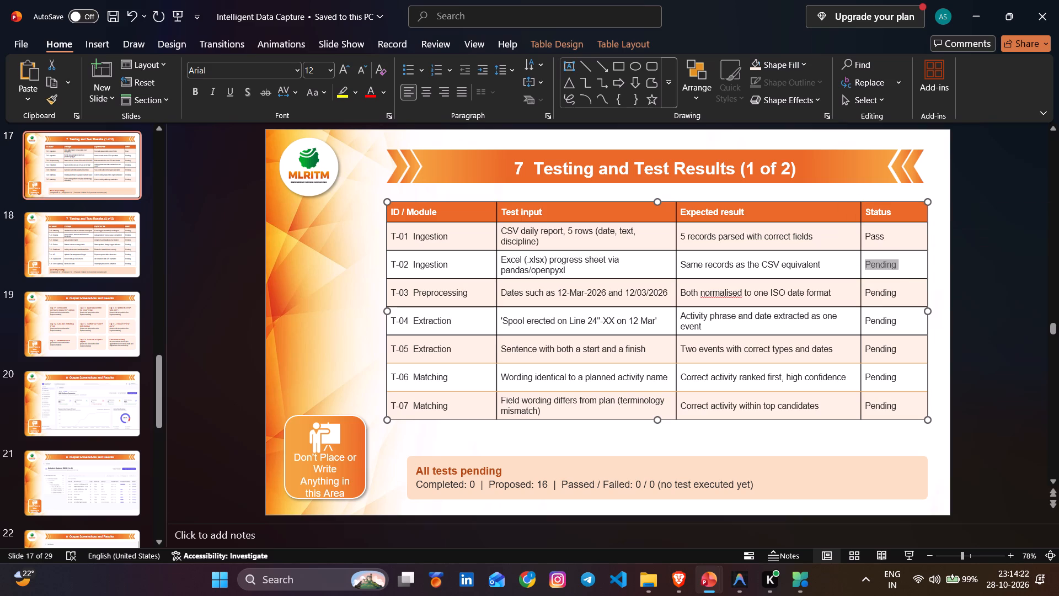
click(897, 264)
drag(895, 264, 886, 264)
drag(886, 264, 880, 264)
text(Pass)
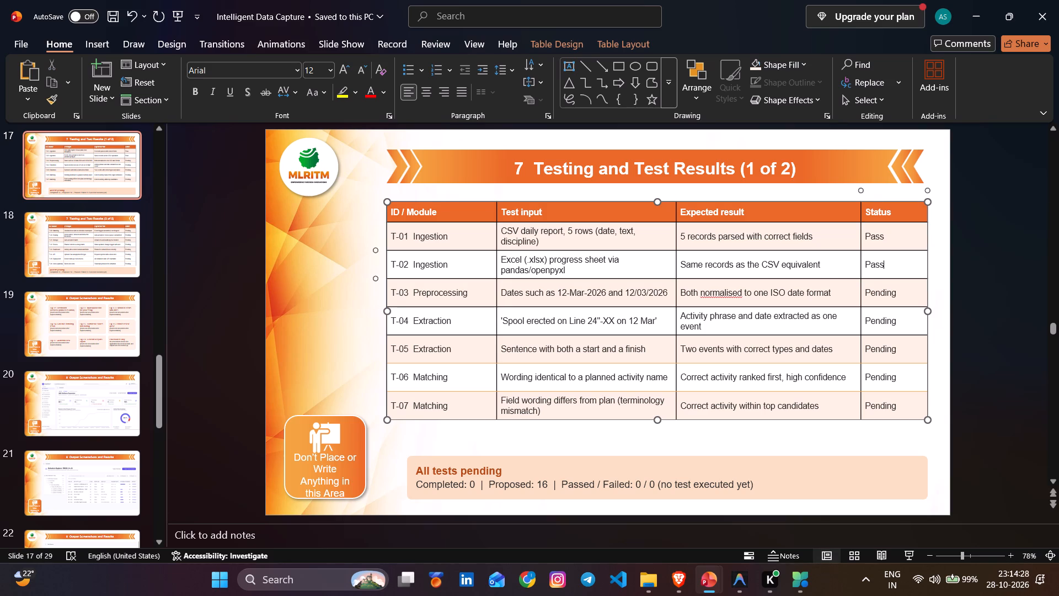
Copy the Pass text from T-02 and paste it over the statuses of tests T-03 through T-07.
drag(884, 265, 868, 265)
key(ctrl+c)
double_click(880, 295)
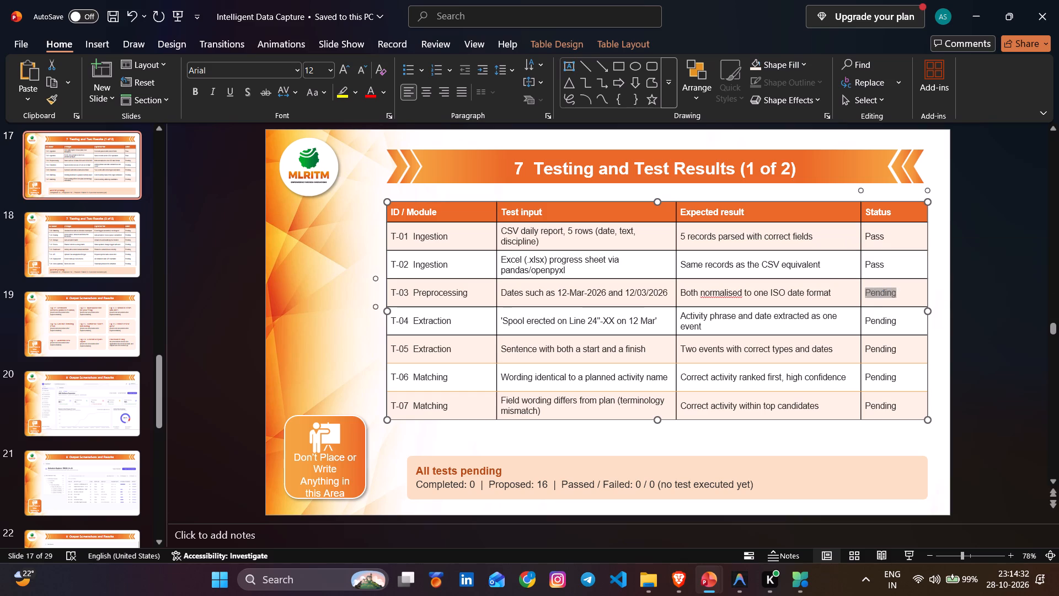
key(ctrl+v)
click(891, 316)
click(875, 324)
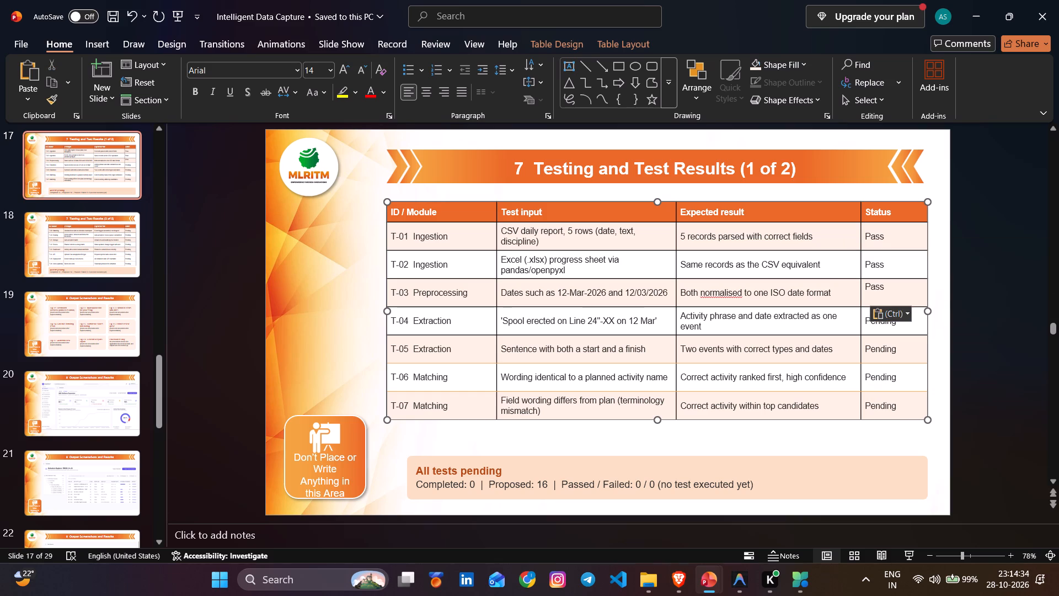
triple_click(871, 323)
key(ctrl+v)
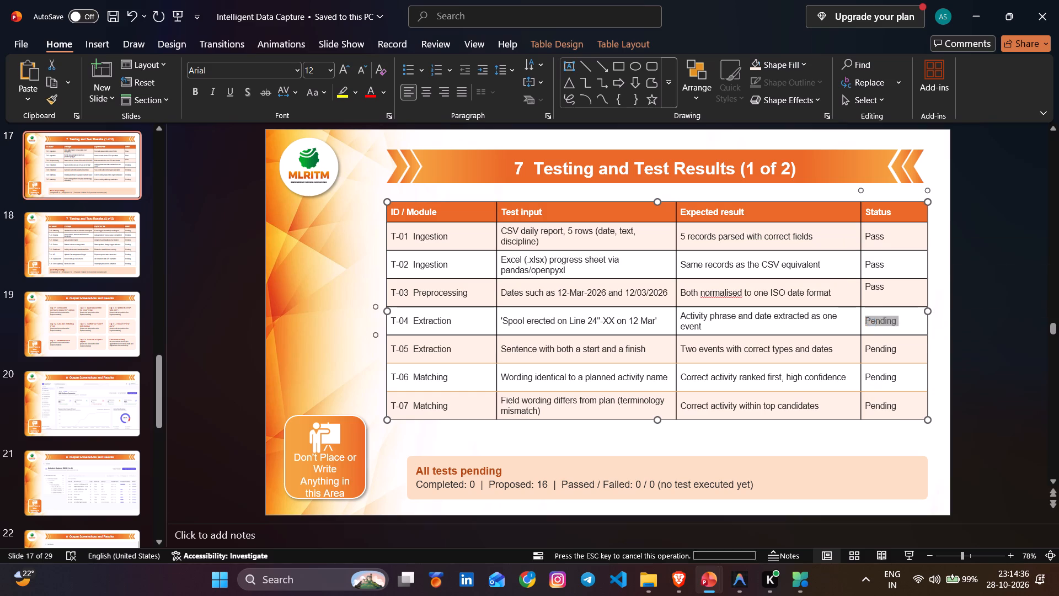
triple_click(878, 349)
key(ctrl+v)
triple_click(878, 369)
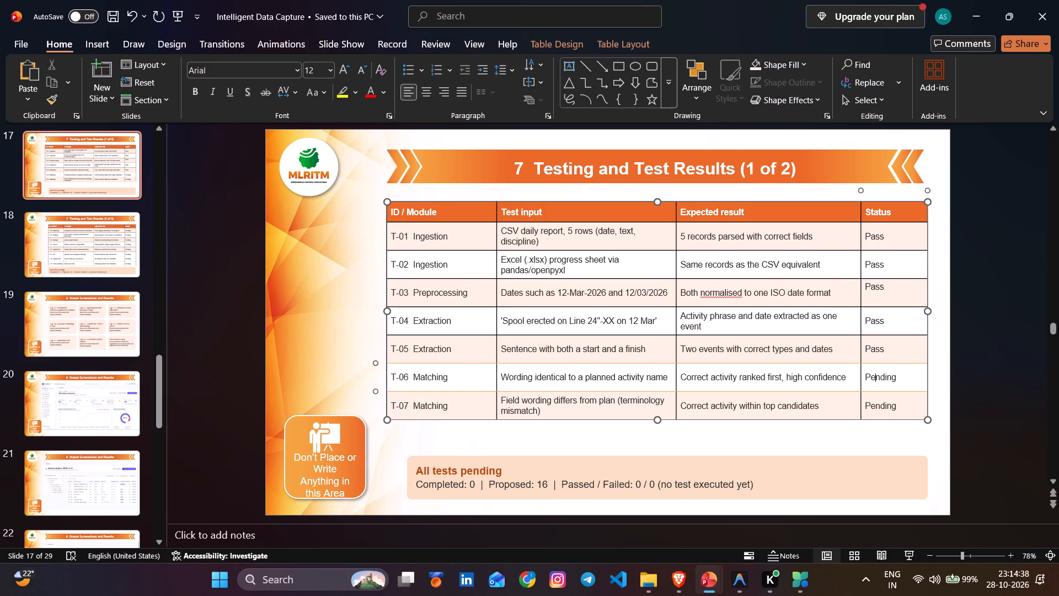
triple_click(878, 376)
key(ctrl+v)
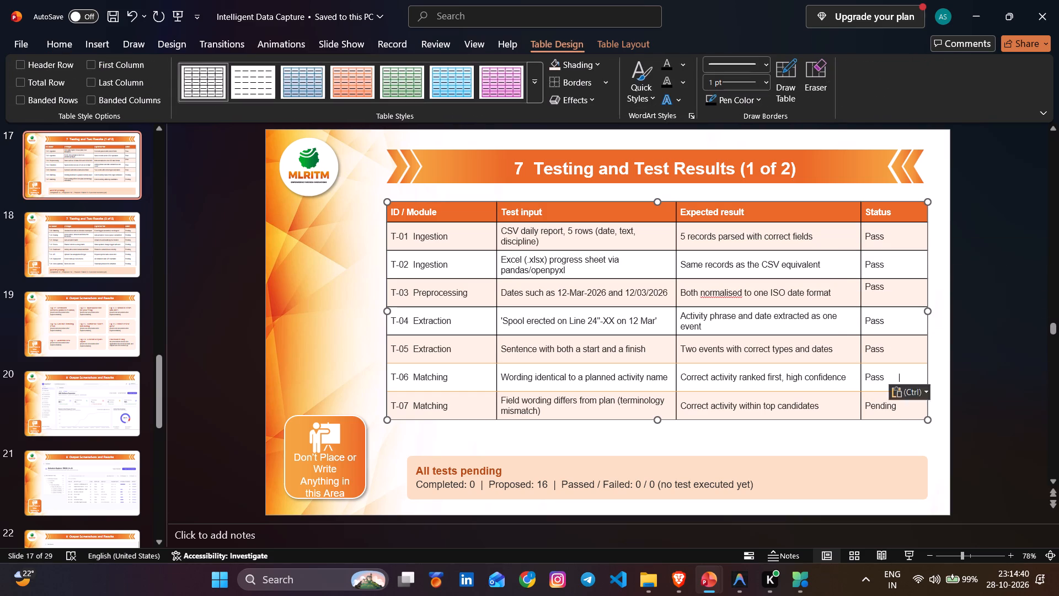
triple_click(888, 408)
key(ctrl+v)
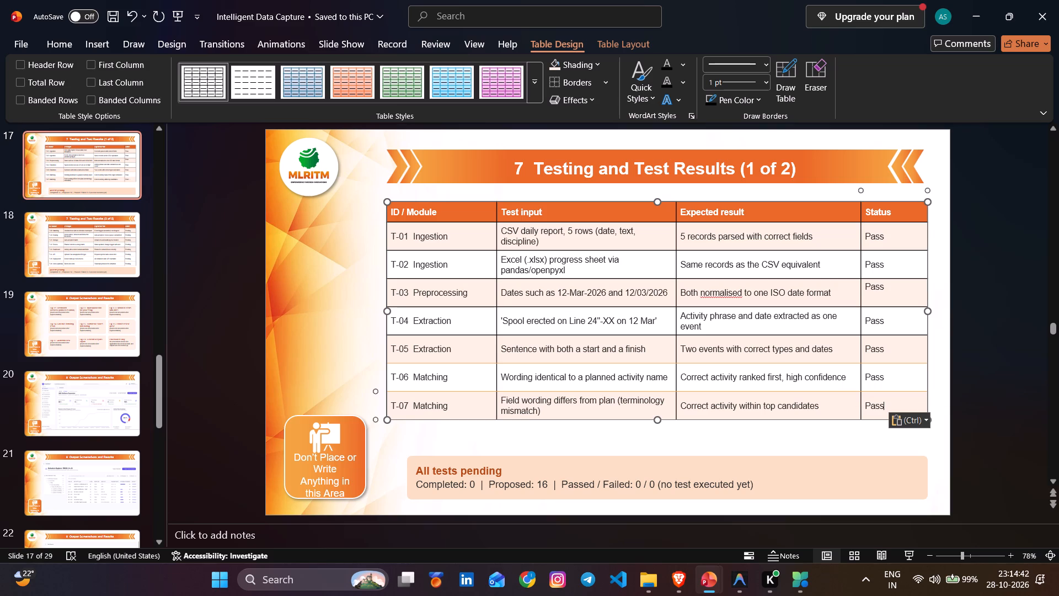
On slide 18, replace the status of the T-09 Matching test with the copied Pass text.
scroll(843, 376, down, 1)
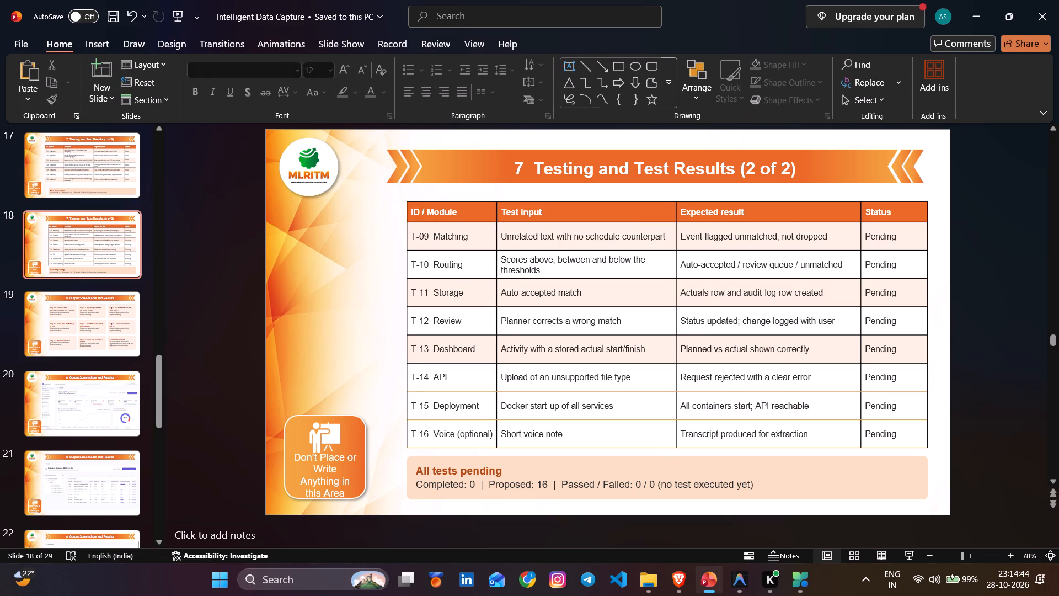
triple_click(876, 238)
key(ctrl+v)
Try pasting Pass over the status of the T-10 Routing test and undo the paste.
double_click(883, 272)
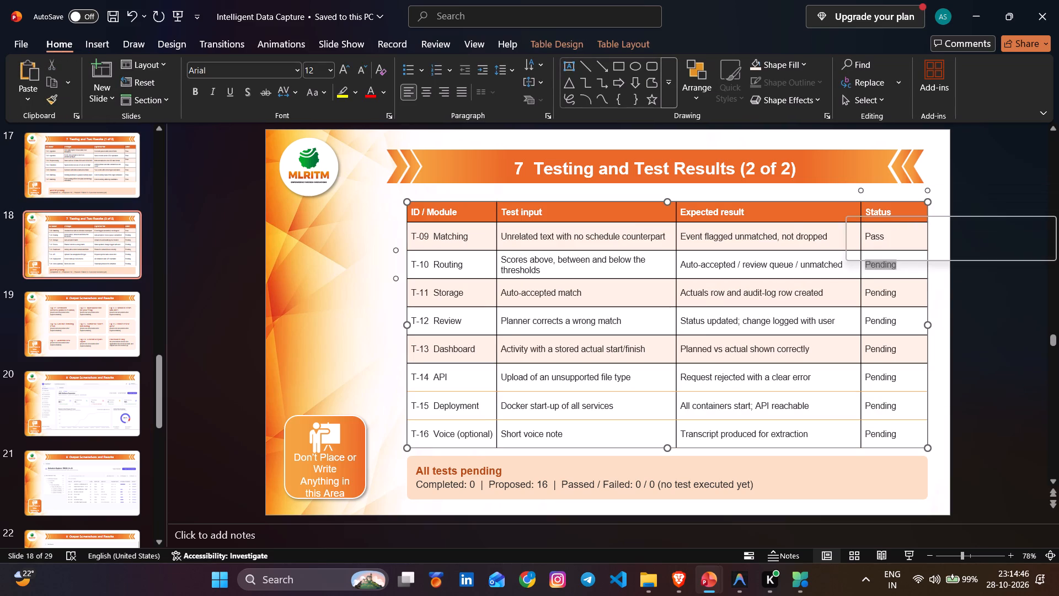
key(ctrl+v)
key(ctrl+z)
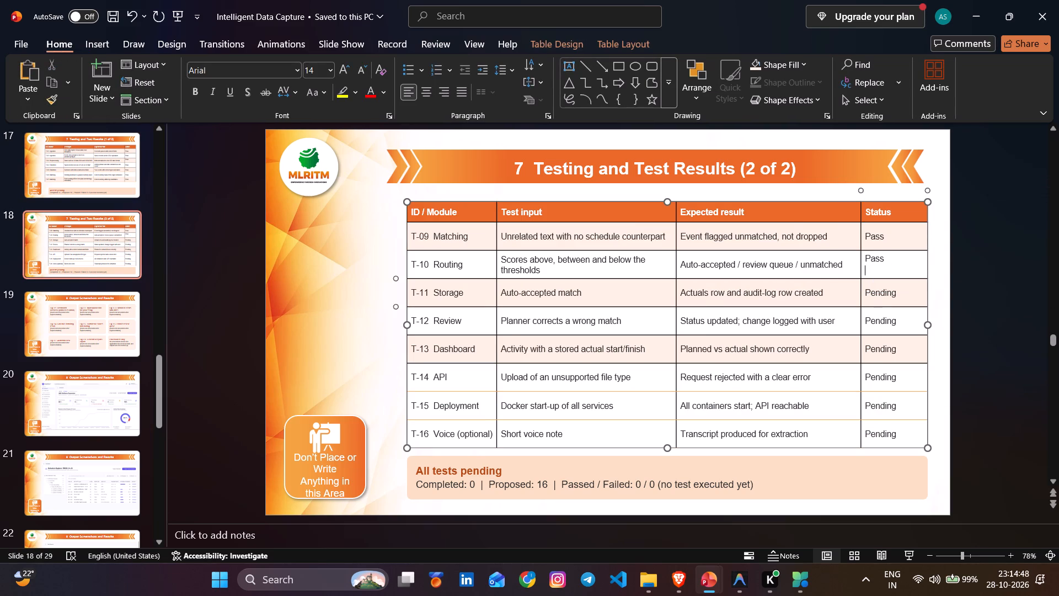
Paste the copied Pass text over the statuses of tests T-11 through T-15.
triple_click(882, 296)
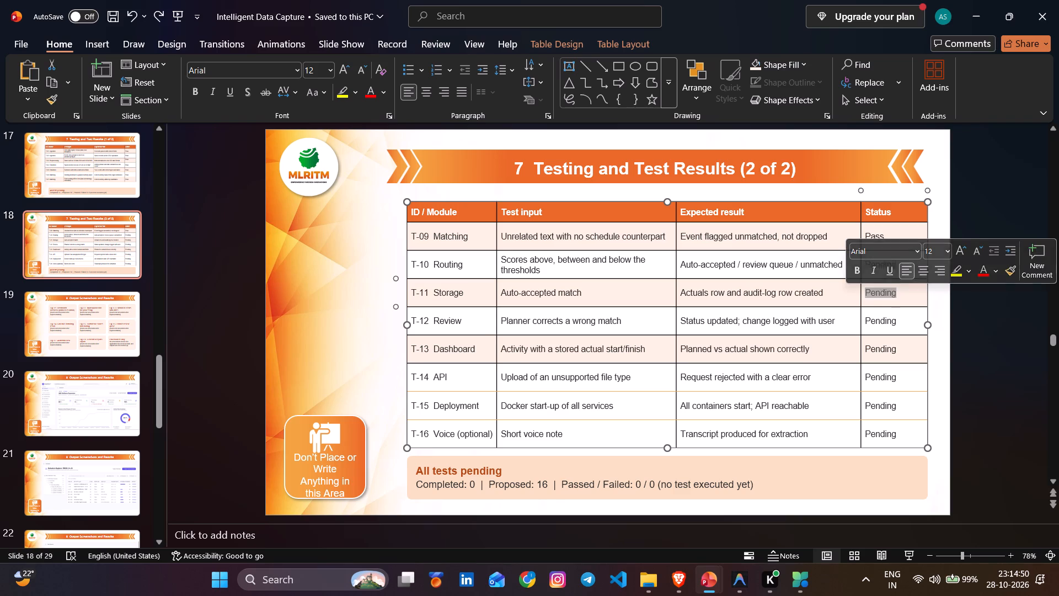
key(ctrl+v)
triple_click(865, 323)
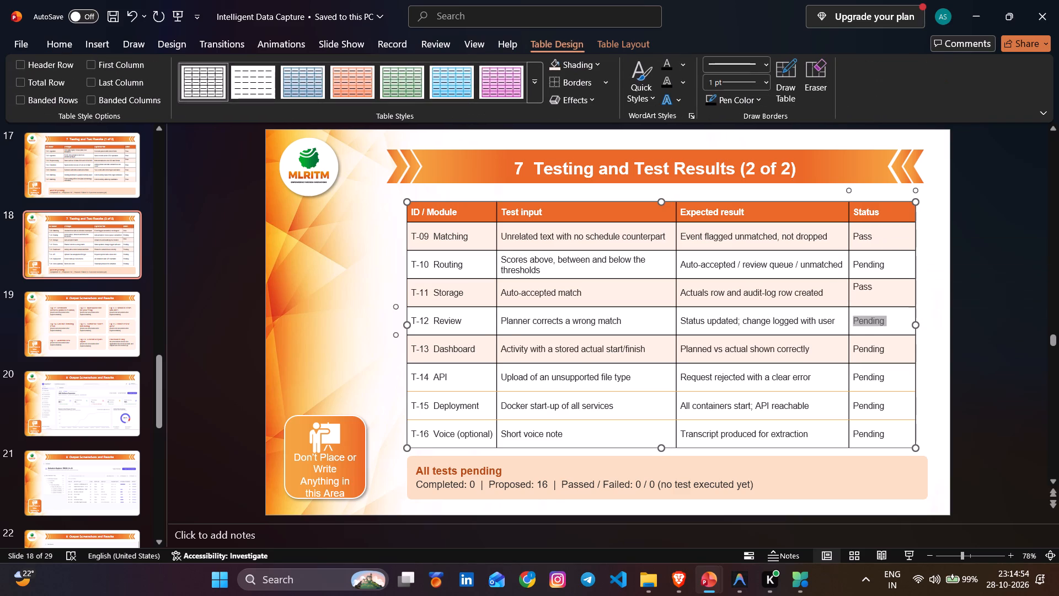
key(ctrl+v)
triple_click(875, 347)
key(ctrl+v)
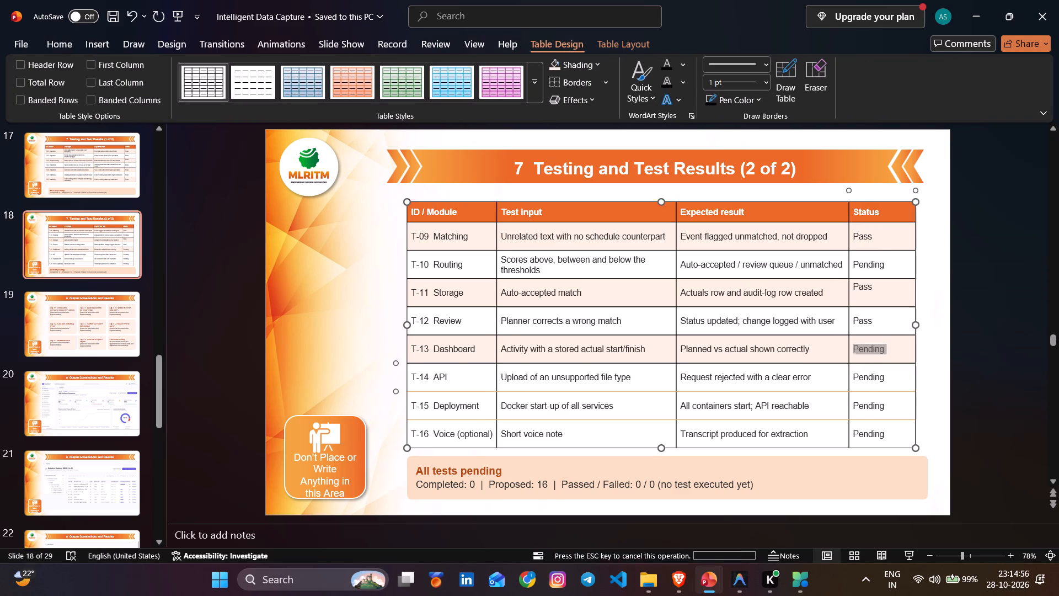
double_click(871, 378)
key(ctrl+v)
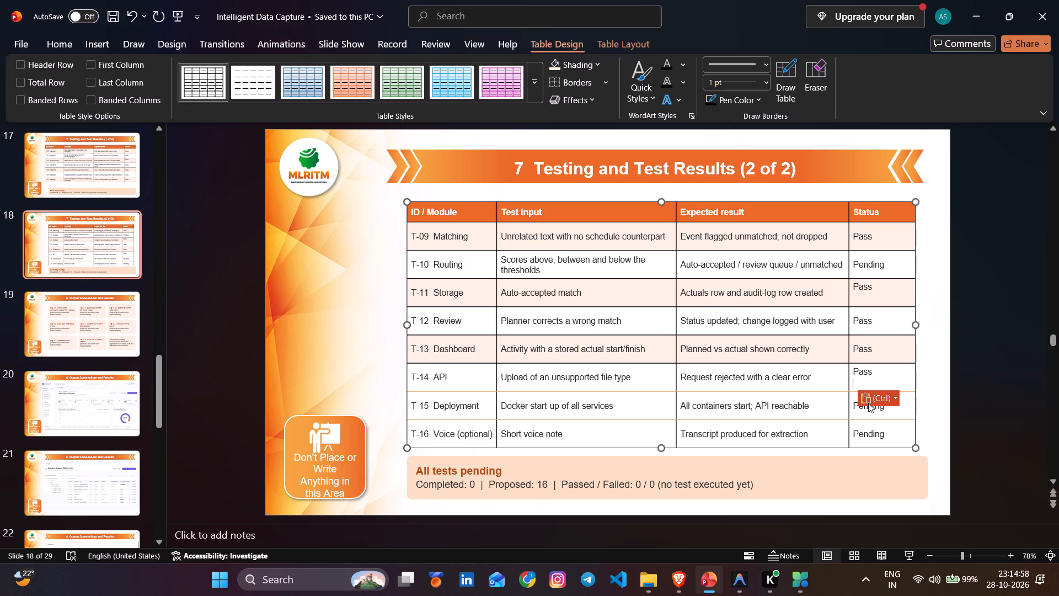
triple_click(853, 407)
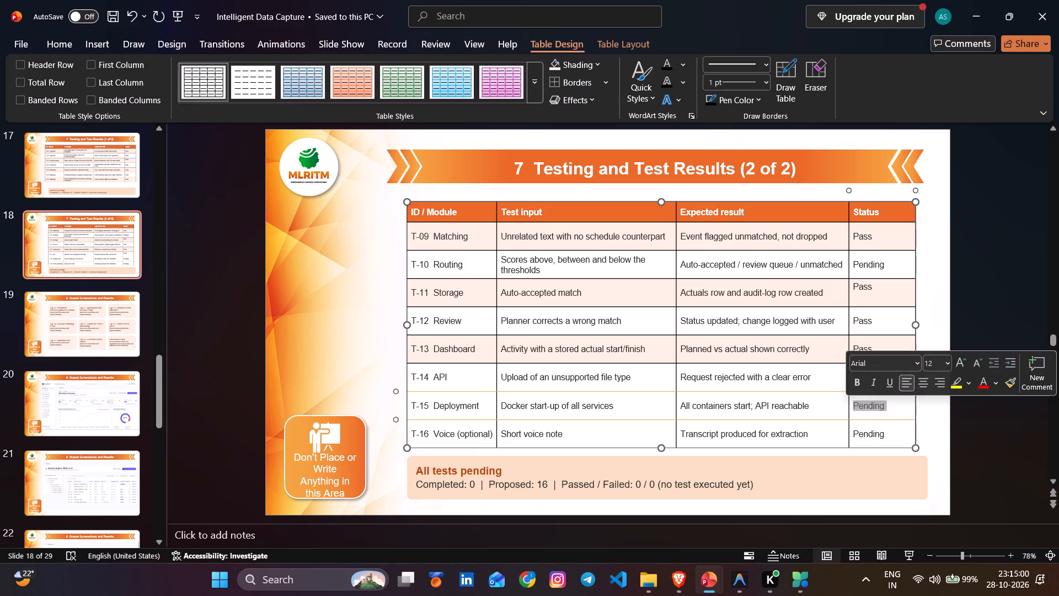
click(862, 409)
double_click(863, 408)
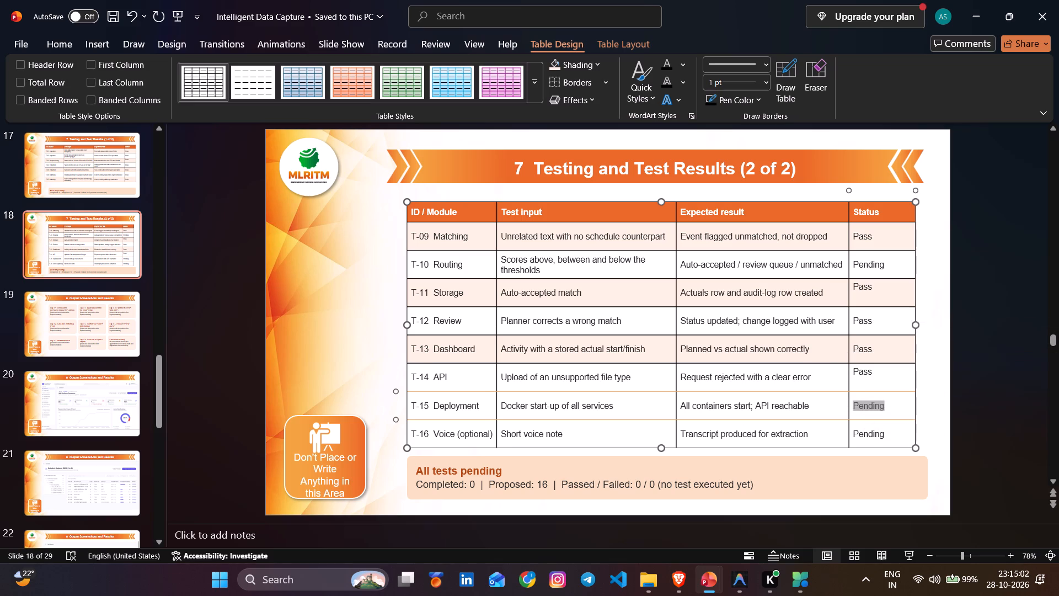
key(ctrl+v)
Clear the contents of all cells in the T-16 Voice (optional) row.
click(901, 419)
click(913, 446)
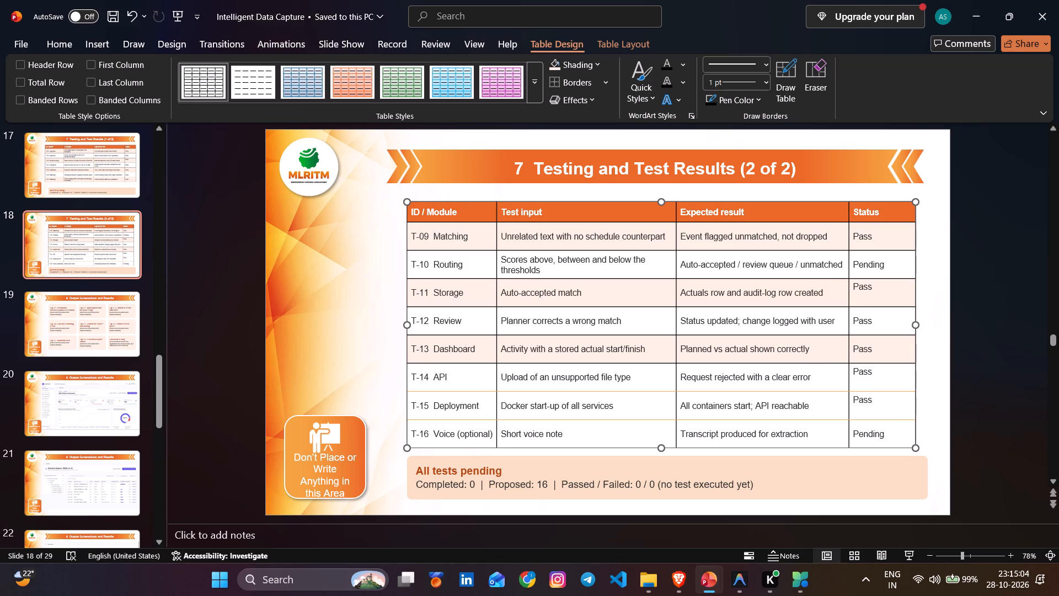
click(914, 436)
click(908, 434)
drag(908, 433, 536, 429)
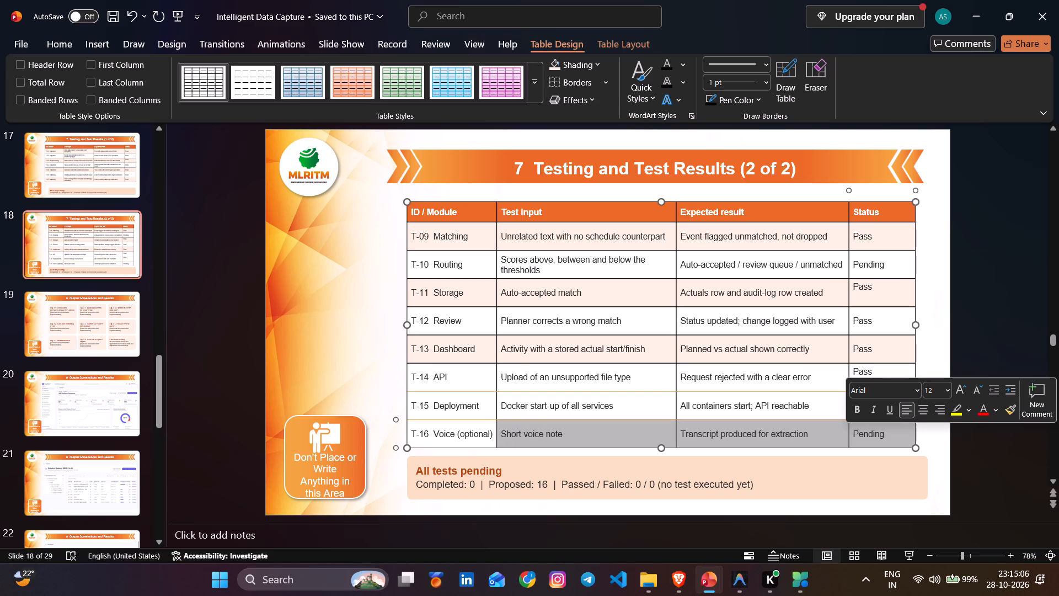
drag(536, 429, 457, 432)
key(Delete)
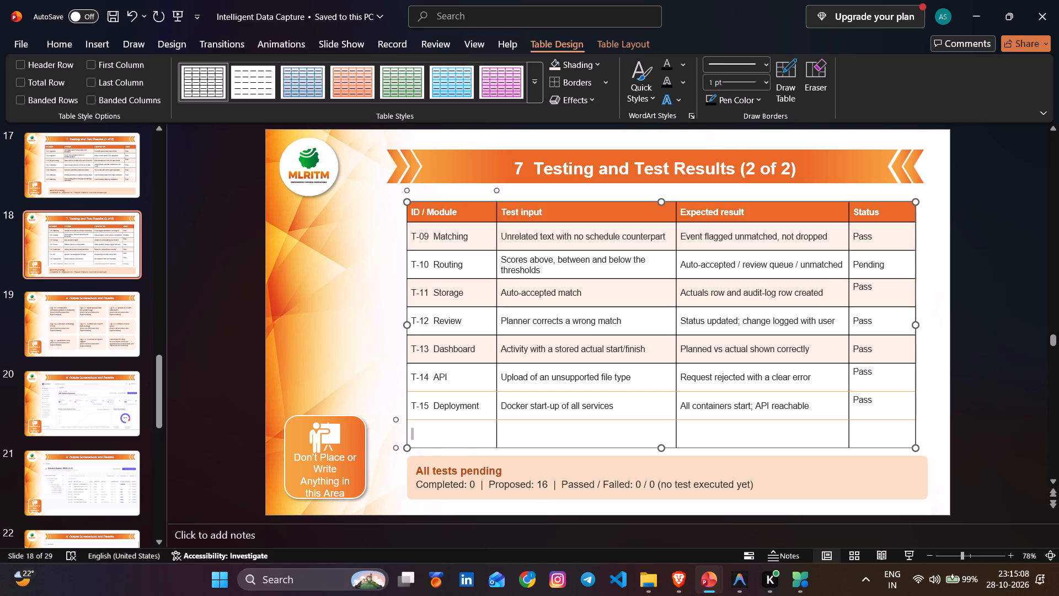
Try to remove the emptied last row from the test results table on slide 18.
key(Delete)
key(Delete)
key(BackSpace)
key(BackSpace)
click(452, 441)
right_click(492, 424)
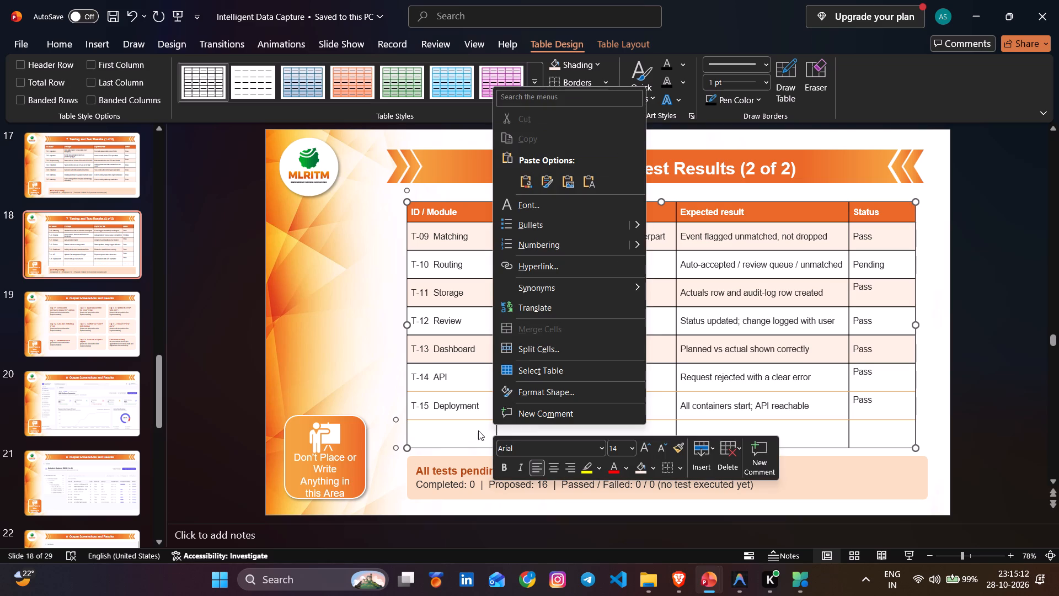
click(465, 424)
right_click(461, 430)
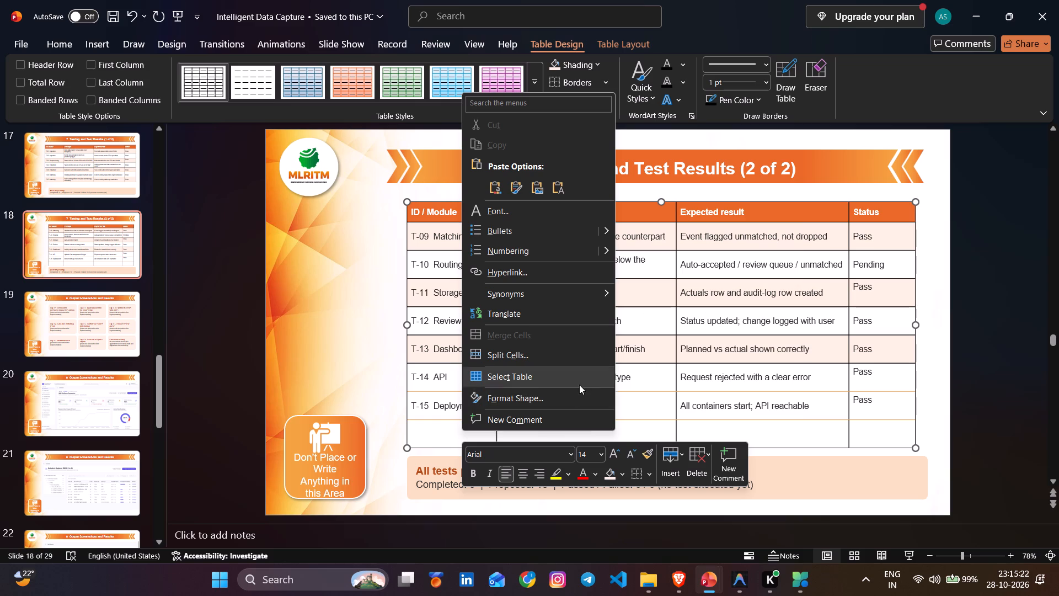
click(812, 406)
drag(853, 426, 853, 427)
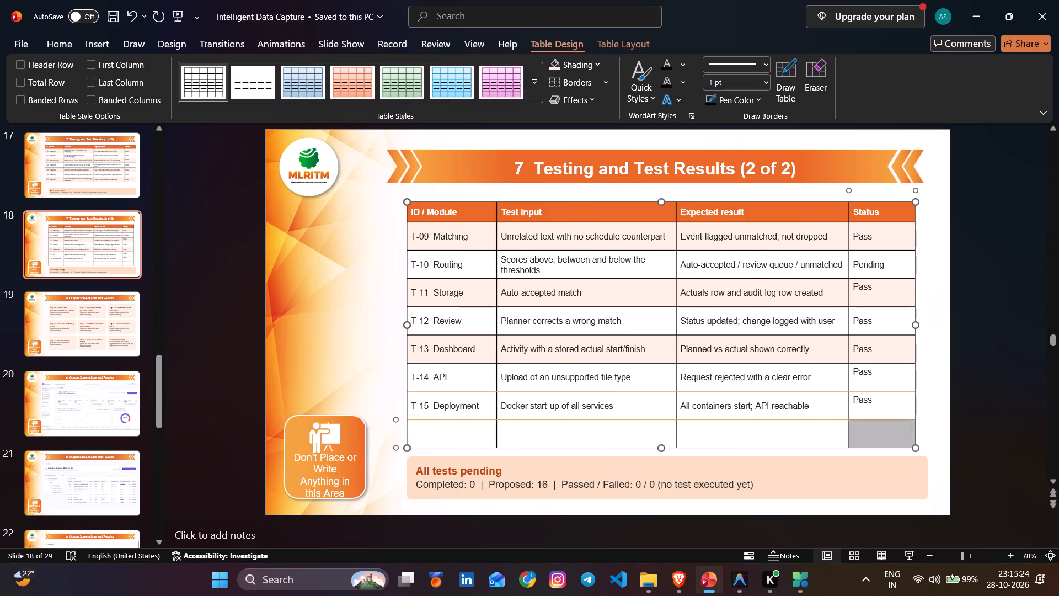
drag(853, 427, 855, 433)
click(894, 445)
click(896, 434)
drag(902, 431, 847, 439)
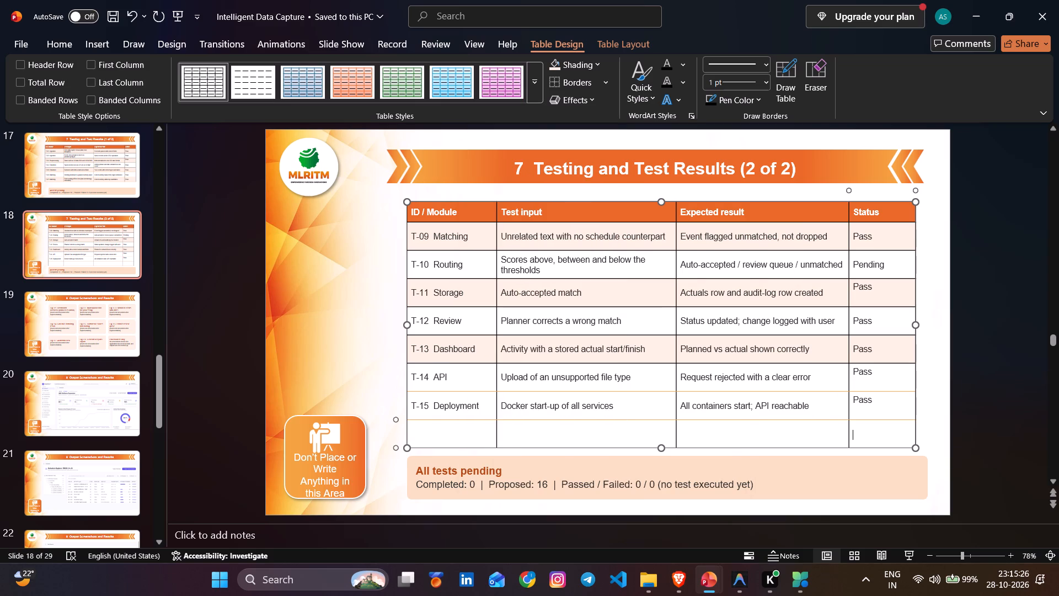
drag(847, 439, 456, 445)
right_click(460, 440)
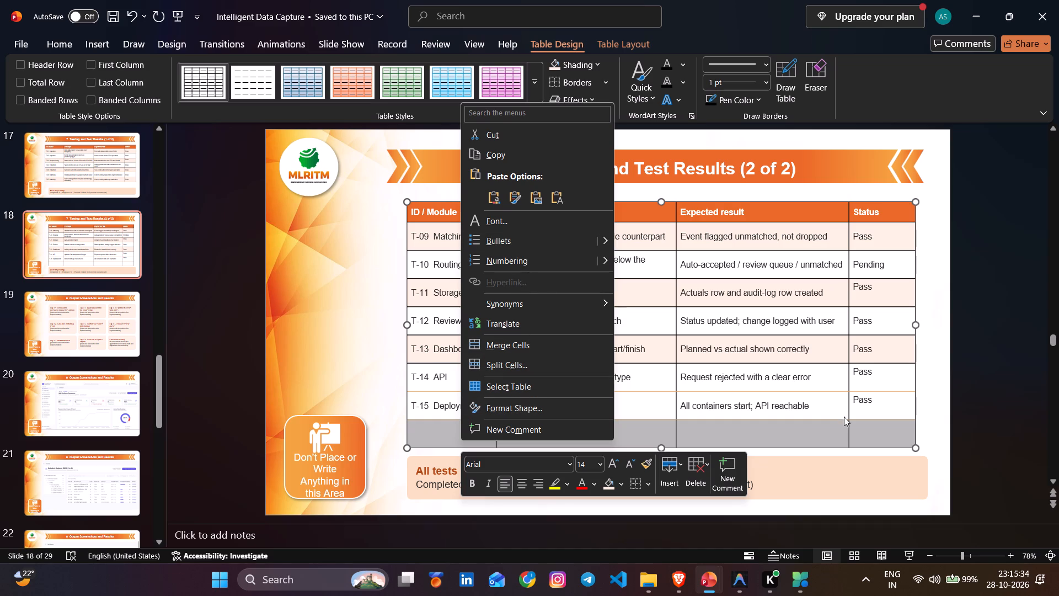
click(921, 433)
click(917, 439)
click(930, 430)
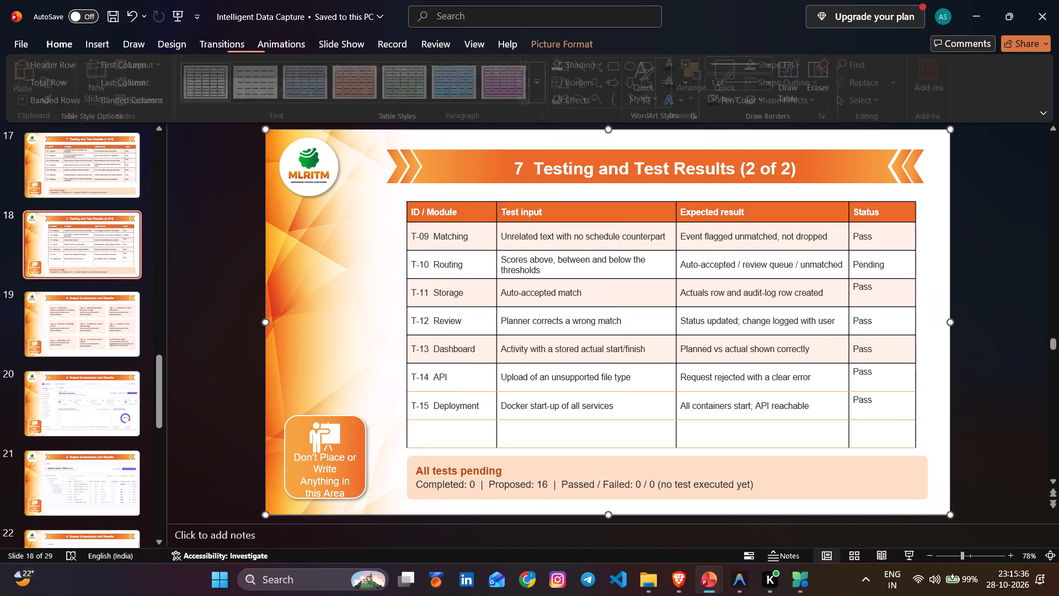
Shrink the empty last row of the slide 18 table and adjust the table height so it ends just above the summary box.
drag(907, 444, 908, 437)
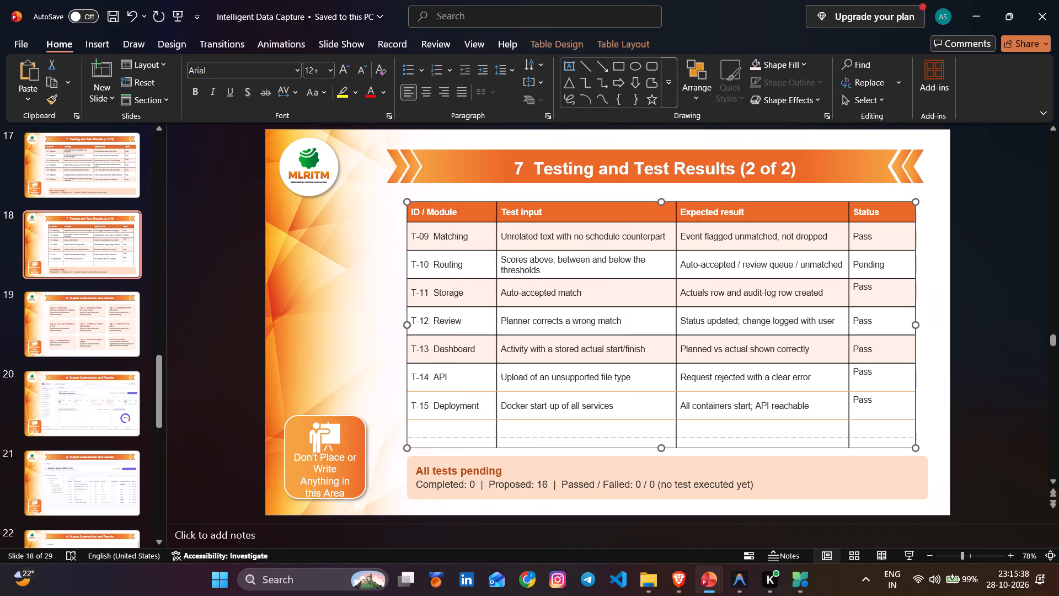
drag(908, 437, 907, 405)
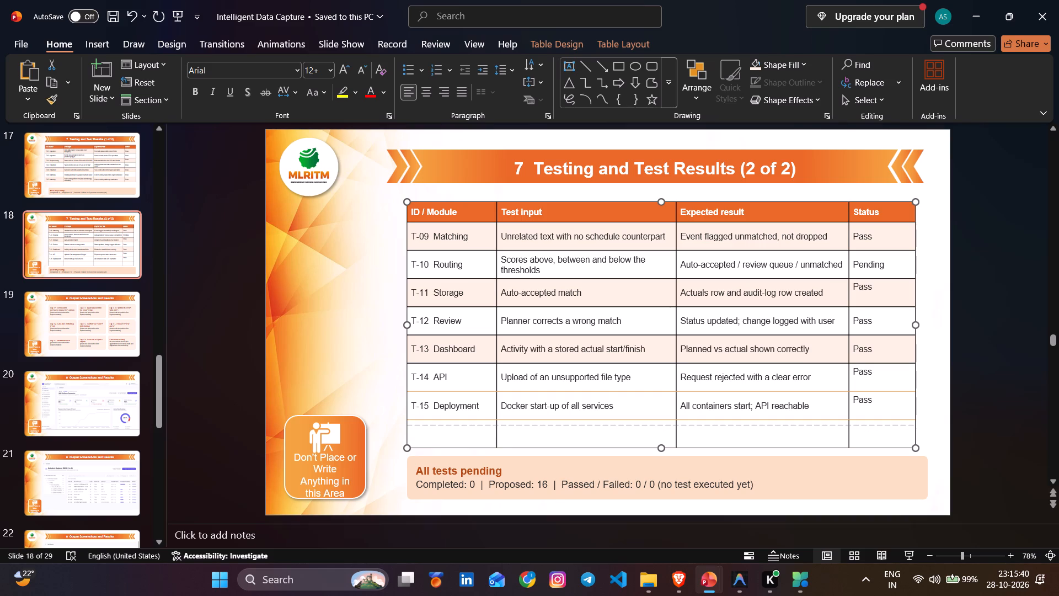
drag(907, 405, 906, 405)
click(894, 435)
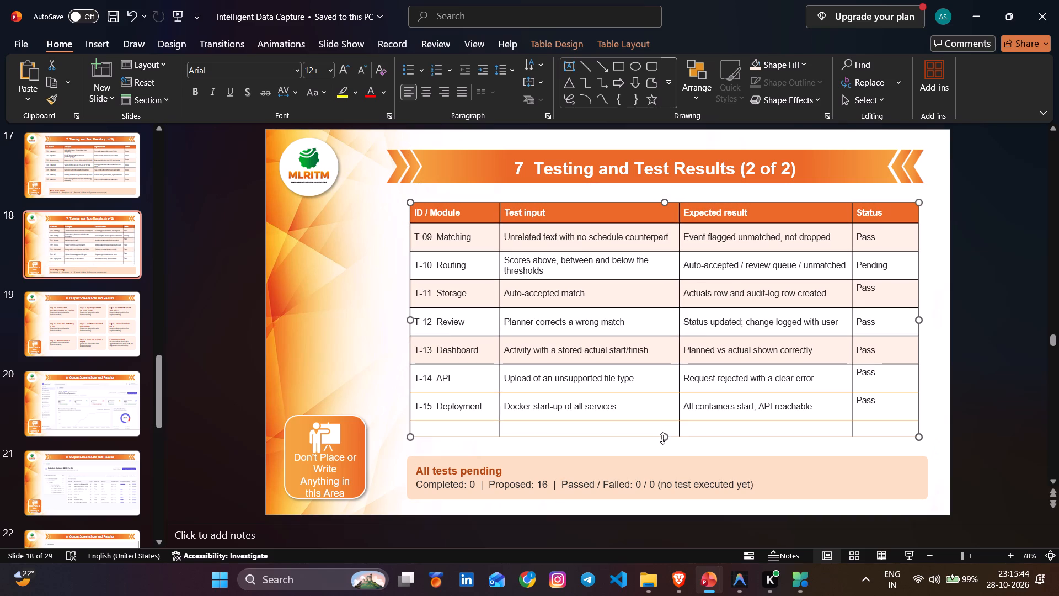
drag(664, 438, 668, 421)
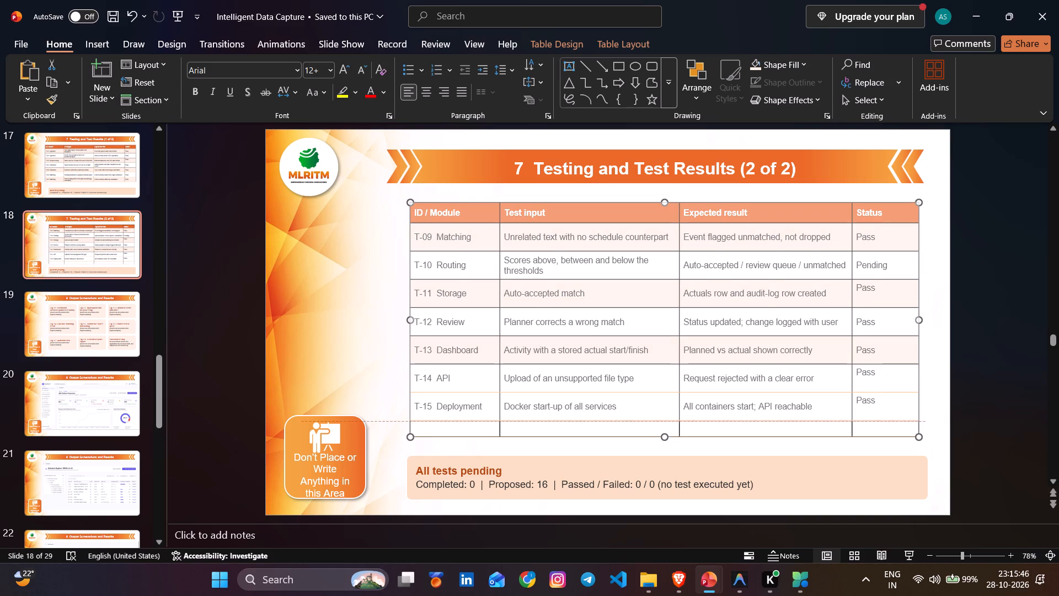
drag(668, 421, 668, 421)
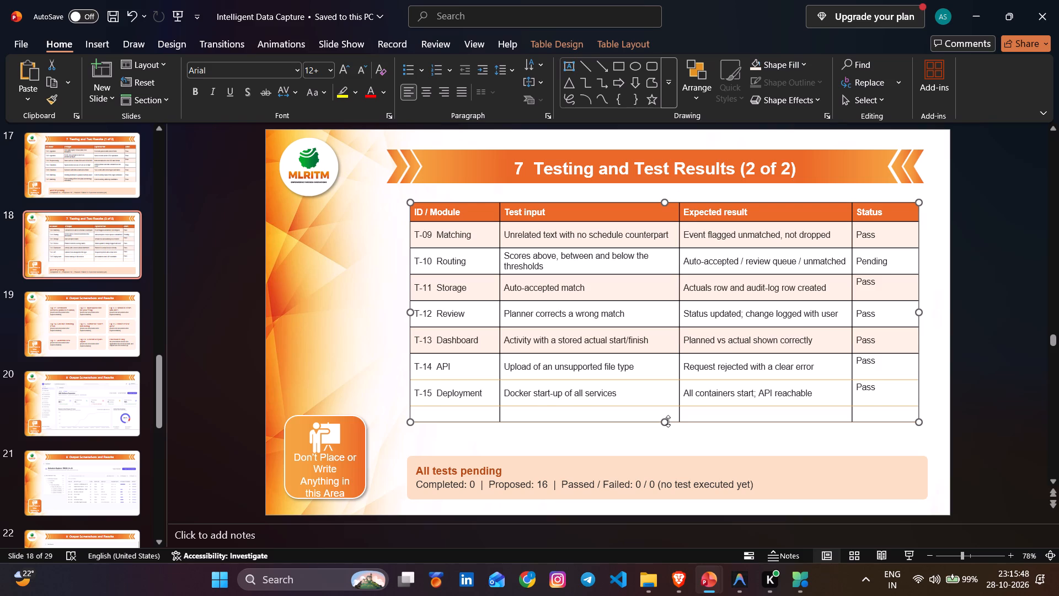
drag(668, 421, 667, 446)
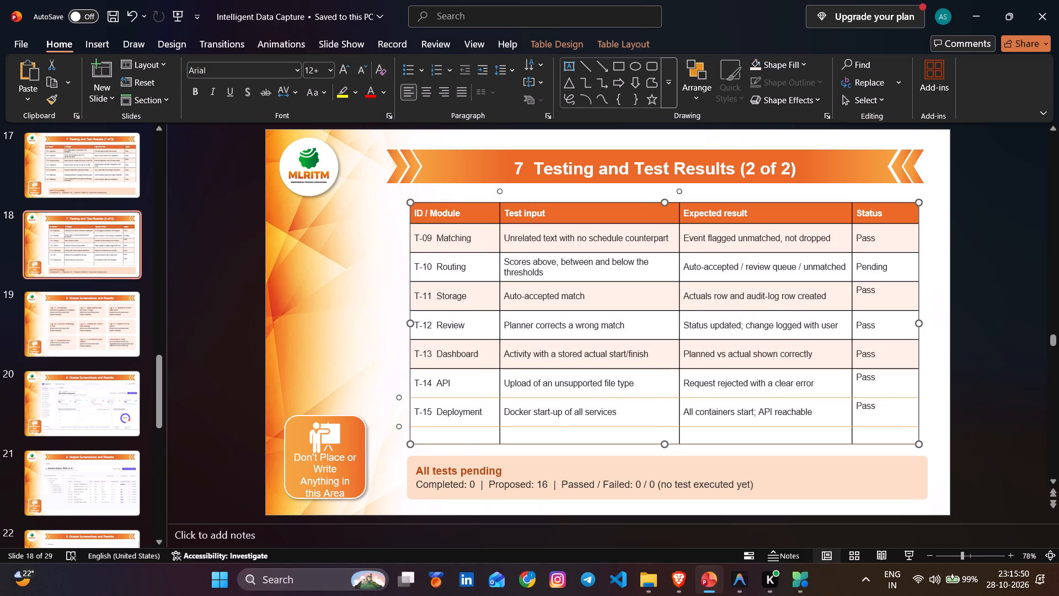
Check the table layout on slide 17 and widen the slide 18 table leftward to roughly match its left edge.
click(61, 166)
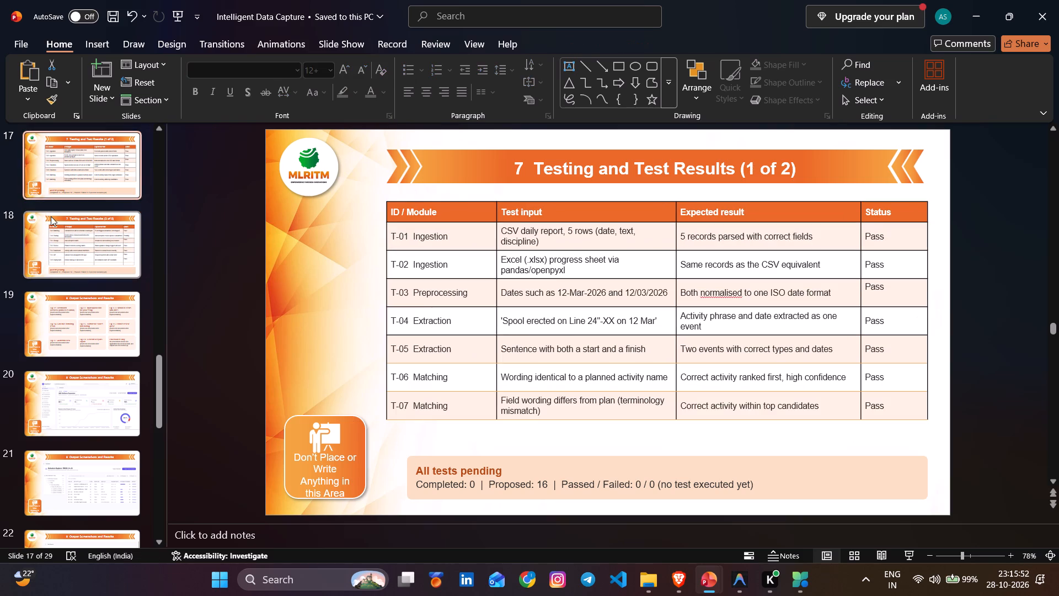
click(53, 217)
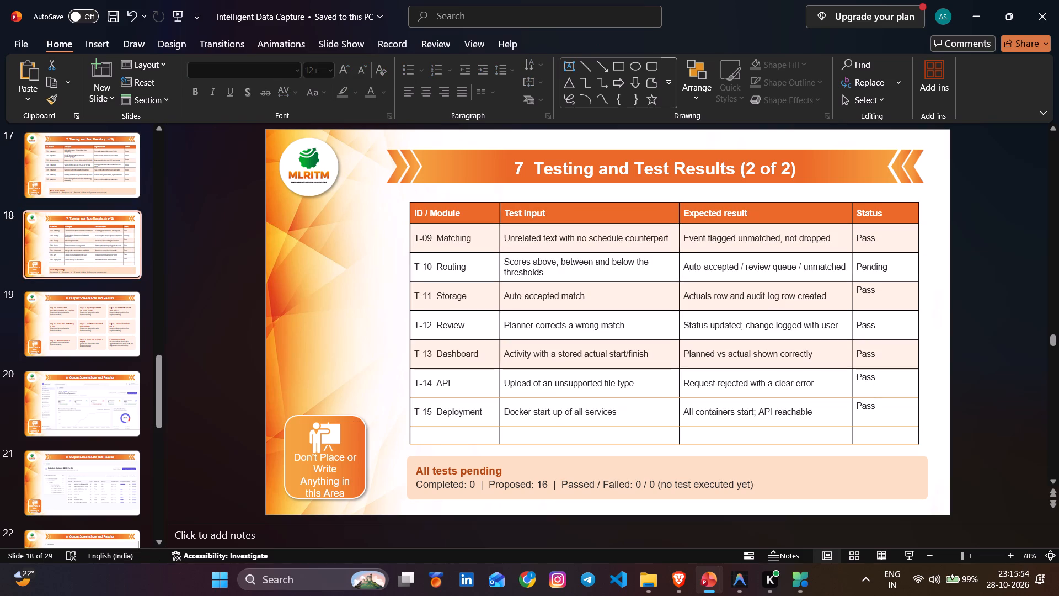
click(410, 304)
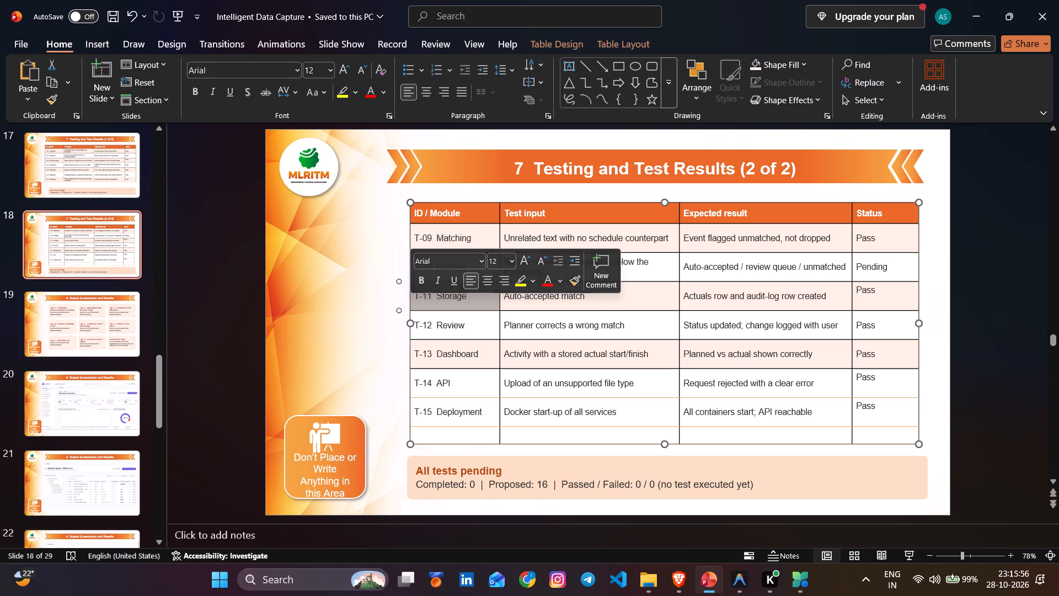
drag(414, 324, 402, 323)
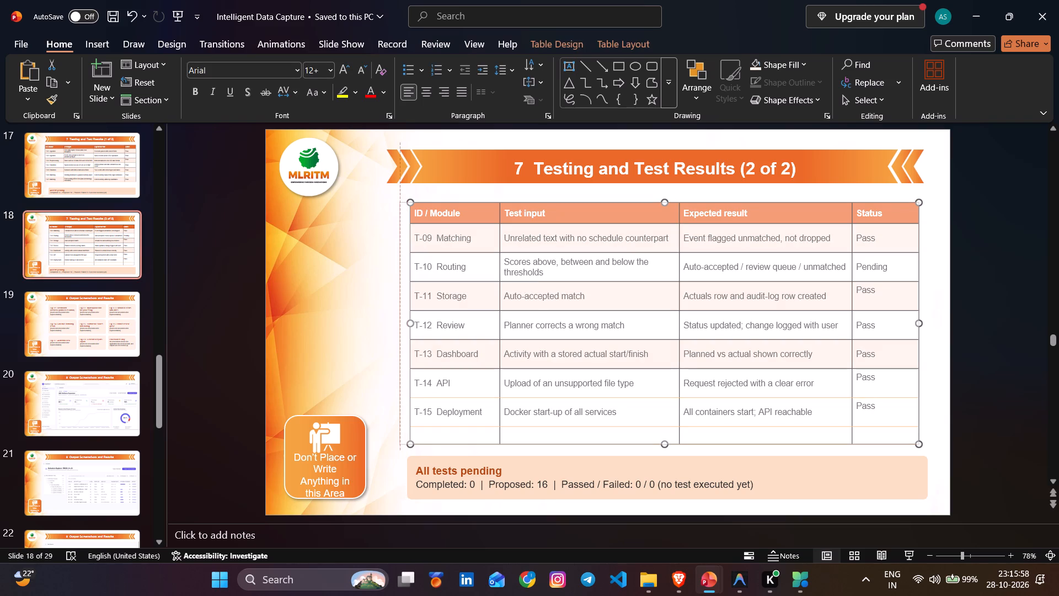
drag(402, 323, 391, 322)
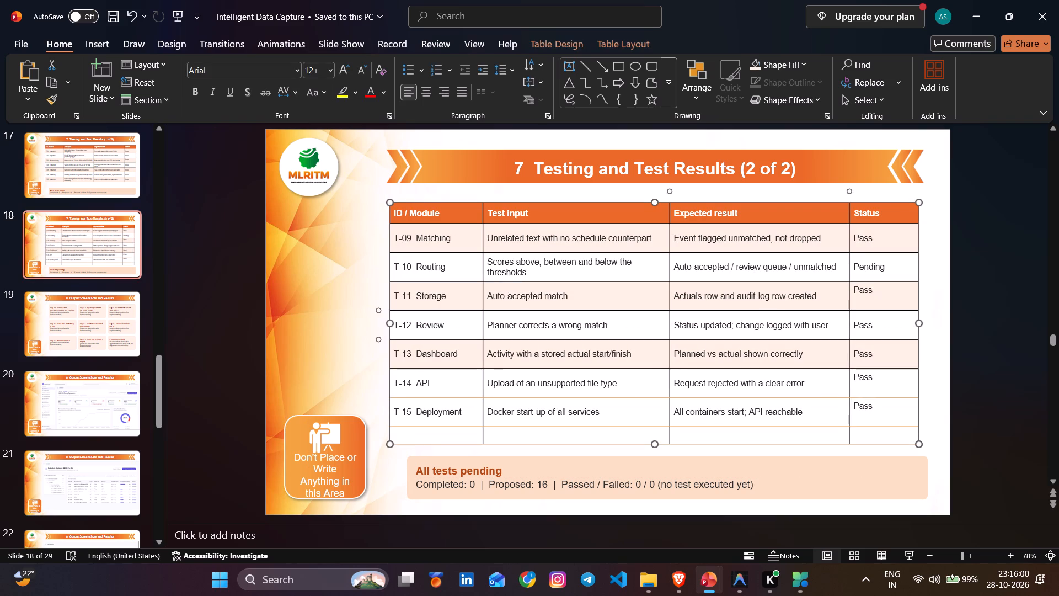
Replace the Pending status of the T-10 Routing test with the copied Pass text.
click(938, 352)
double_click(865, 269)
key(ctrl+v)
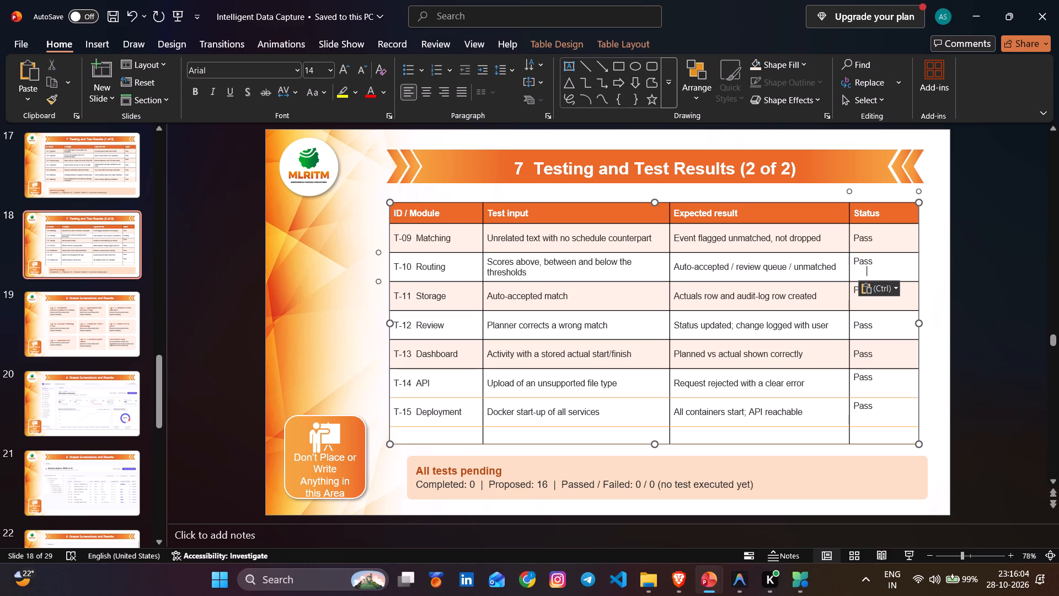
Delete the empty row below T-15 Deployment from the slide 18 table.
click(911, 441)
triple_click(910, 439)
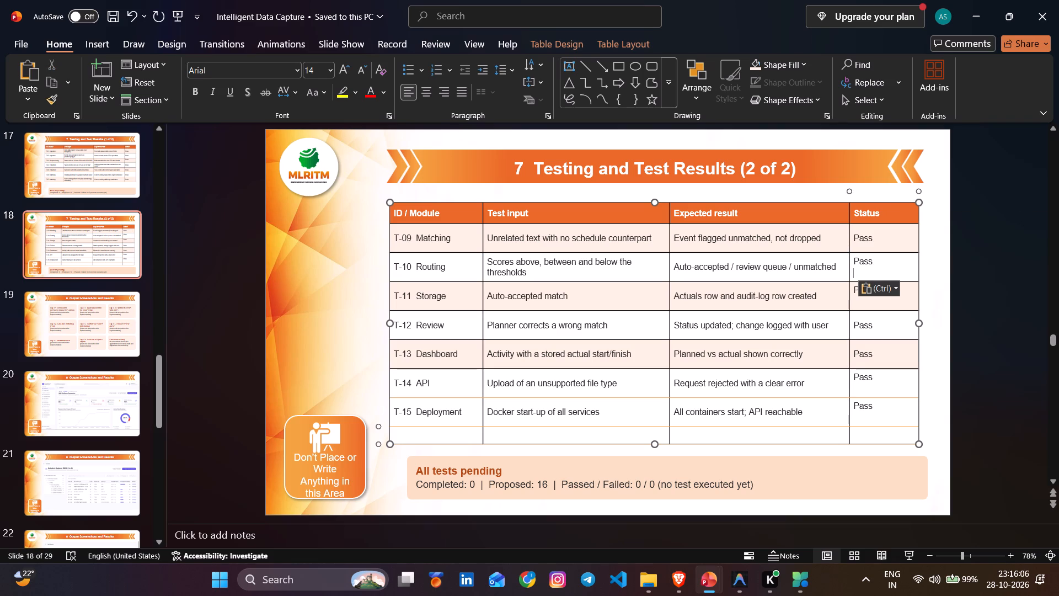
click(910, 437)
click(910, 437)
drag(910, 437, 787, 427)
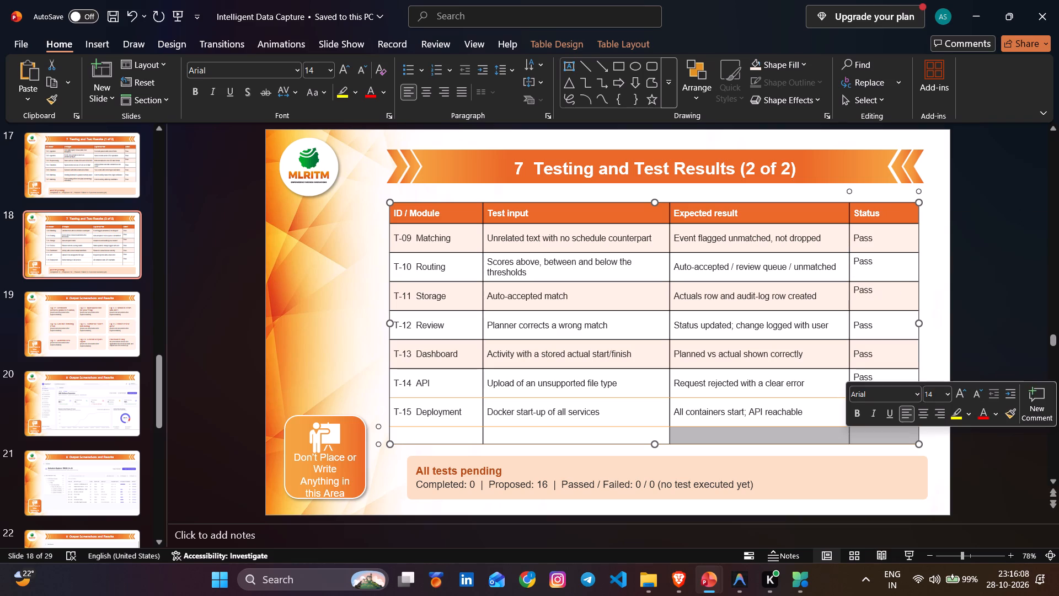
drag(787, 427, 424, 435)
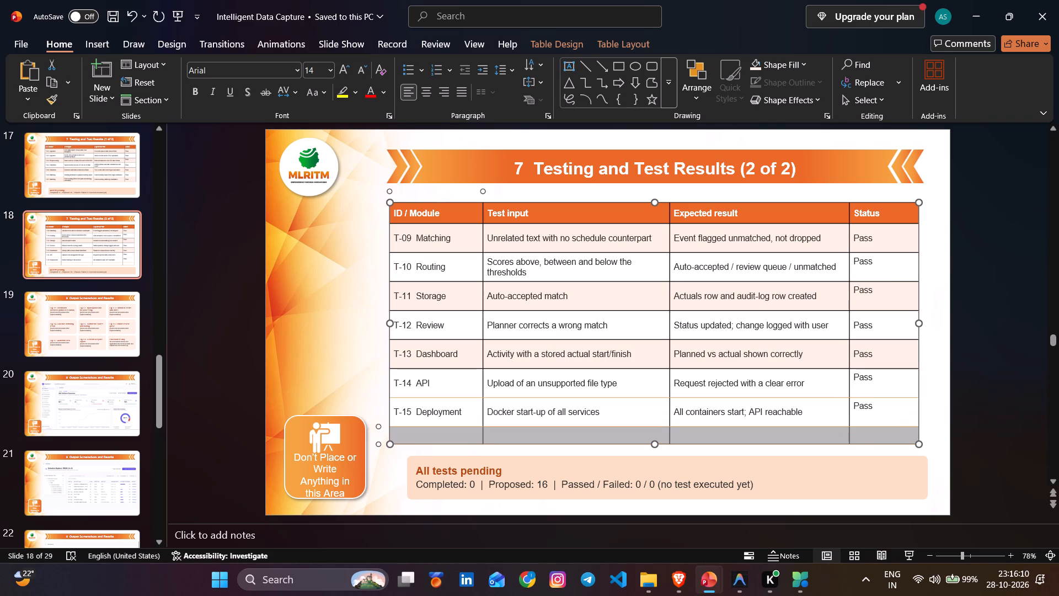
key(BackSpace)
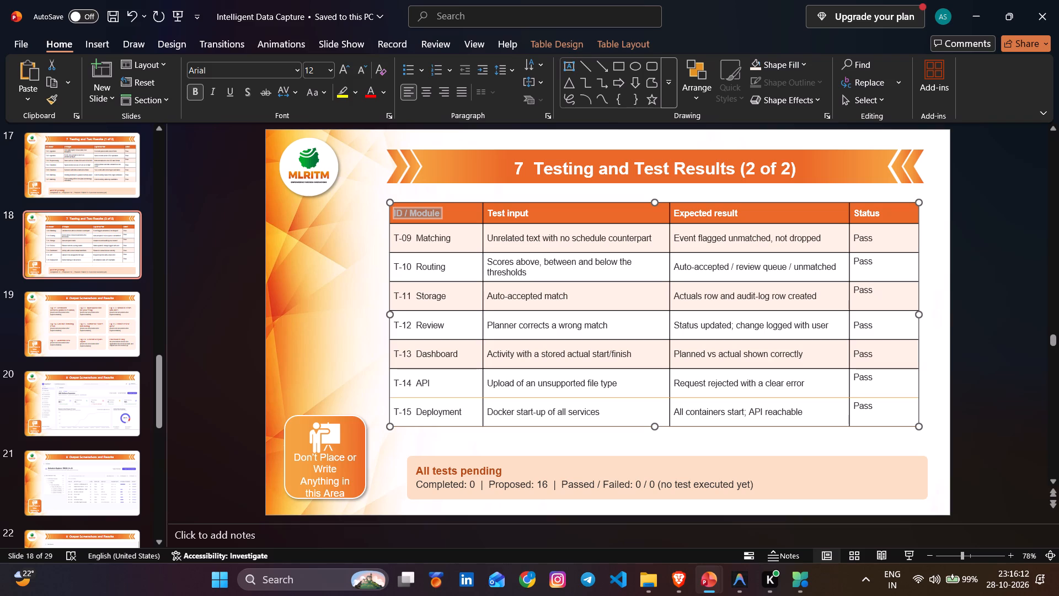
click(653, 439)
click(930, 359)
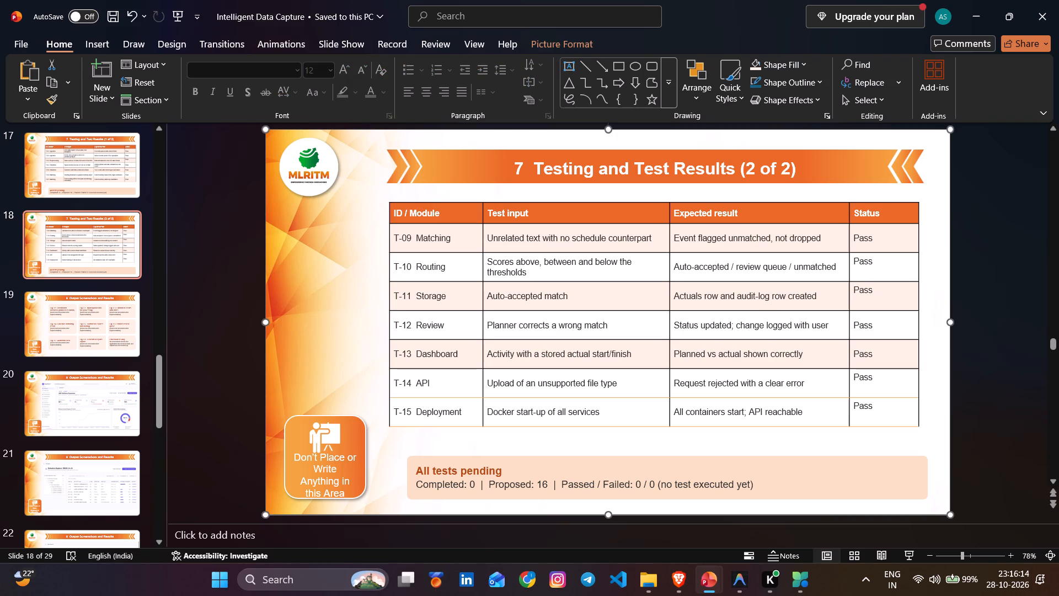
Delete the "All tests pending" summary box from slide 18 and from slide 17.
click(620, 475)
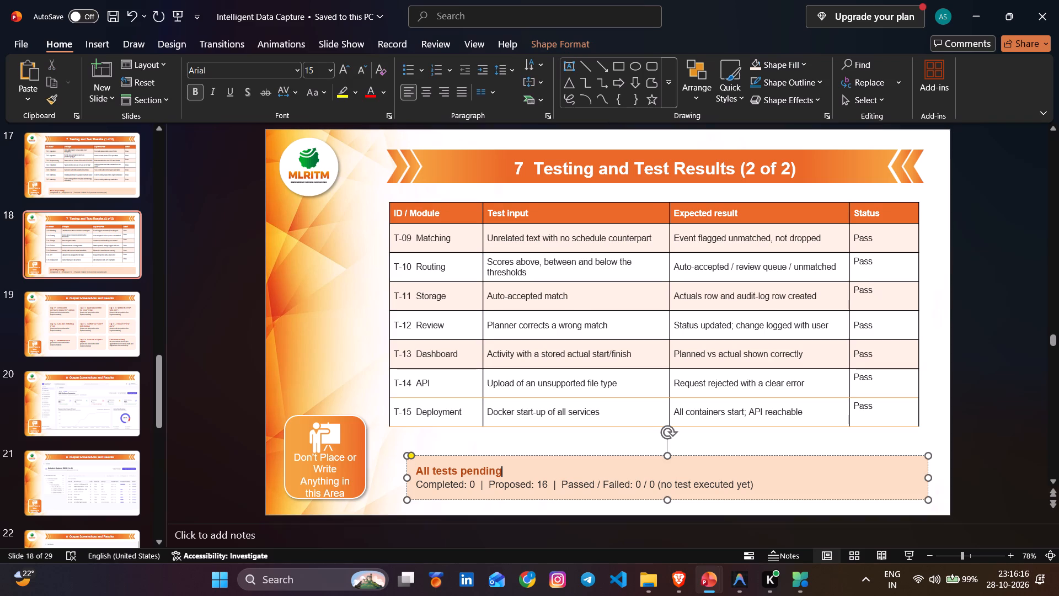
click(843, 481)
key(Delete)
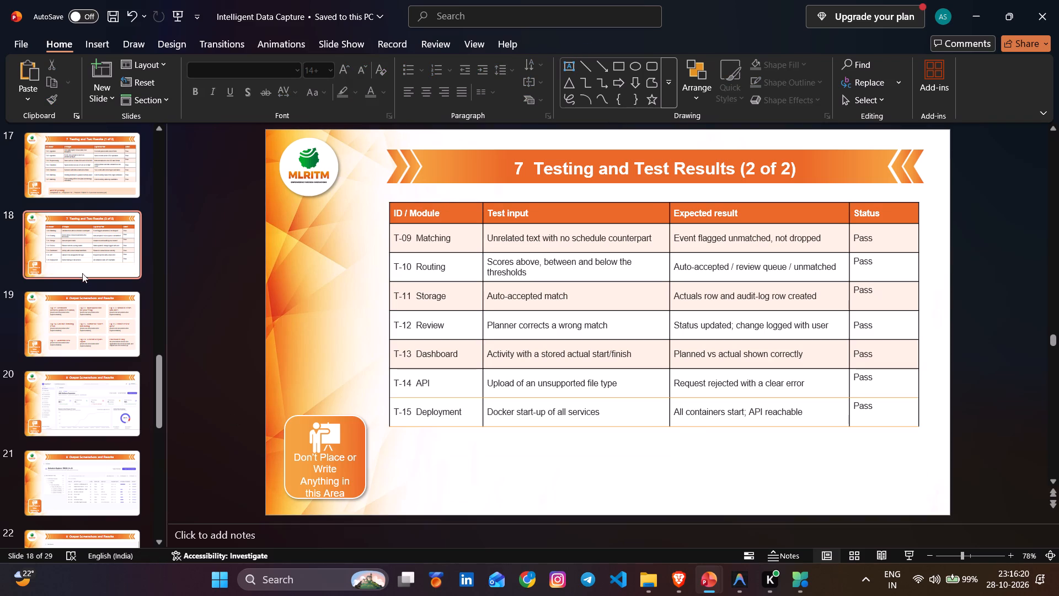
click(80, 168)
click(838, 488)
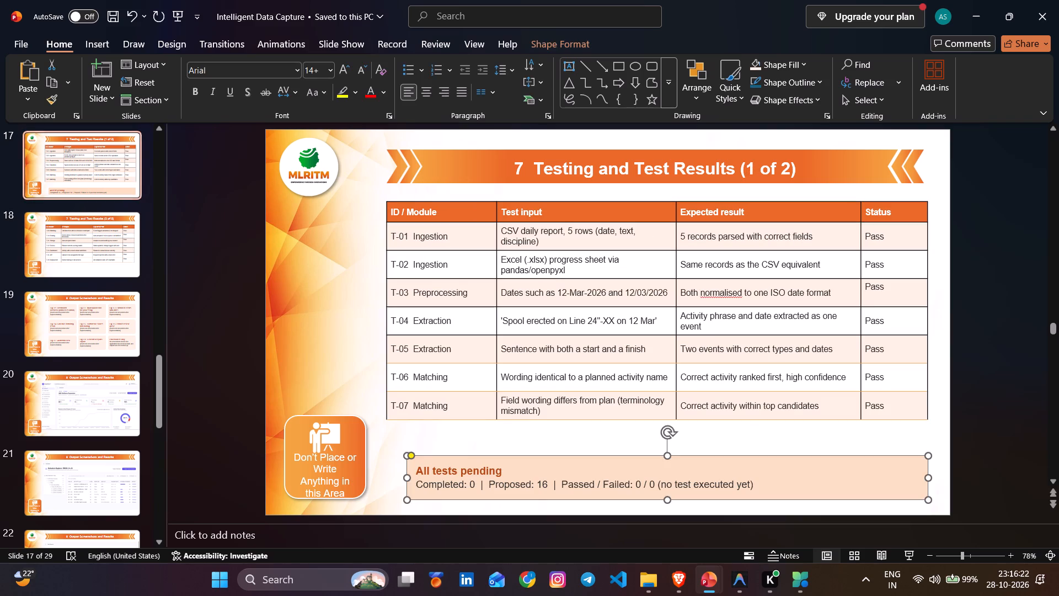
key(Delete)
Examine the code listing and the Program explanation text on slide 16, Coding and Program Explanation.
scroll(558, 371, up, 1)
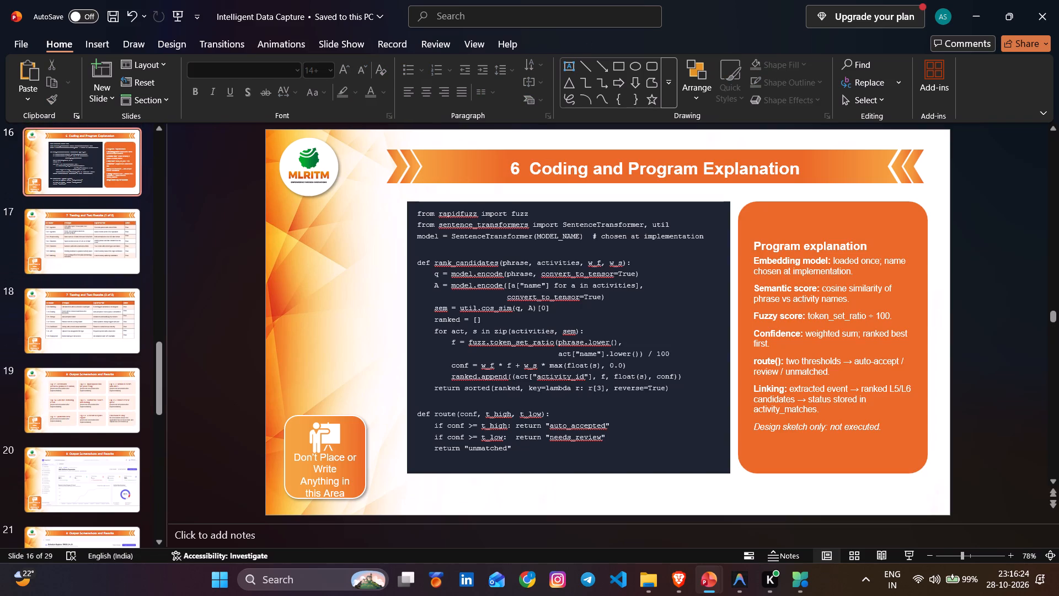
click(643, 382)
click(602, 451)
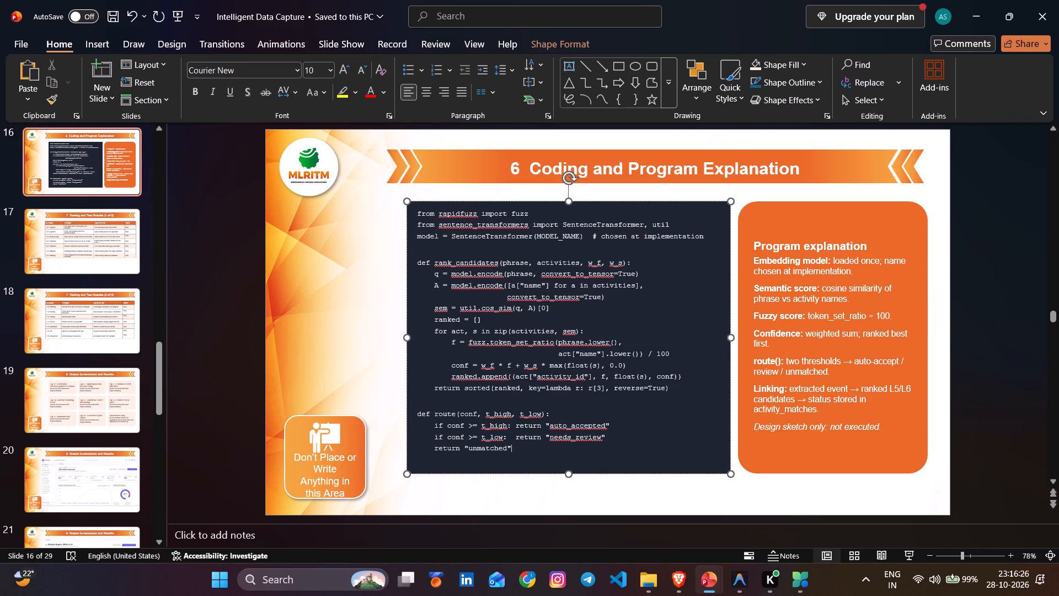
click(495, 332)
click(625, 379)
click(869, 405)
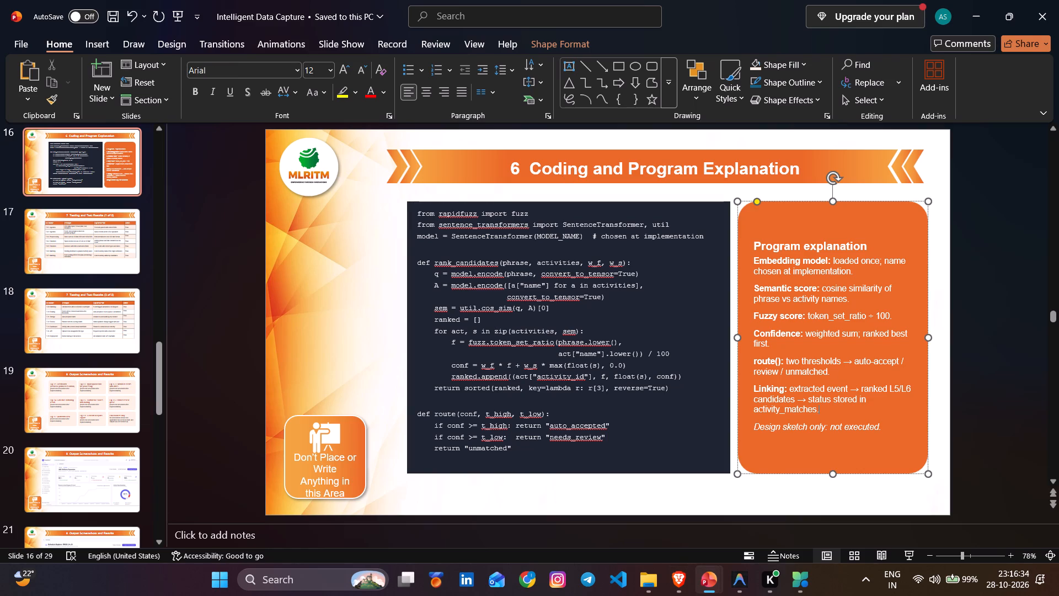
click(868, 408)
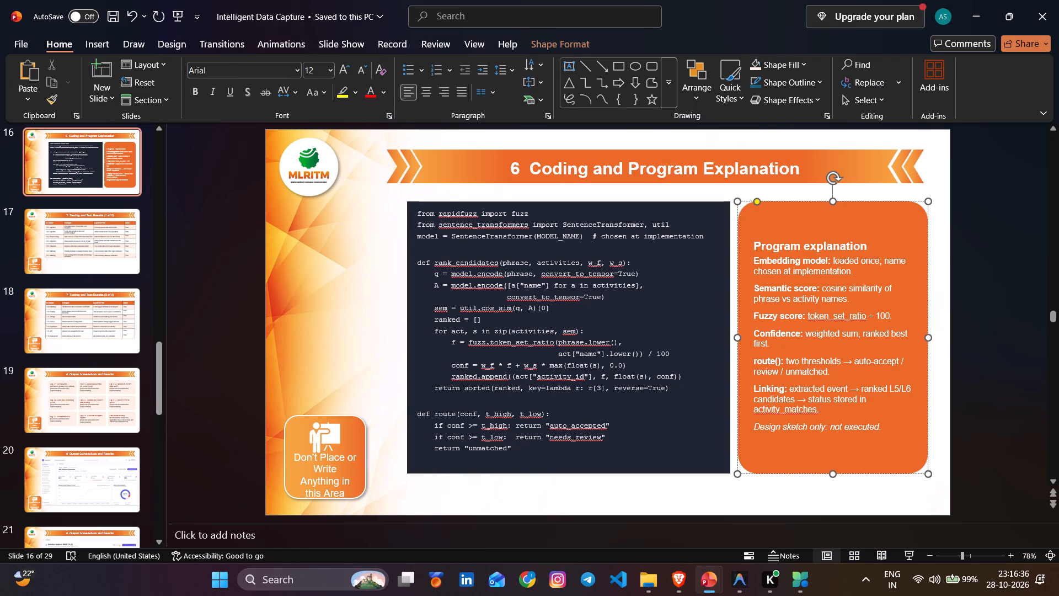
click(790, 256)
click(848, 281)
click(801, 428)
Delete the closing line "Design sketch only: not executed." from the Program explanation box on slide 16.
click(877, 430)
drag(882, 426, 759, 432)
key(BackSpace)
click(827, 446)
click(607, 437)
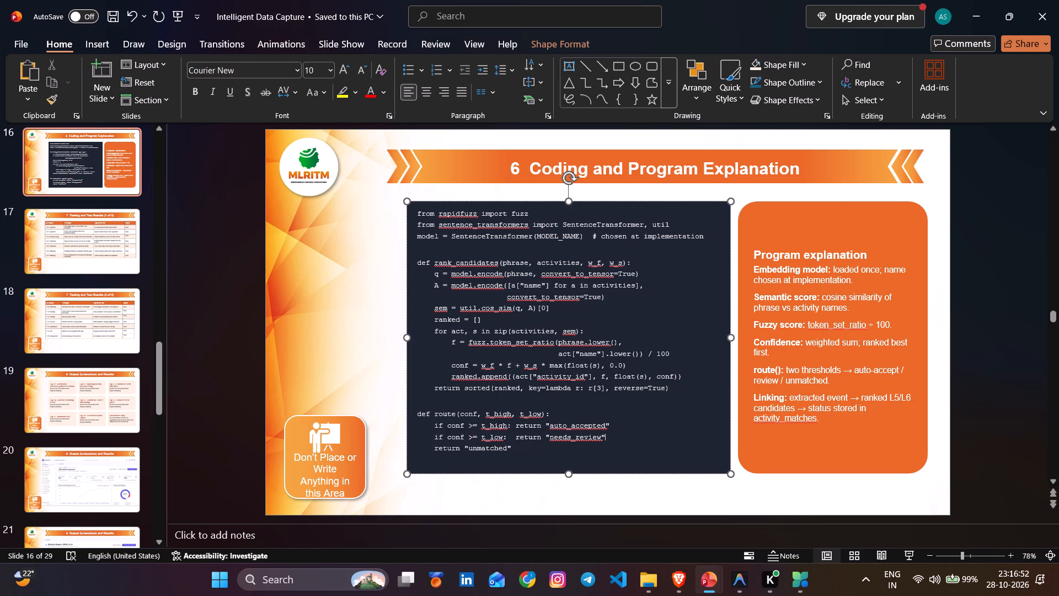
Start the slide show from slide 16 and review the slides backwards through Implementation, System Design and System Analysis to the Literature Survey.
click(906, 555)
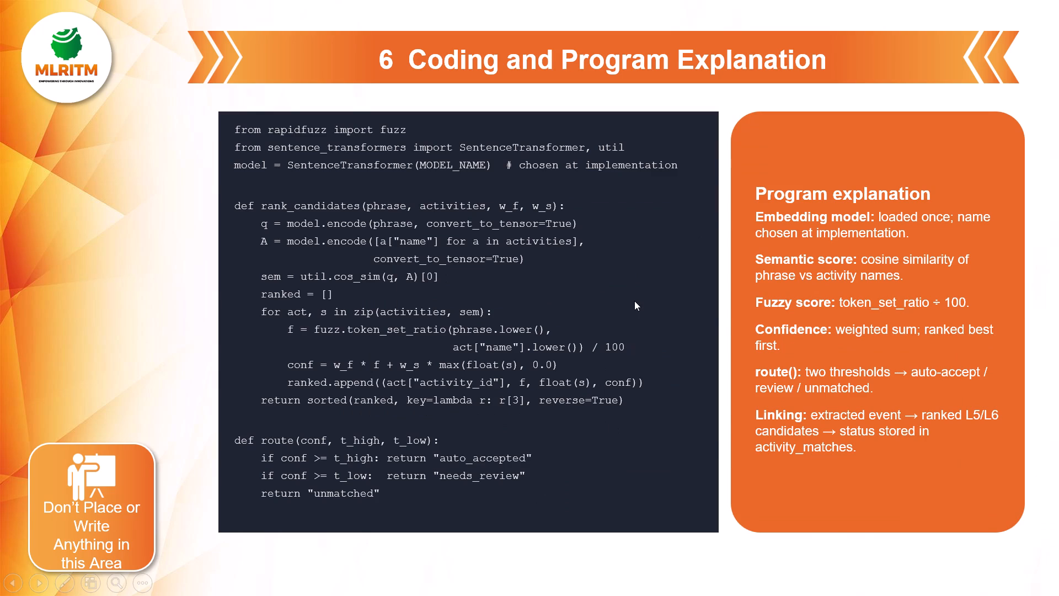
scroll(634, 301, up, 1)
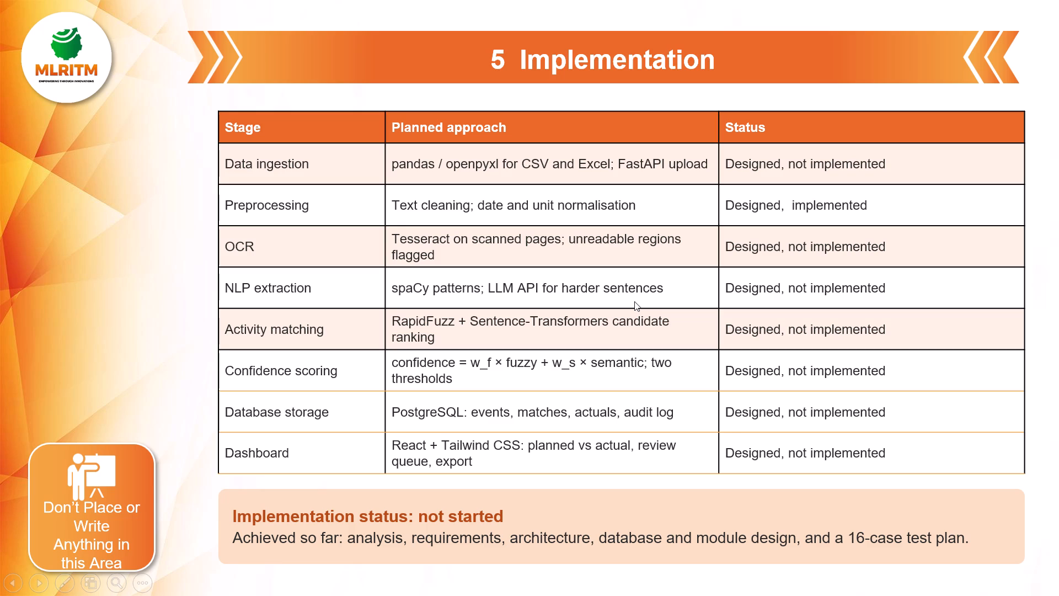
scroll(634, 301, up, 1)
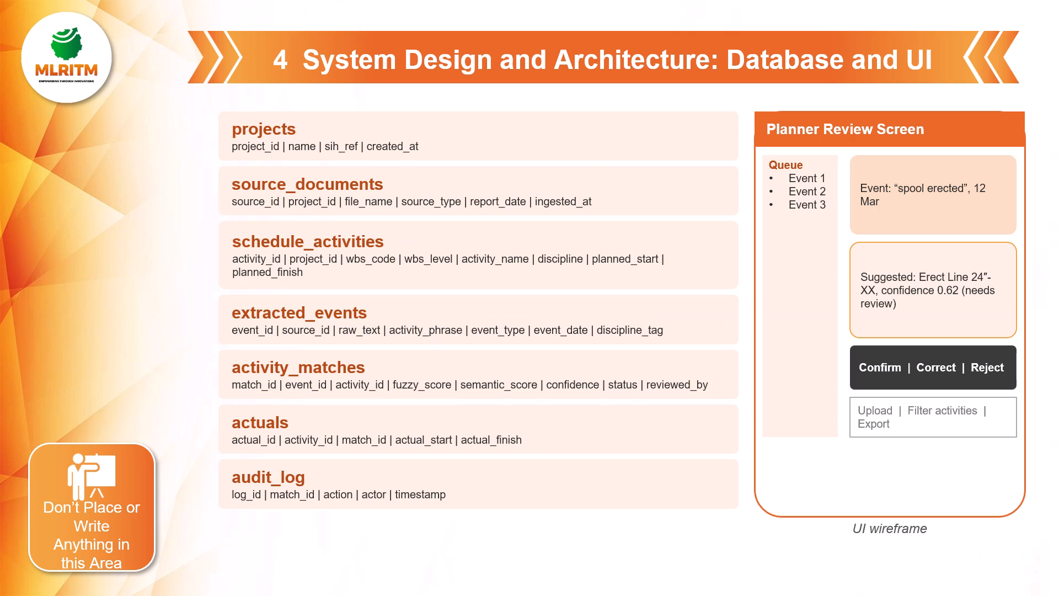
scroll(634, 301, up, 1)
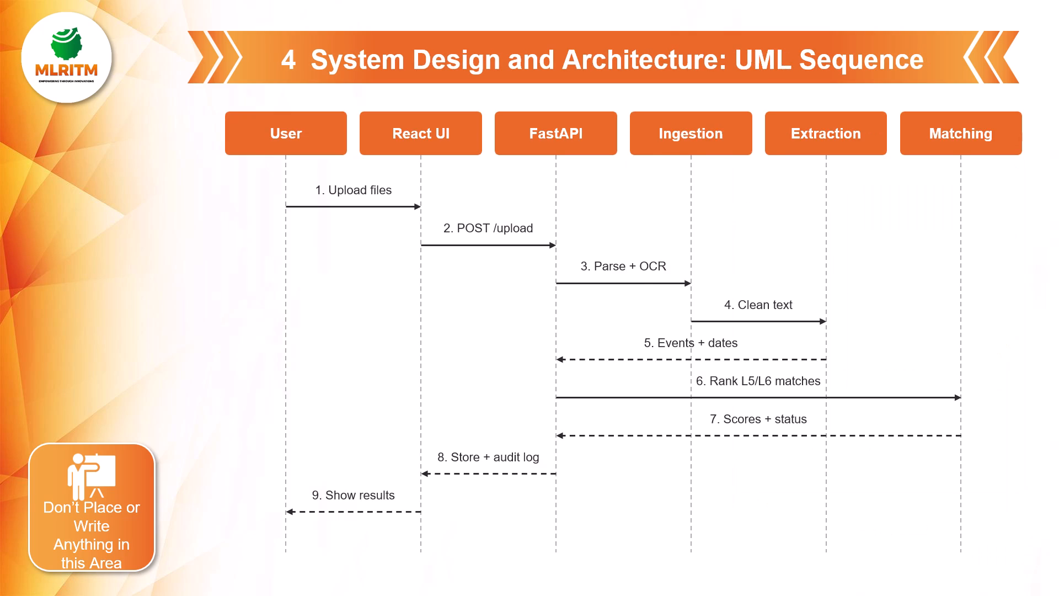
scroll(634, 301, up, 3)
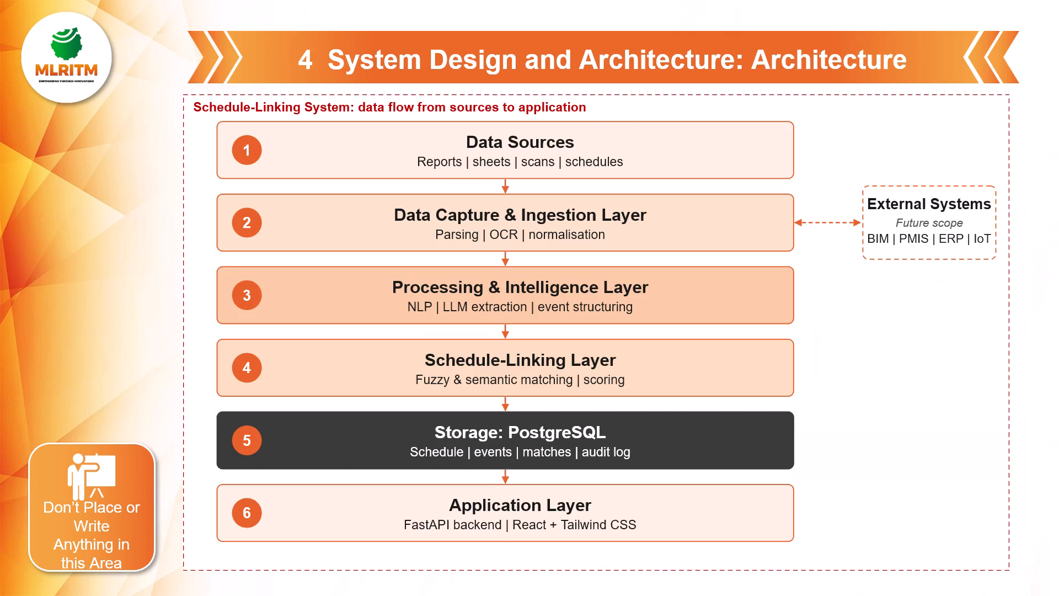
scroll(634, 301, up, 1)
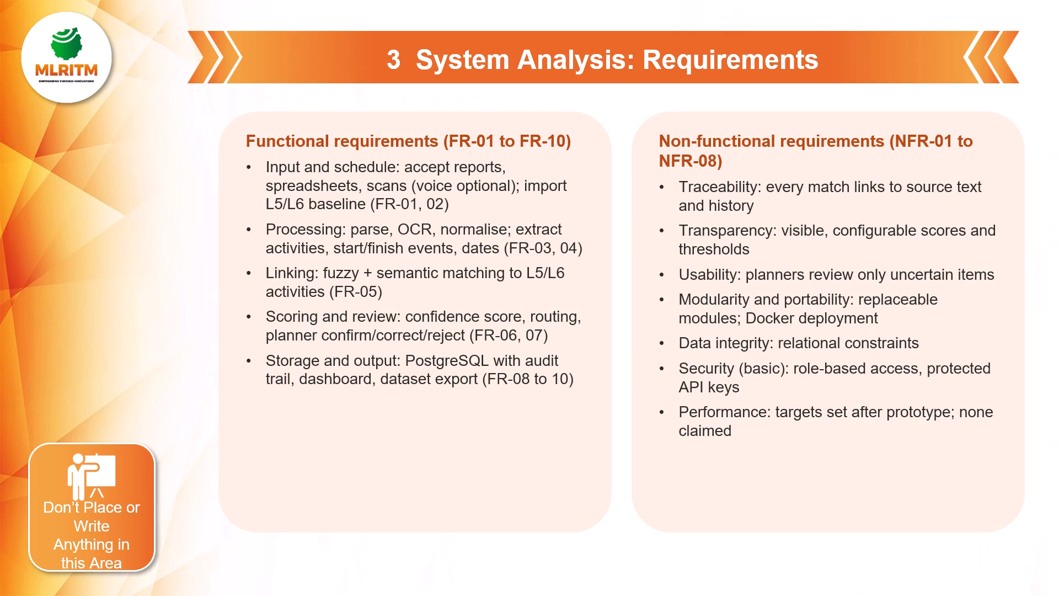
scroll(634, 301, down, 1)
scroll(634, 301, up, 5)
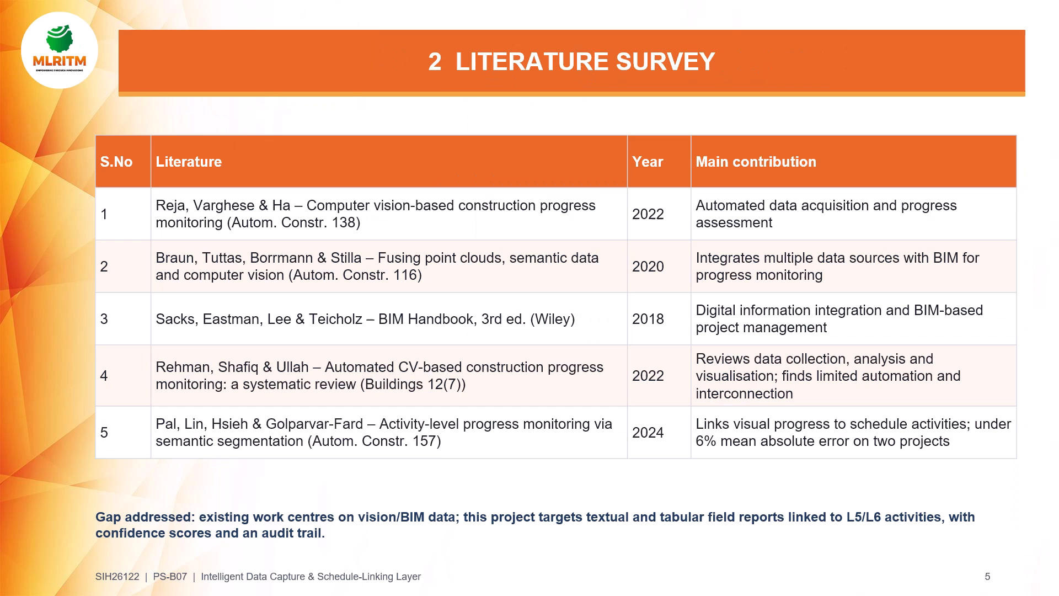
Review the Literature Survey, Existing System and Base Paper Details slides in the show, reading the relevance statement, and end the show.
scroll(634, 301, down, 2)
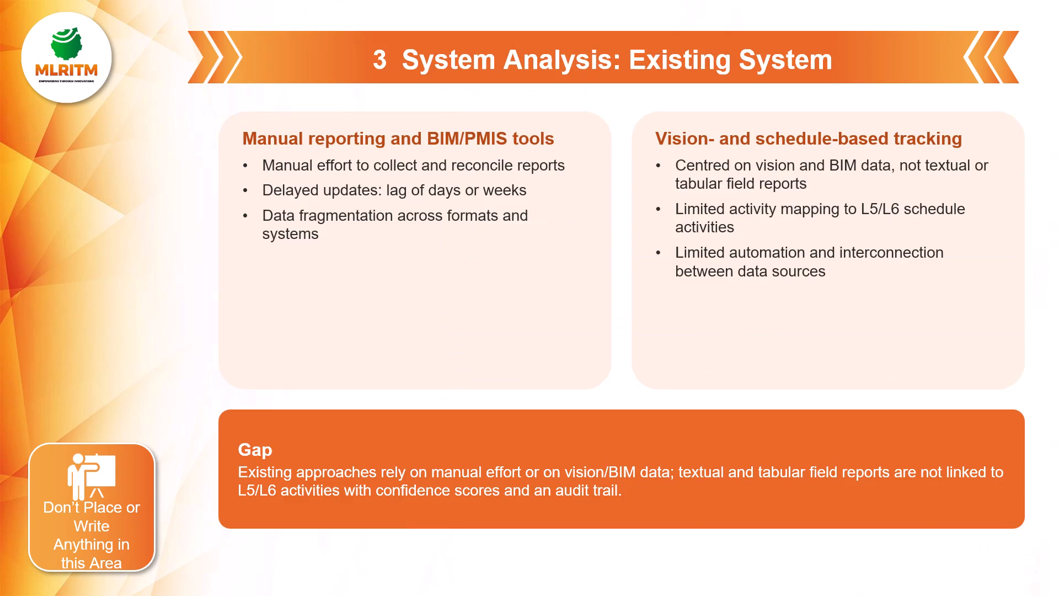
scroll(634, 301, up, 2)
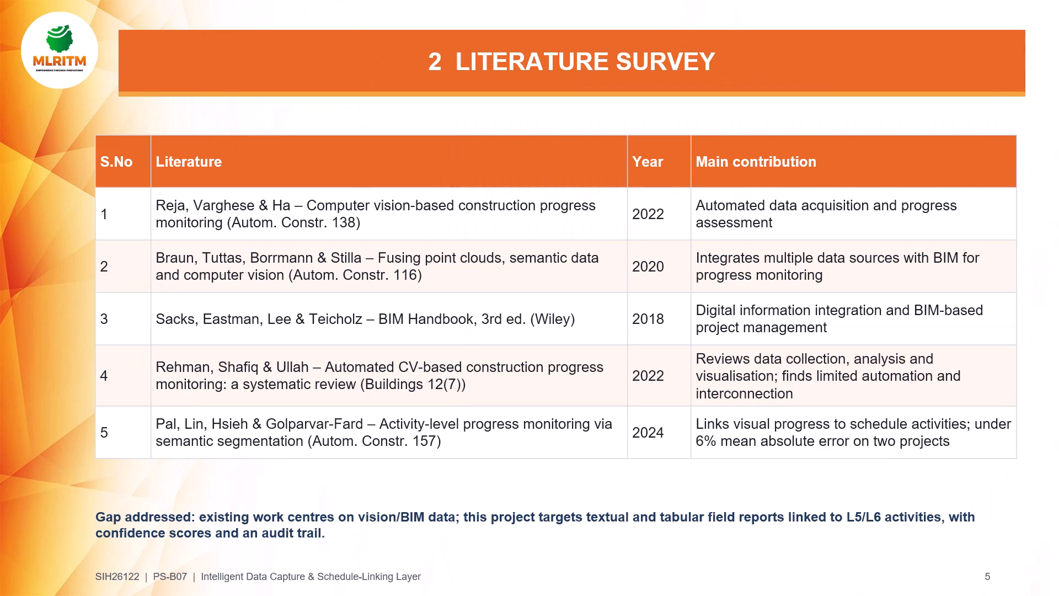
scroll(634, 301, down, 1)
scroll(634, 301, up, 1)
scroll(491, 471, down, 1)
scroll(492, 470, up, 1)
click(252, 529)
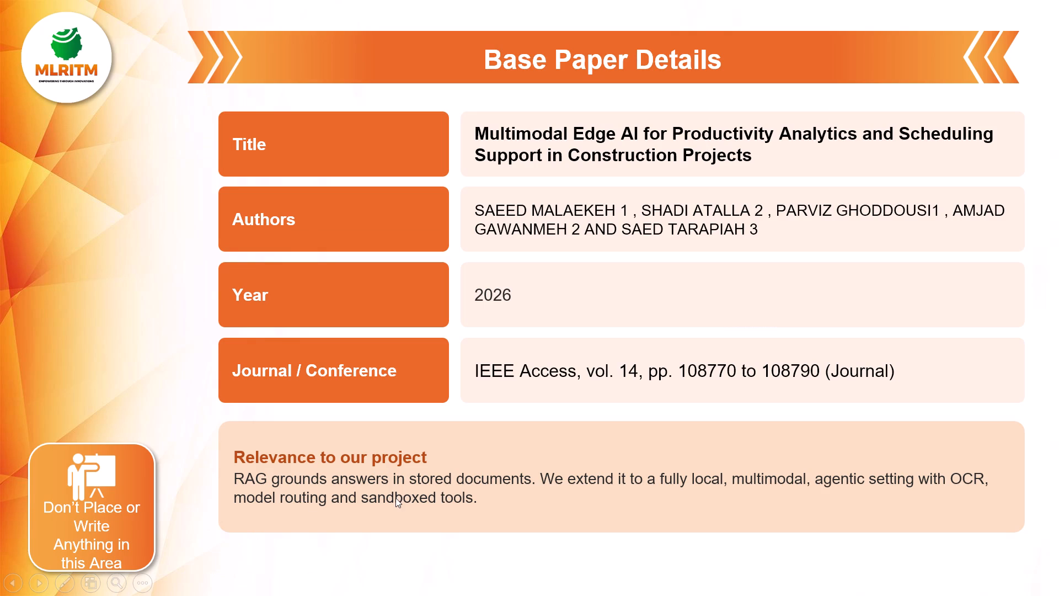
click(381, 480)
scroll(430, 467, up, 1)
click(425, 466)
key(Escape)
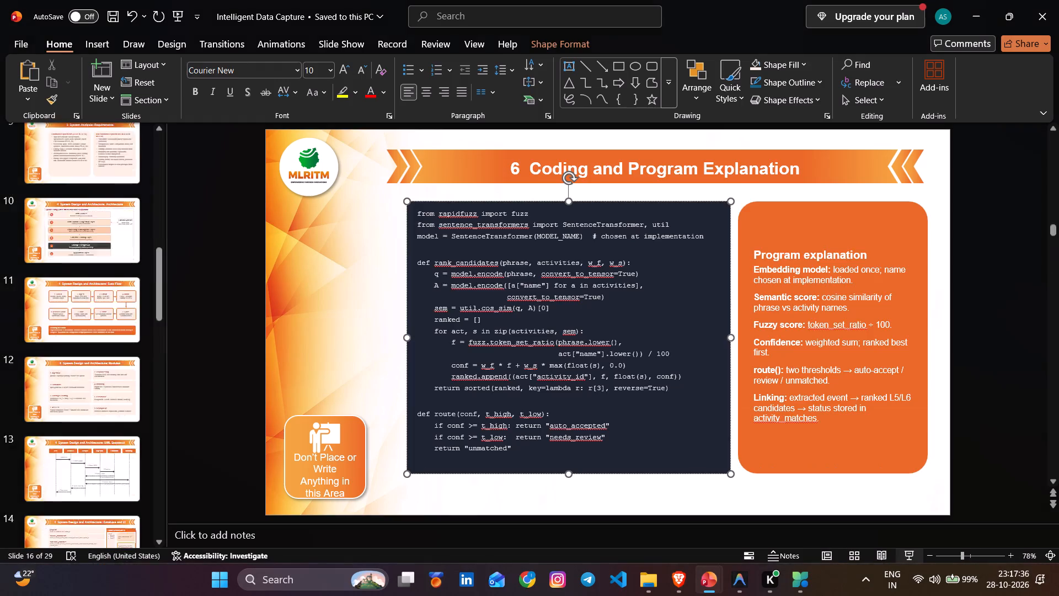
Copy the paragraph under "Relevance to our project" on slide 6, Base Paper Details, starting with "RAG grounds answers in stored documents".
scroll(467, 459, up, 1)
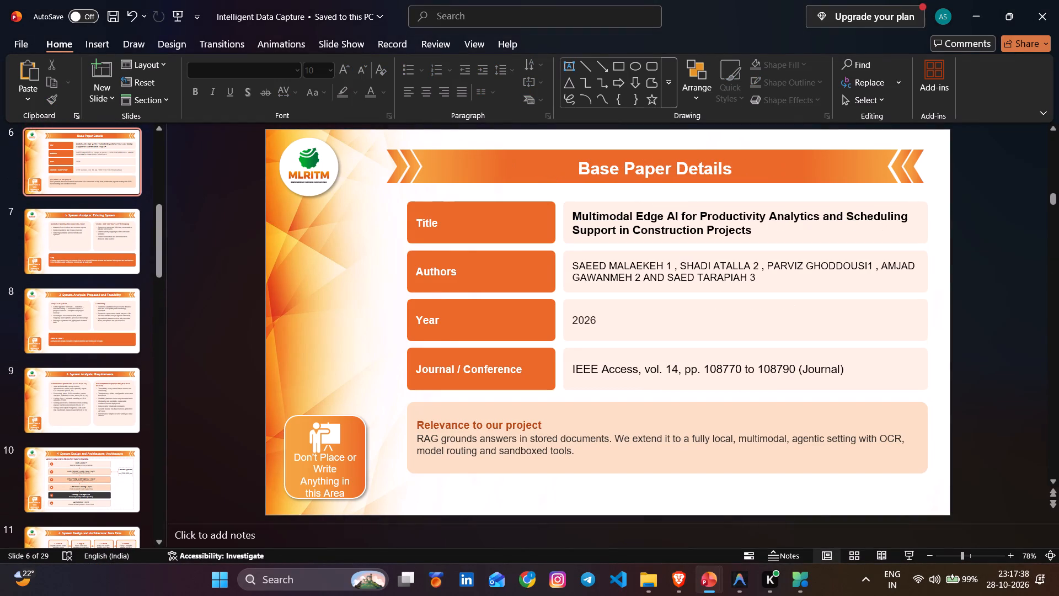
double_click(474, 456)
click(580, 458)
click(570, 451)
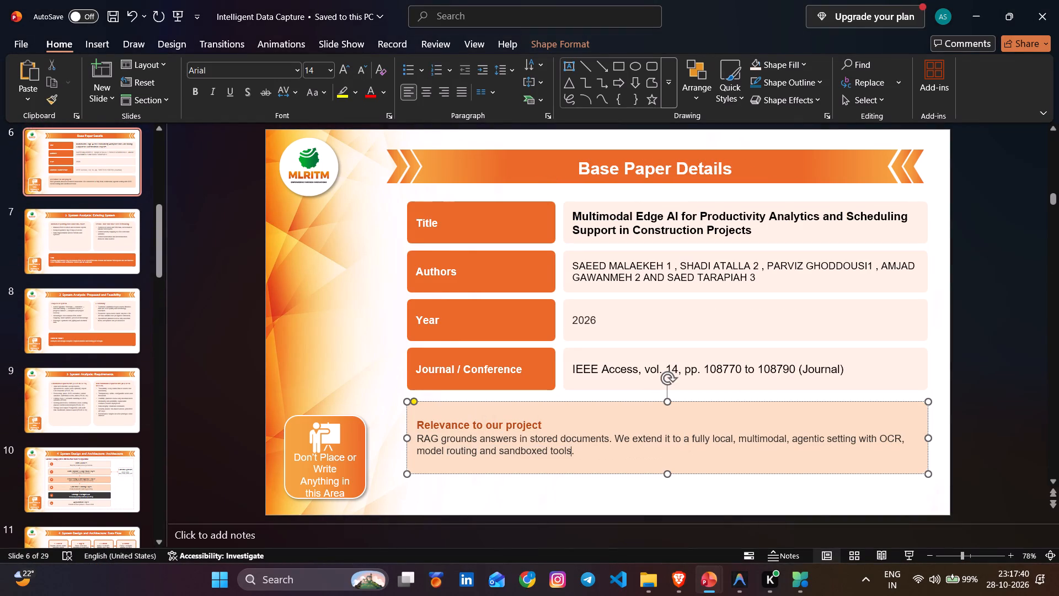
drag(573, 455, 427, 441)
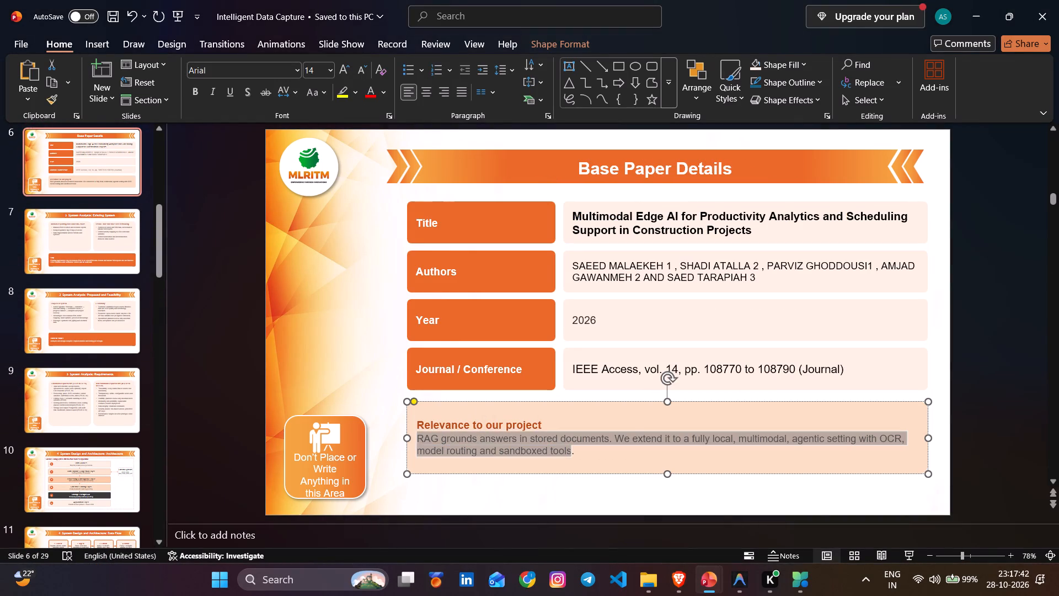
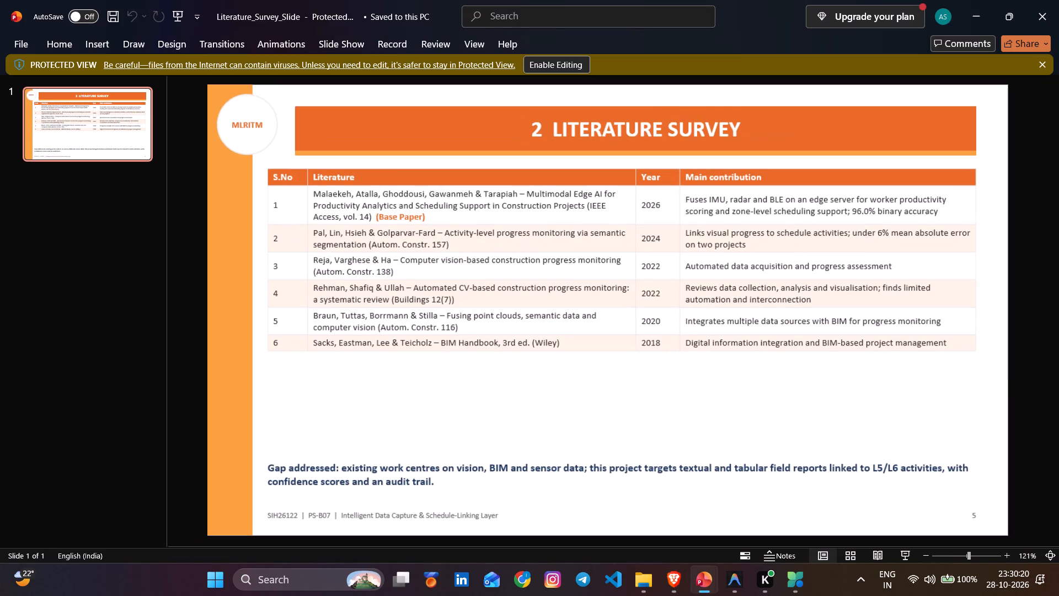
click(374, 177)
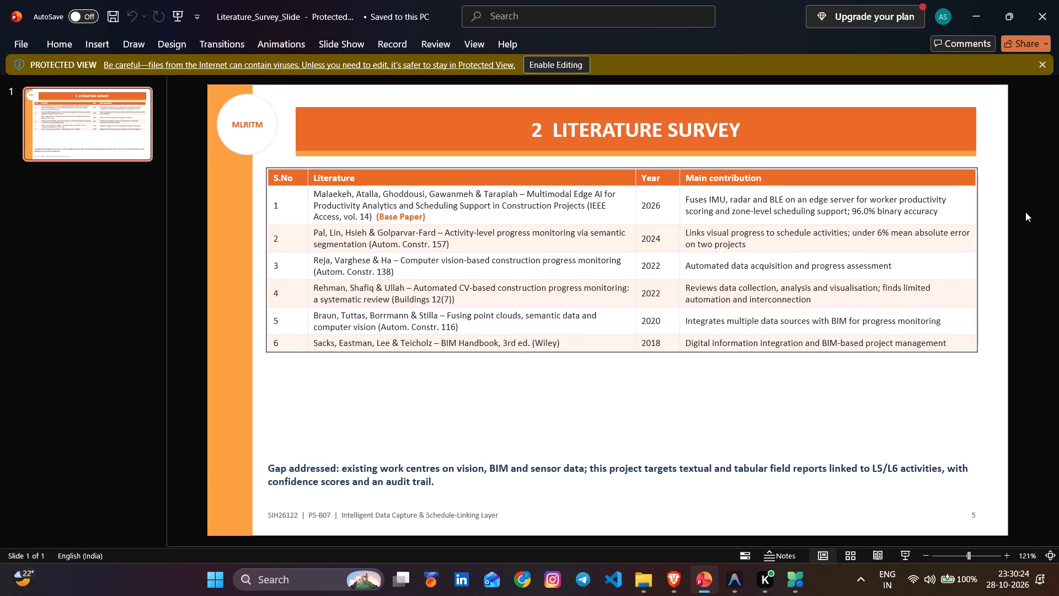
click(551, 60)
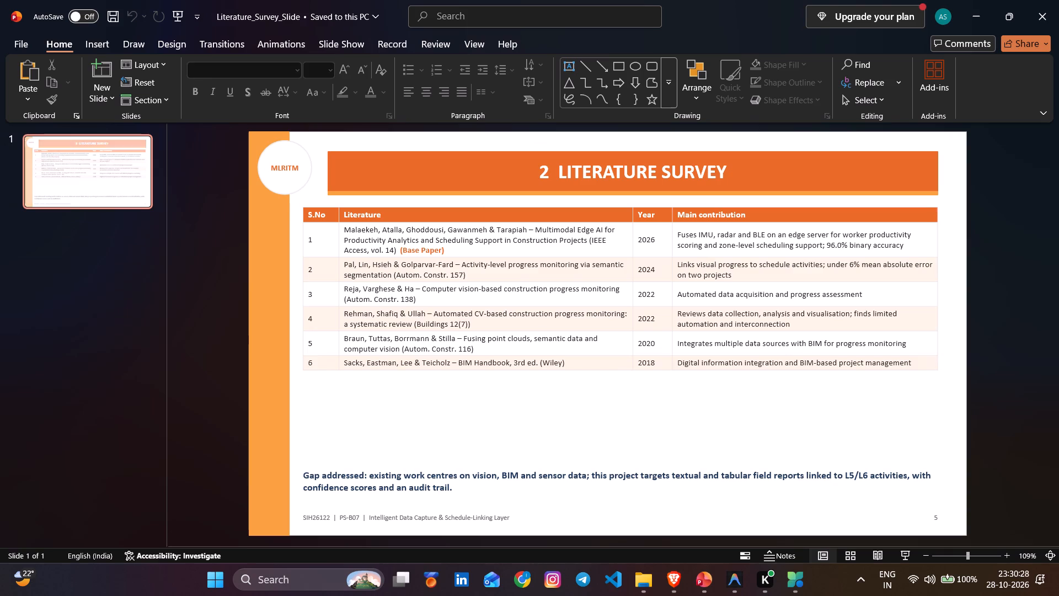
Copy the whole literature table from the Literature_Survey_Slide presentation.
click(920, 209)
click(939, 225)
right_click(939, 225)
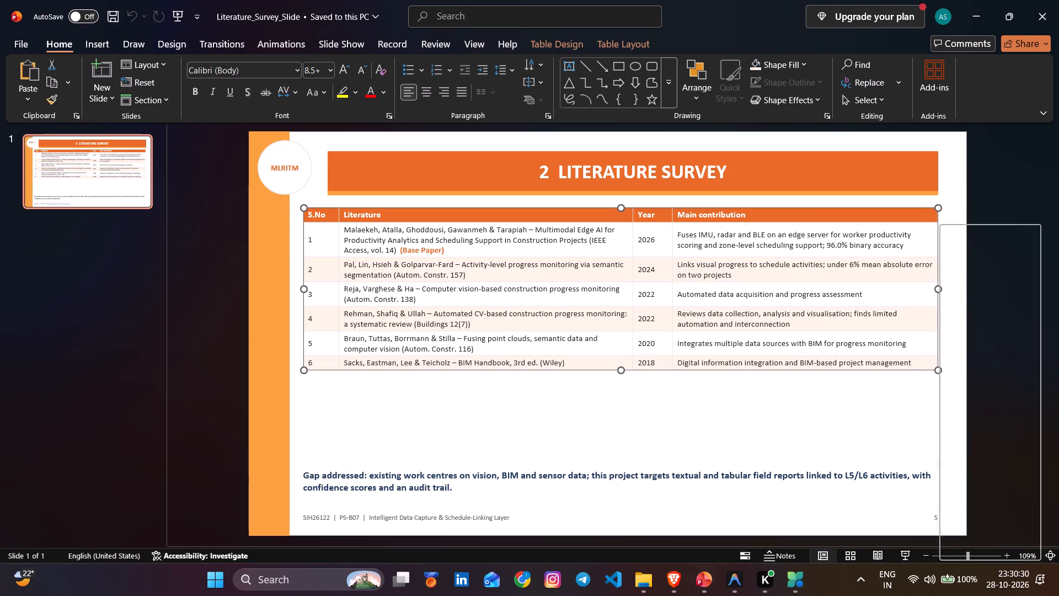
click(982, 256)
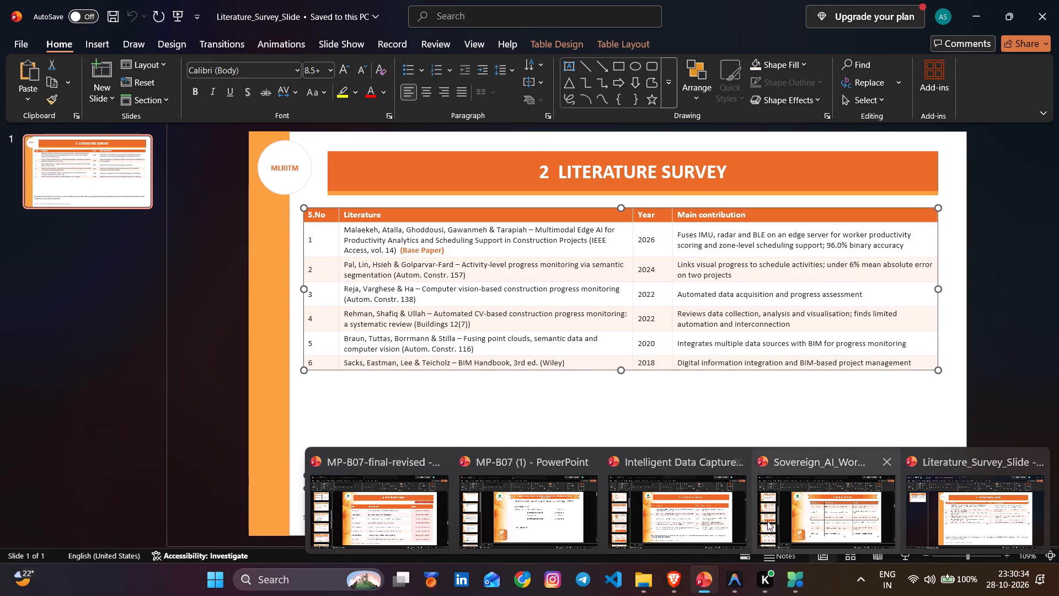
Replace the old literature table on slide 5 of the Intelligent Data Capture presentation with the copied table.
click(714, 512)
scroll(706, 374, up, 1)
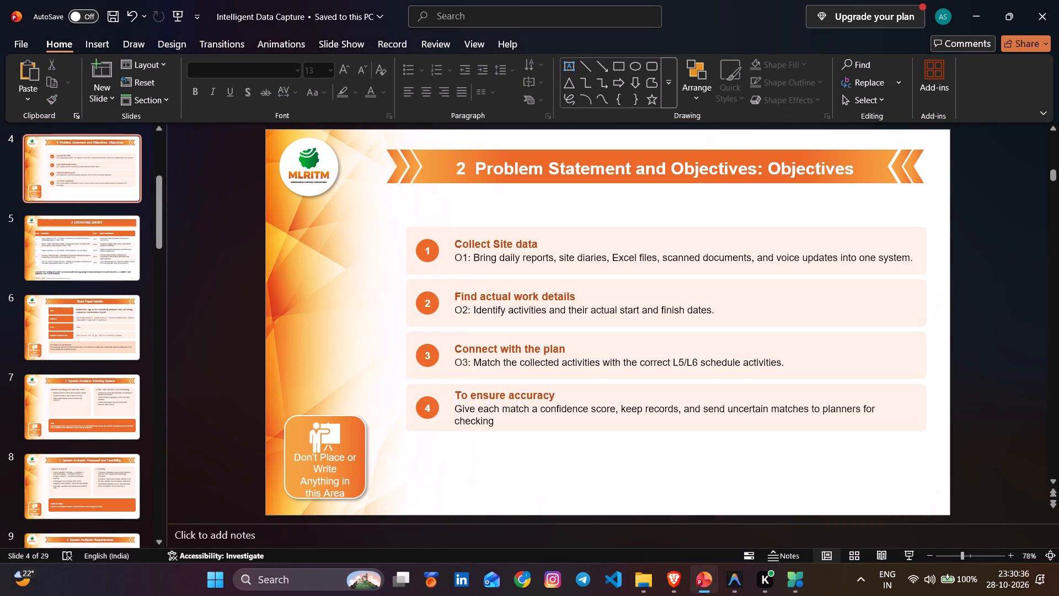
scroll(706, 374, down, 1)
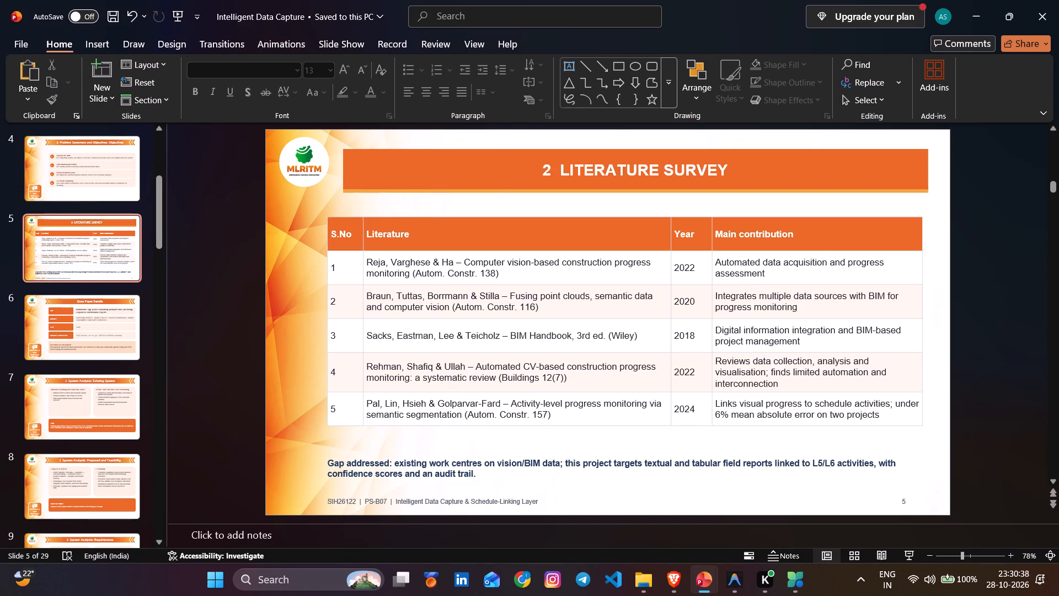
click(924, 234)
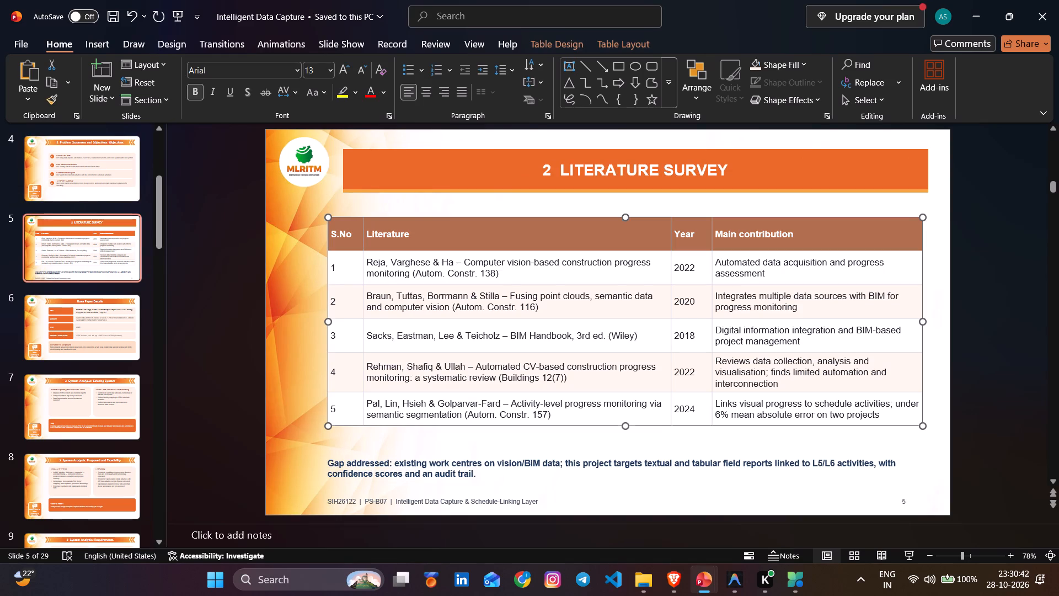
click(922, 239)
key(Delete)
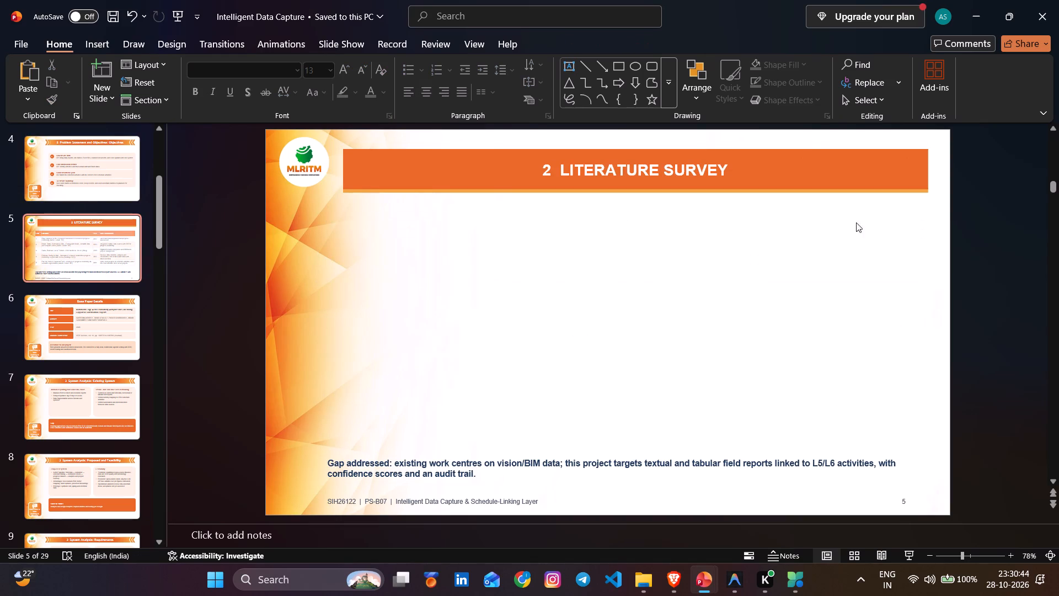
key(ctrl+v)
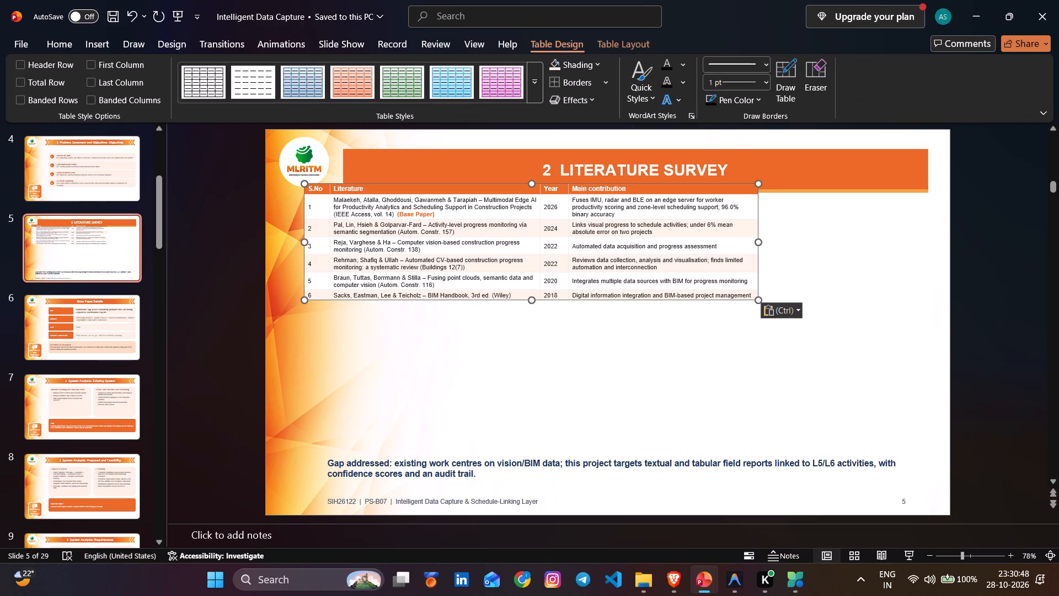
Move the pasted table below the Literature Survey title and enlarge it to fill the space above the gap statement.
drag(757, 261, 821, 281)
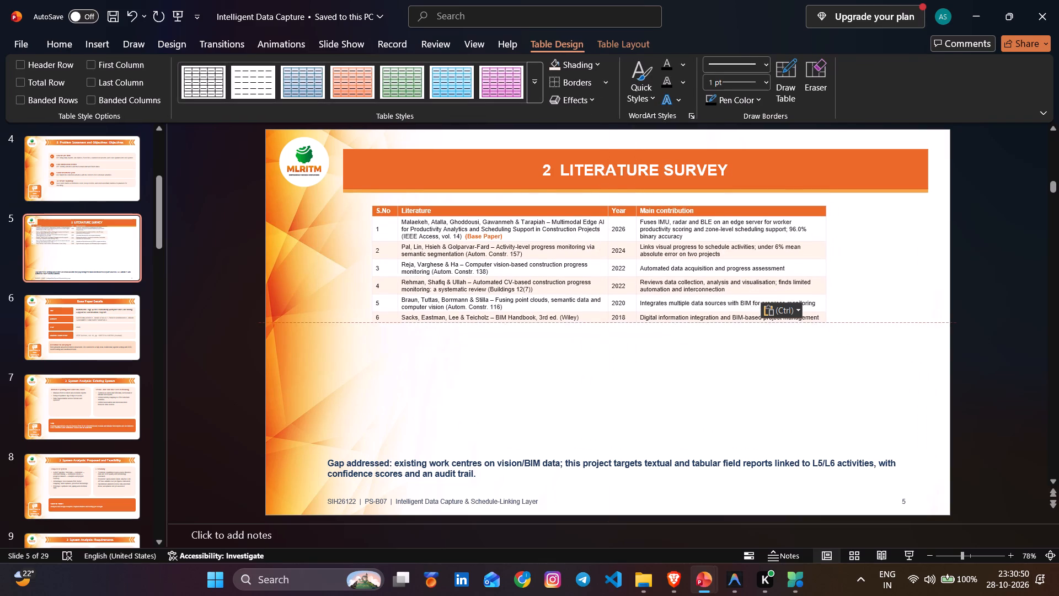
drag(821, 281, 810, 279)
drag(813, 321, 848, 383)
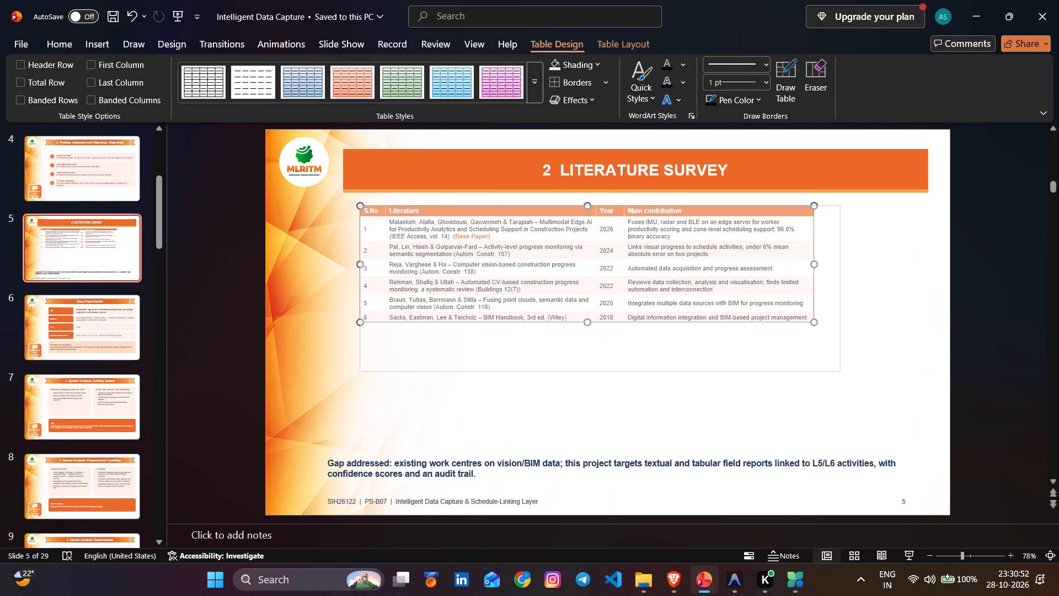
drag(848, 383, 929, 445)
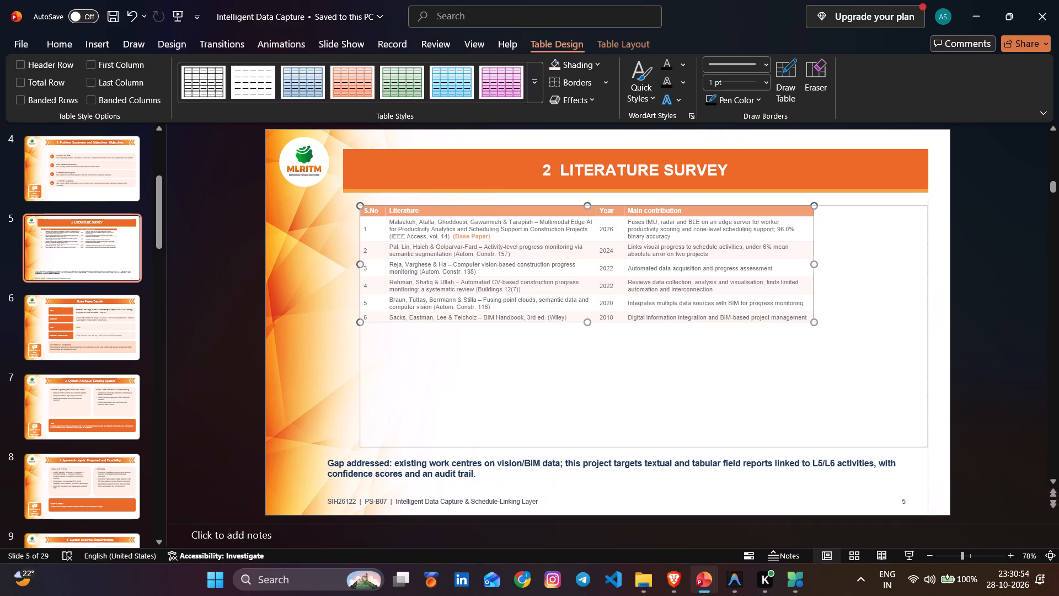
drag(929, 445, 929, 445)
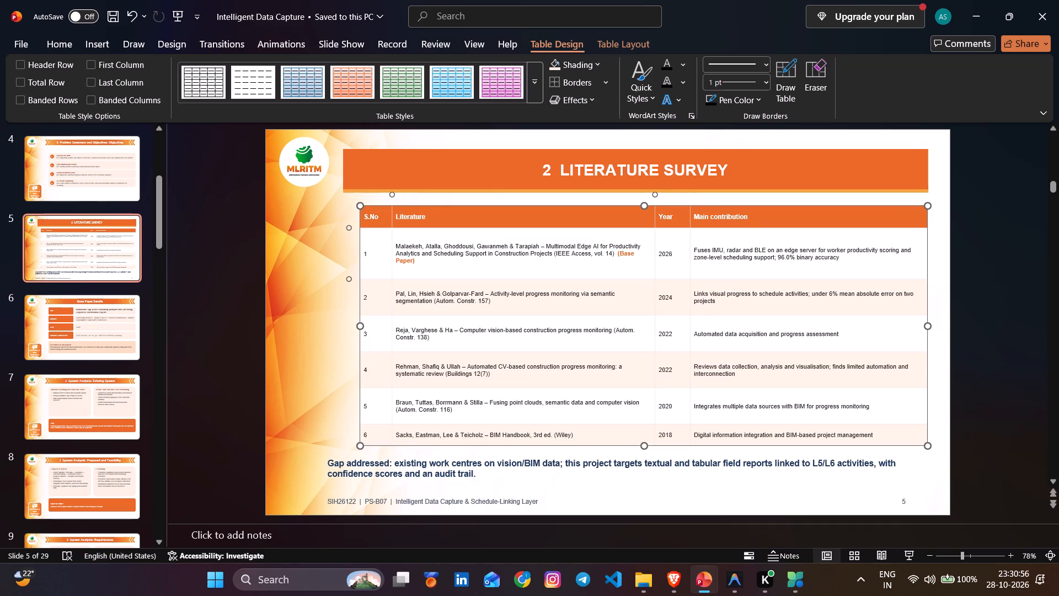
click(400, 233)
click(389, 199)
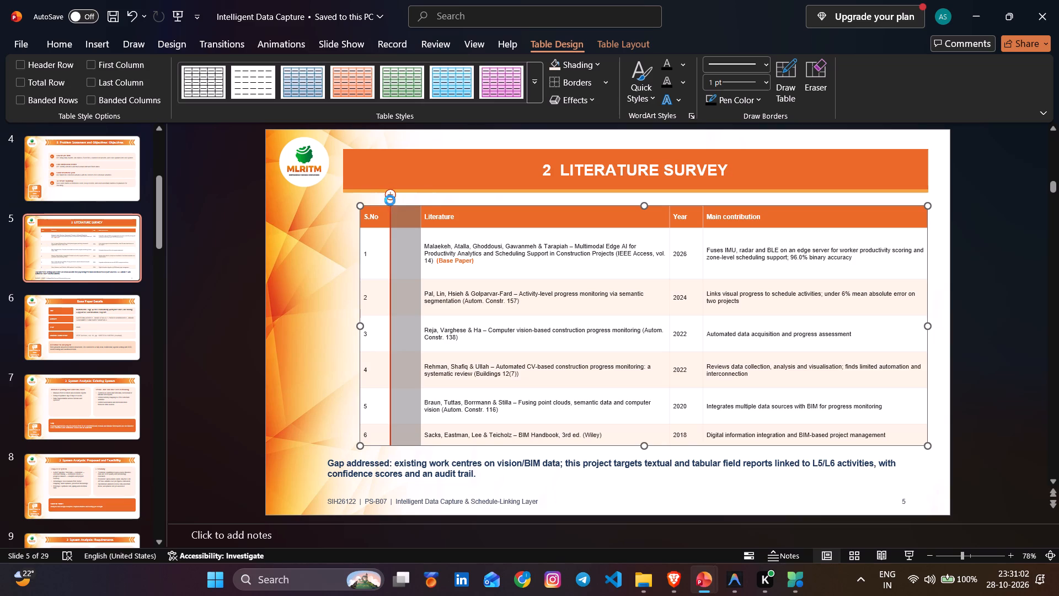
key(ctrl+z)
Set the font size of all text in the literature table to 12.
click(427, 243)
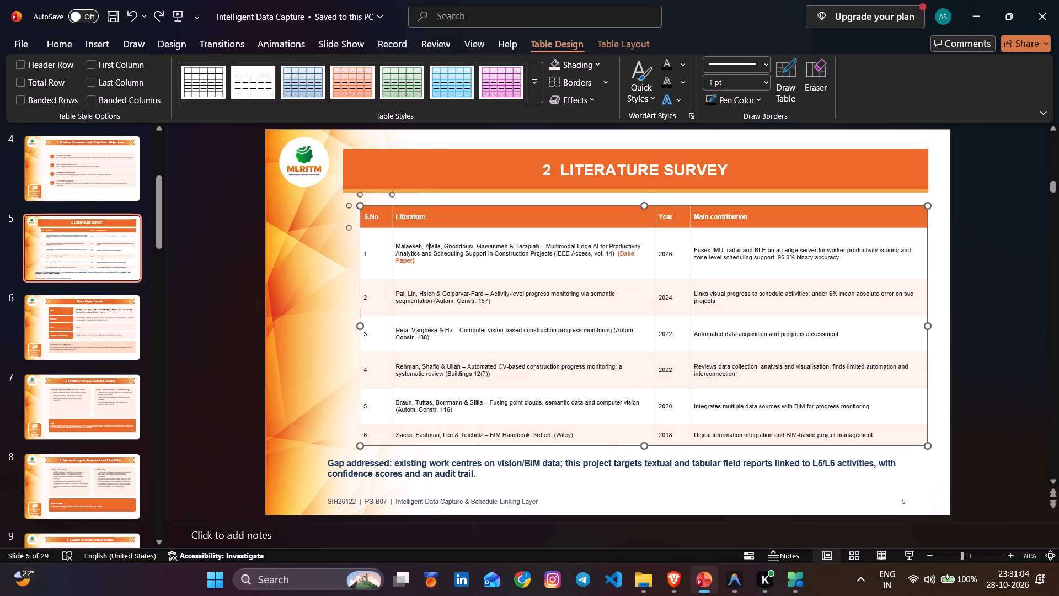
click(365, 218)
click(369, 215)
click(67, 44)
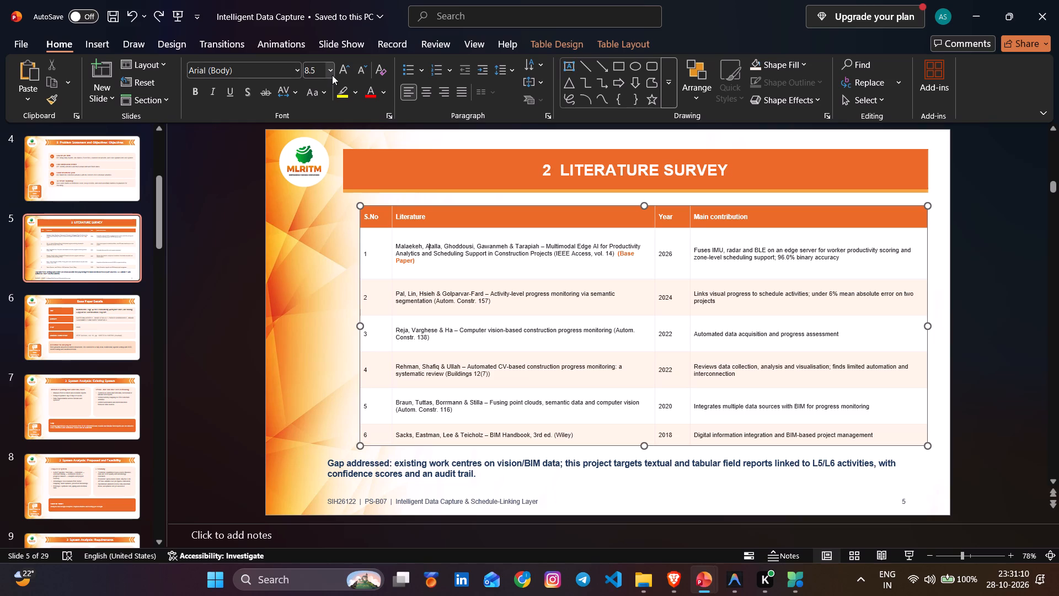
click(332, 75)
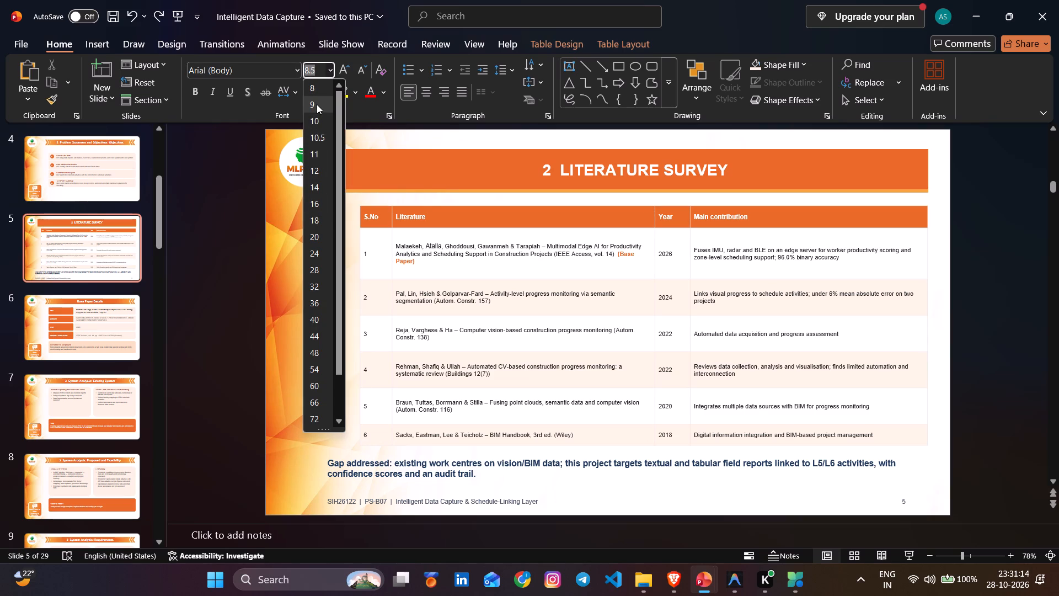
click(476, 276)
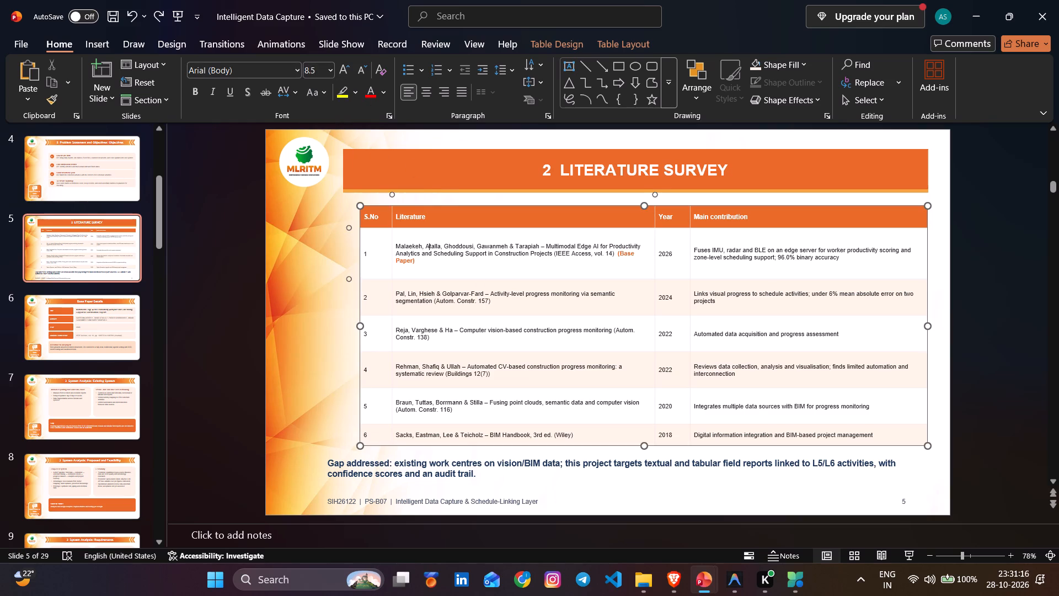
key(ctrl+a)
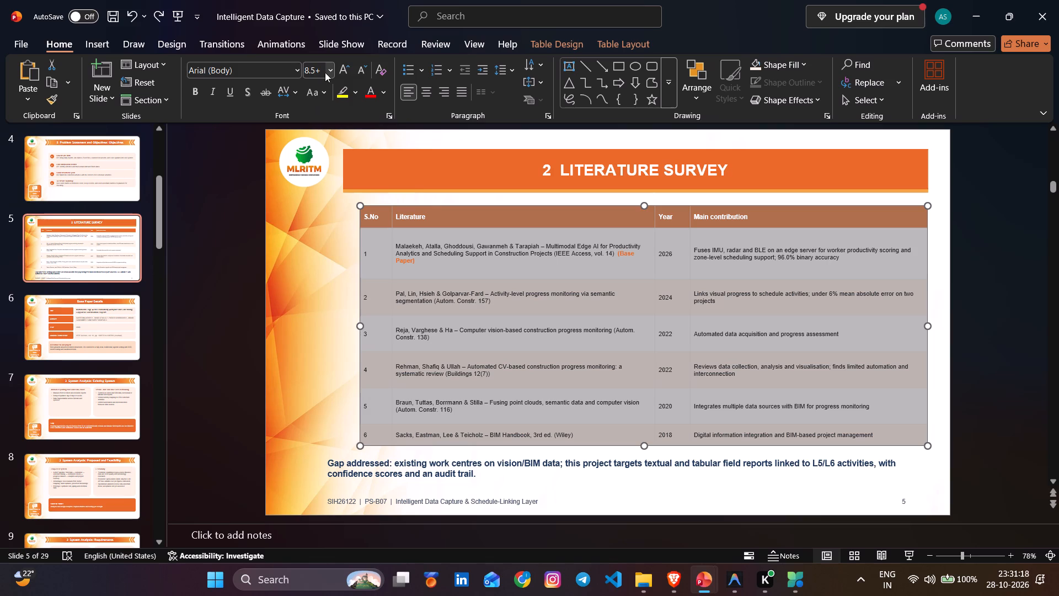
click(329, 70)
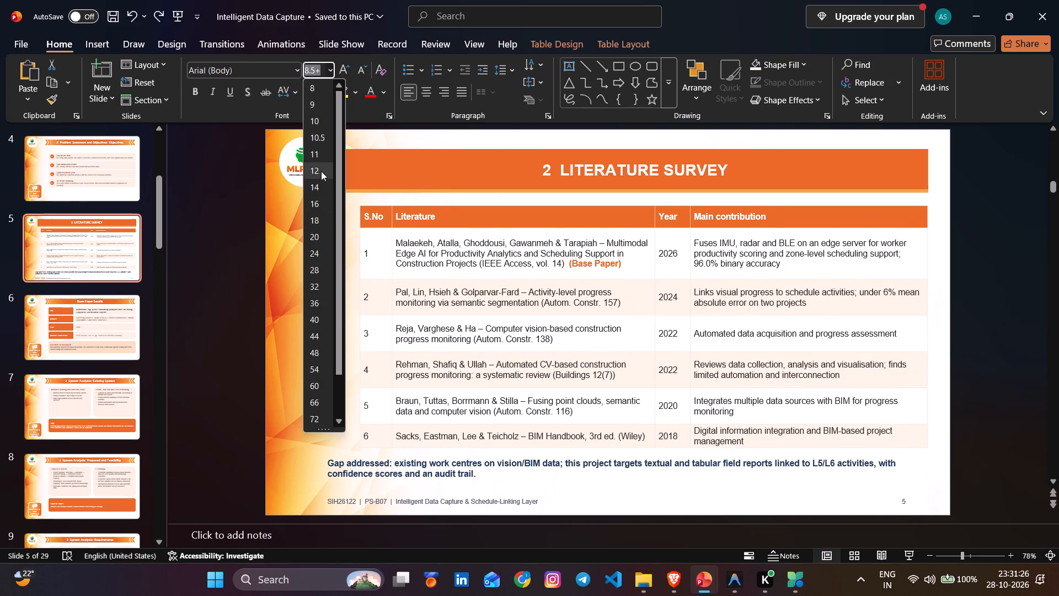
click(322, 171)
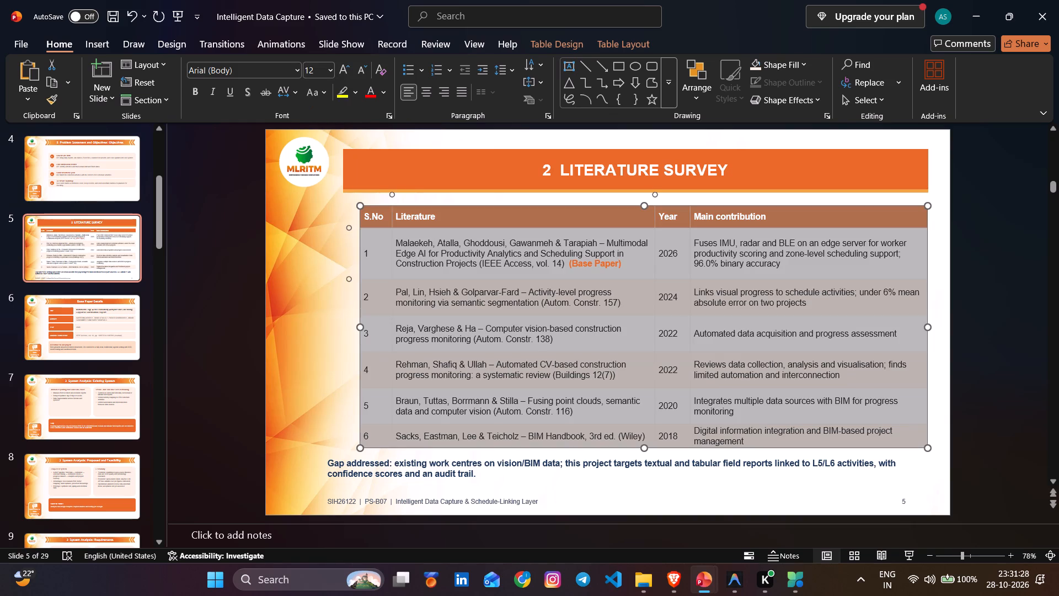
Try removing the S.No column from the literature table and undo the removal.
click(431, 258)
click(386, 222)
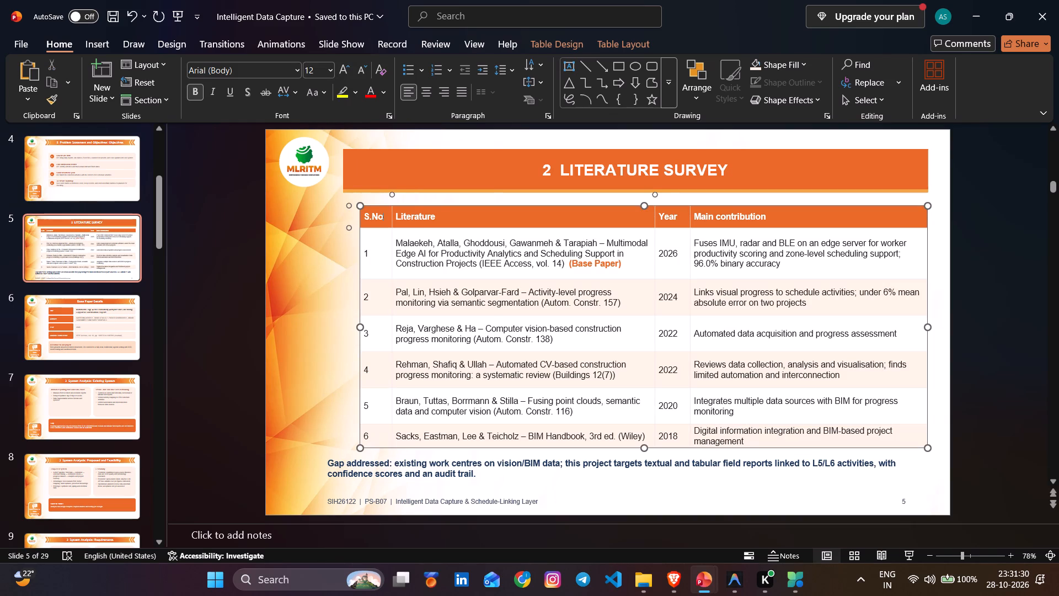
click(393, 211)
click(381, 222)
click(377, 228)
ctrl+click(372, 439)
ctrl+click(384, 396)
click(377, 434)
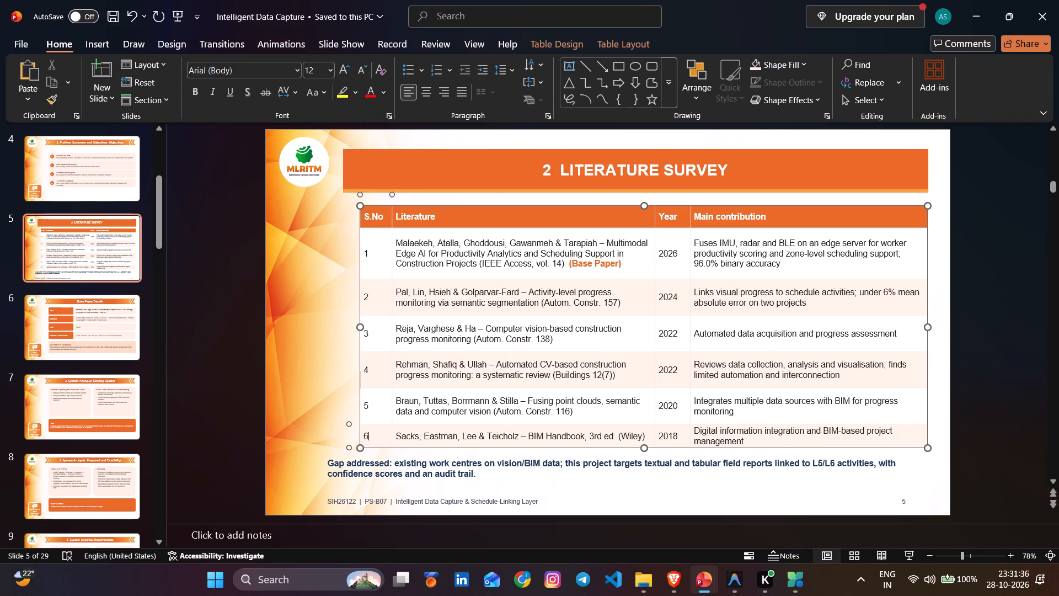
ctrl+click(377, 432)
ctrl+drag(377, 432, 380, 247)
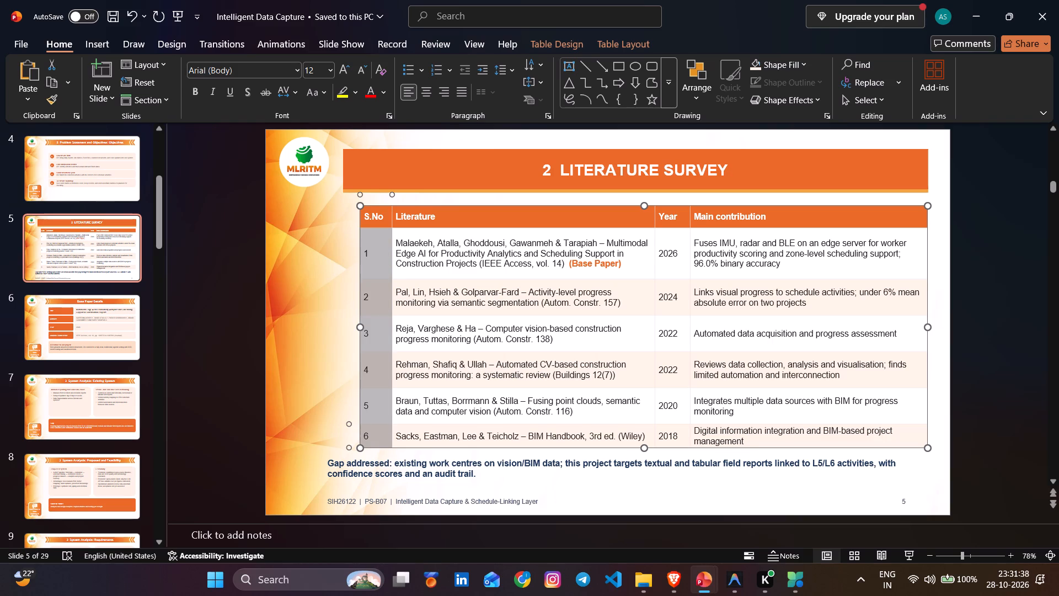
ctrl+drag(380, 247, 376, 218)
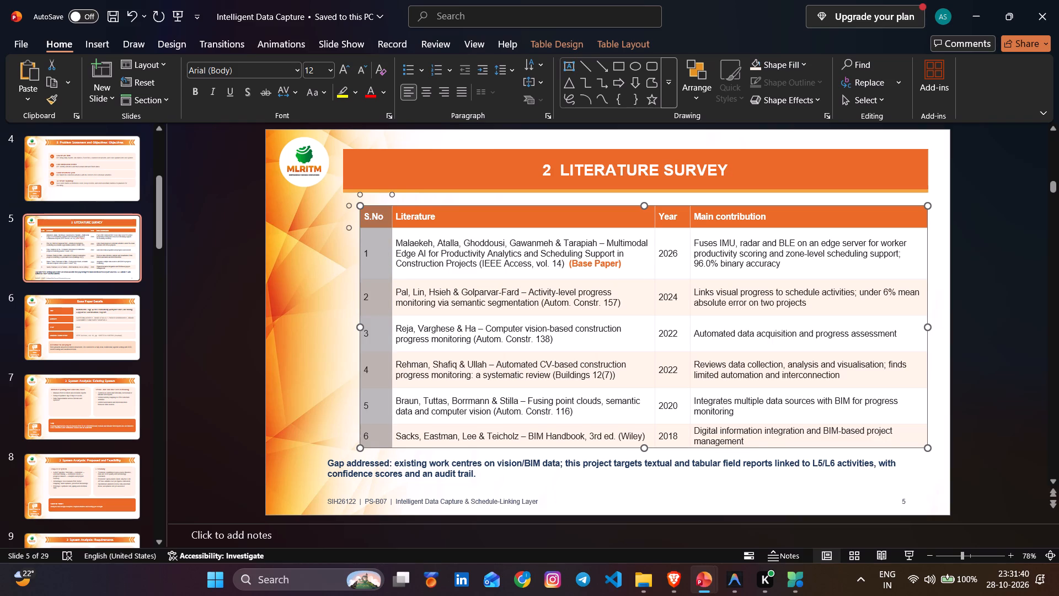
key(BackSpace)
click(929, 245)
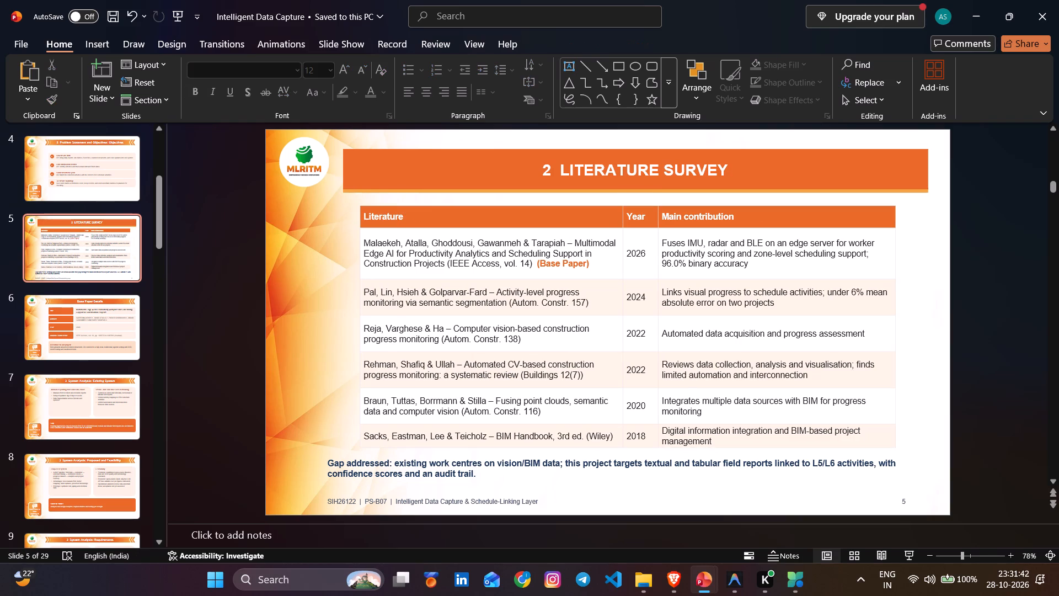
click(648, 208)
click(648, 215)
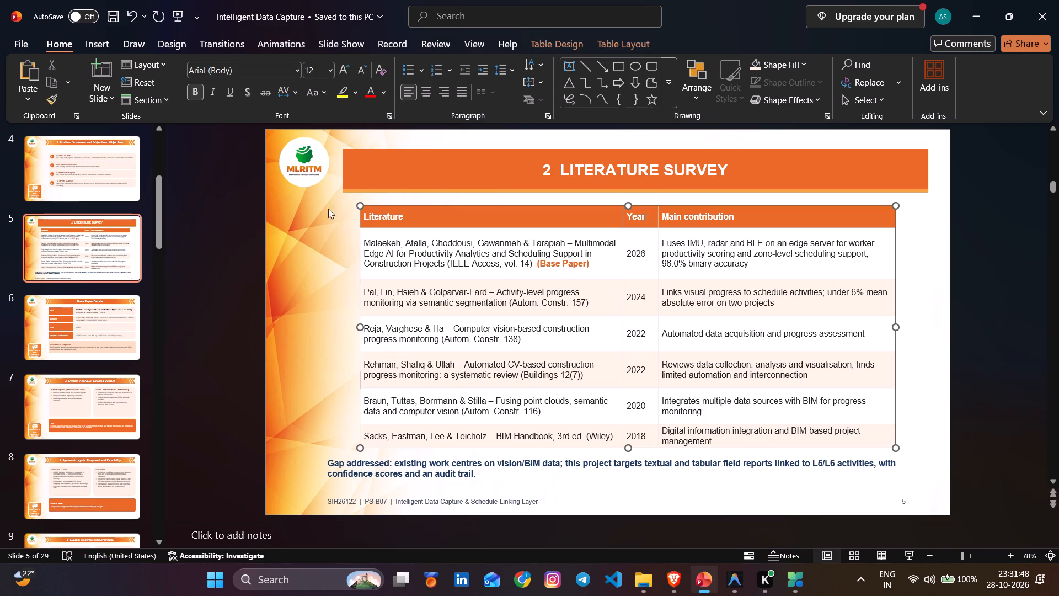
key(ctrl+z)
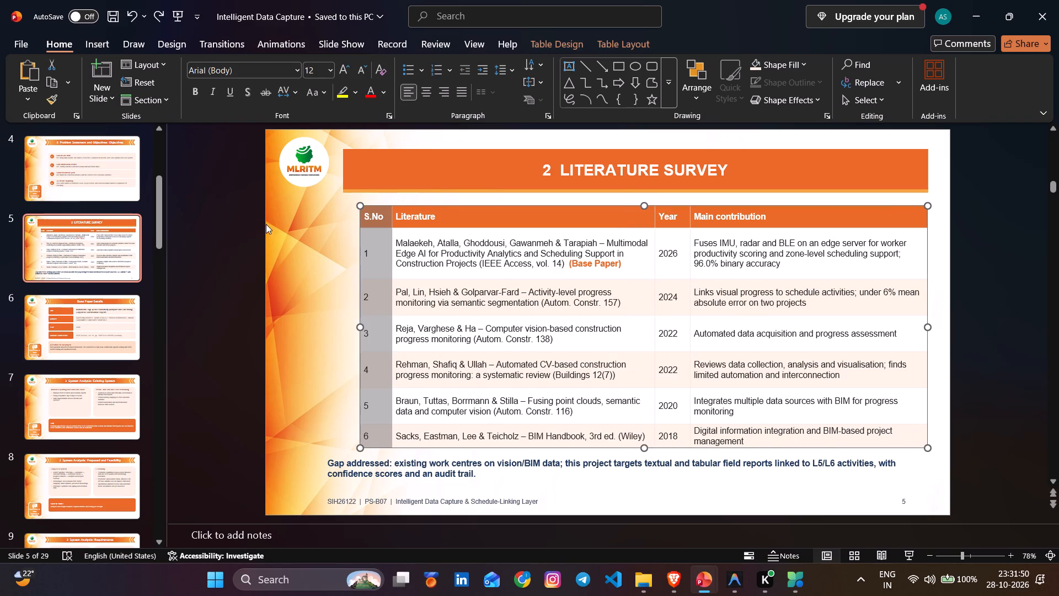
Rename the S.No column header of the literature table as Year.
click(375, 219)
triple_click(376, 218)
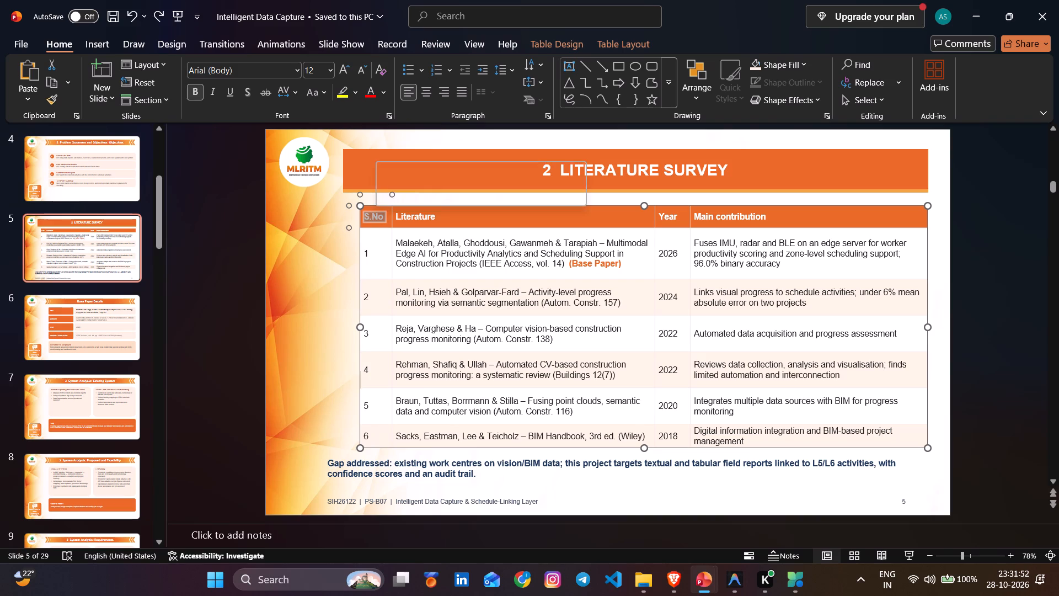
text(Year)
Replace serial numbers 1 to 4 in the first column with the publication years 2026, 2024, 2022 and 2022.
click(373, 254)
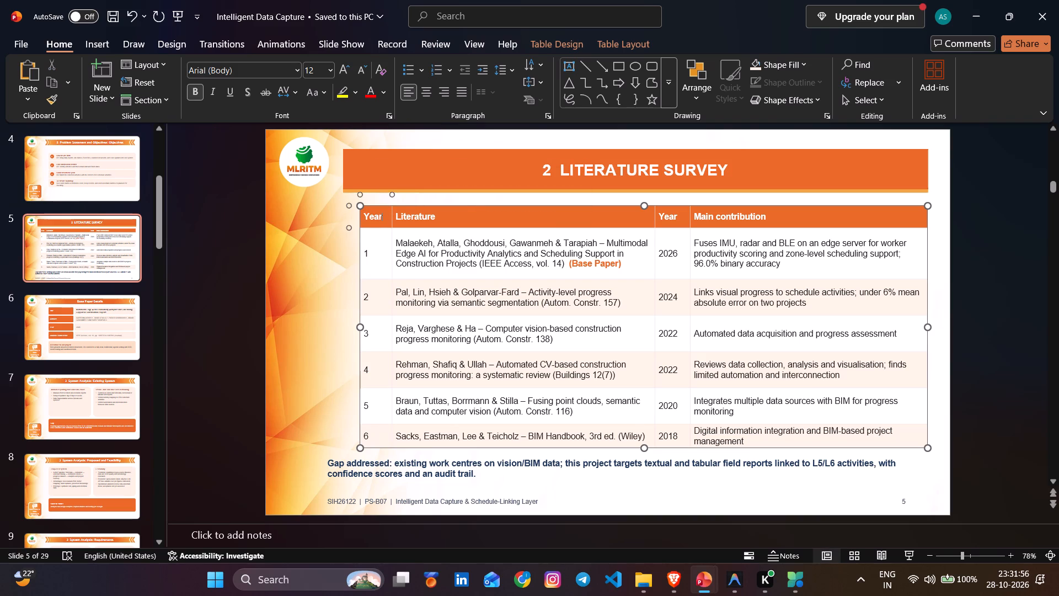
drag(373, 253, 362, 252)
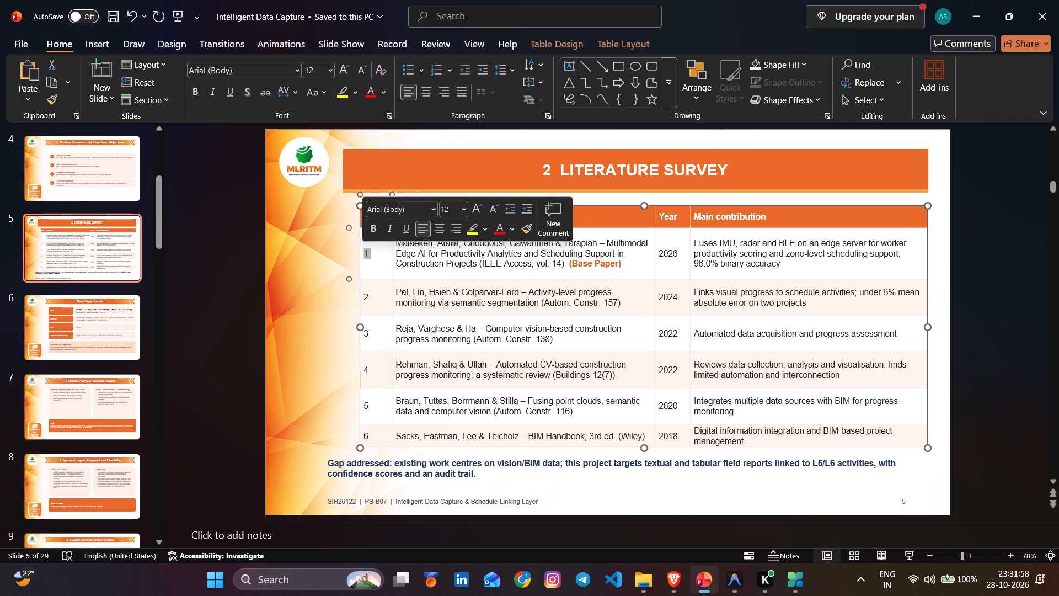
text(20206)
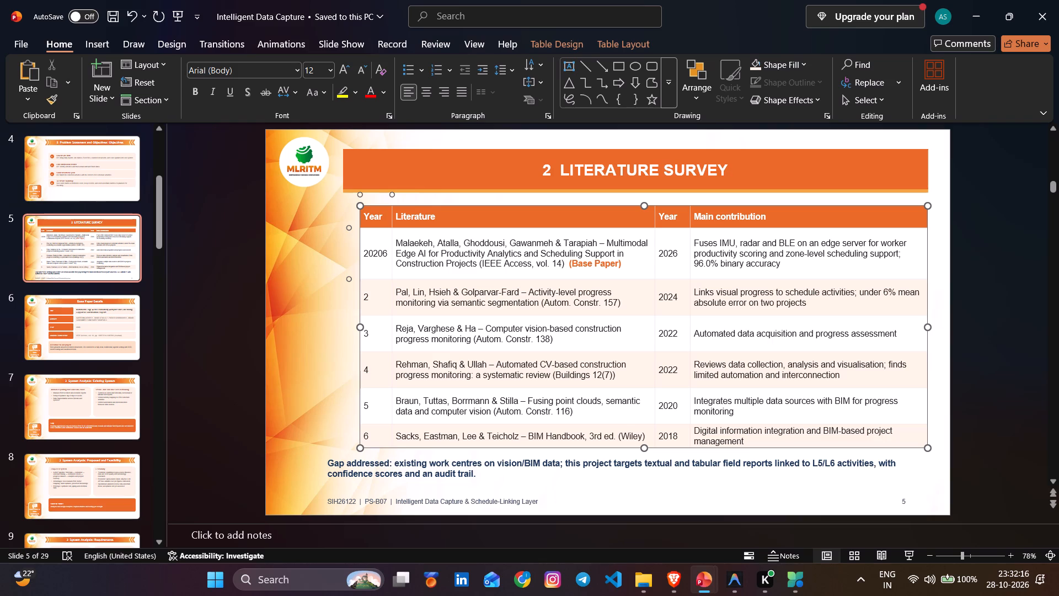
key(Tab)
key(Tab)
click(381, 254)
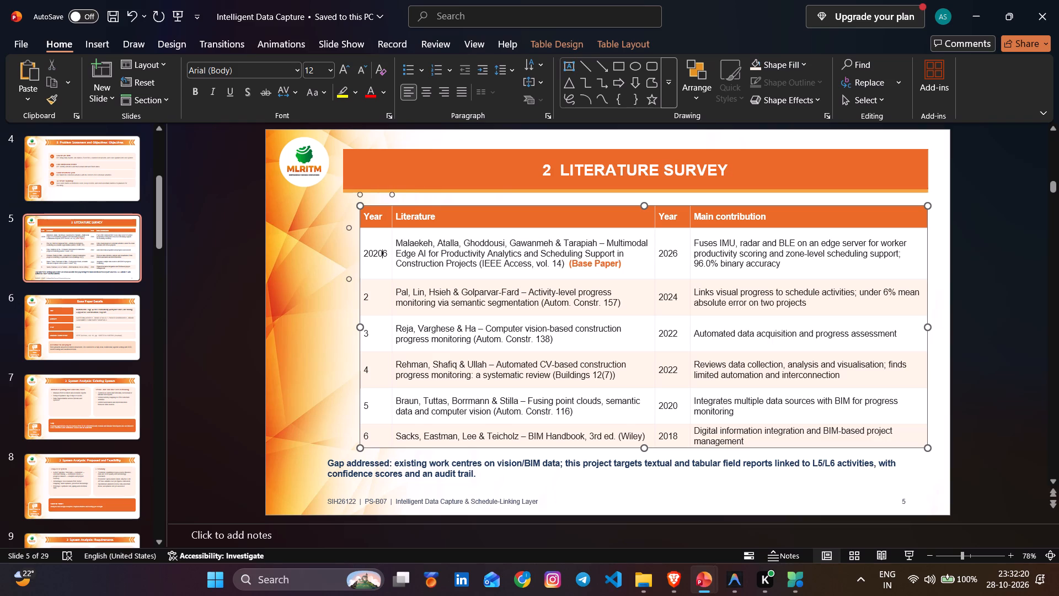
key(BackSpace)
click(384, 295)
text(024)
click(385, 333)
key(BackSpace)
text(2022)
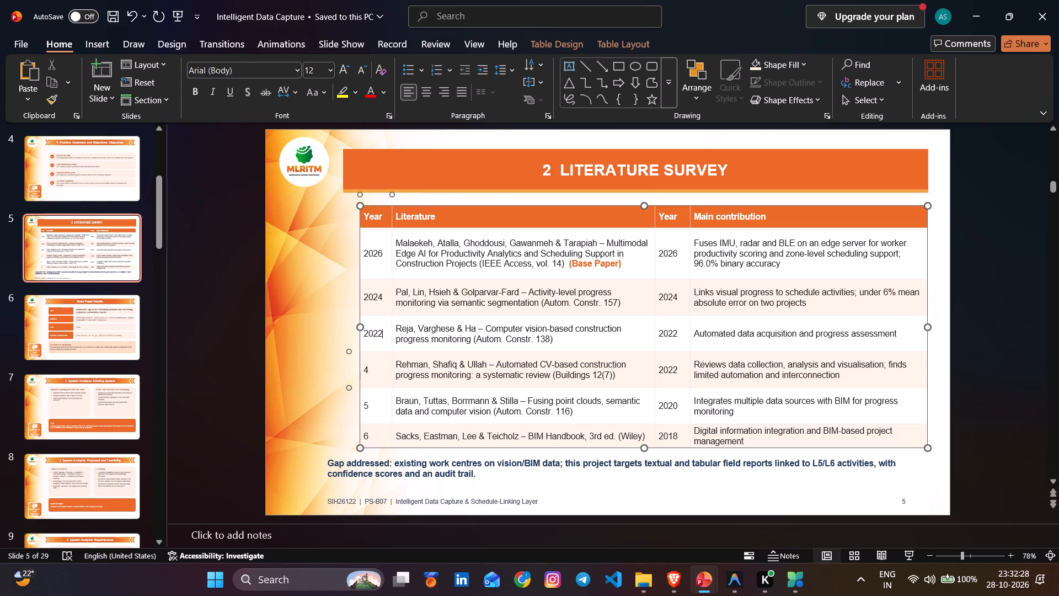
drag(371, 374, 363, 371)
text(2022)
Replace serial numbers 5 and 6 in the first column with the publication years 2020 and 2018.
double_click(368, 403)
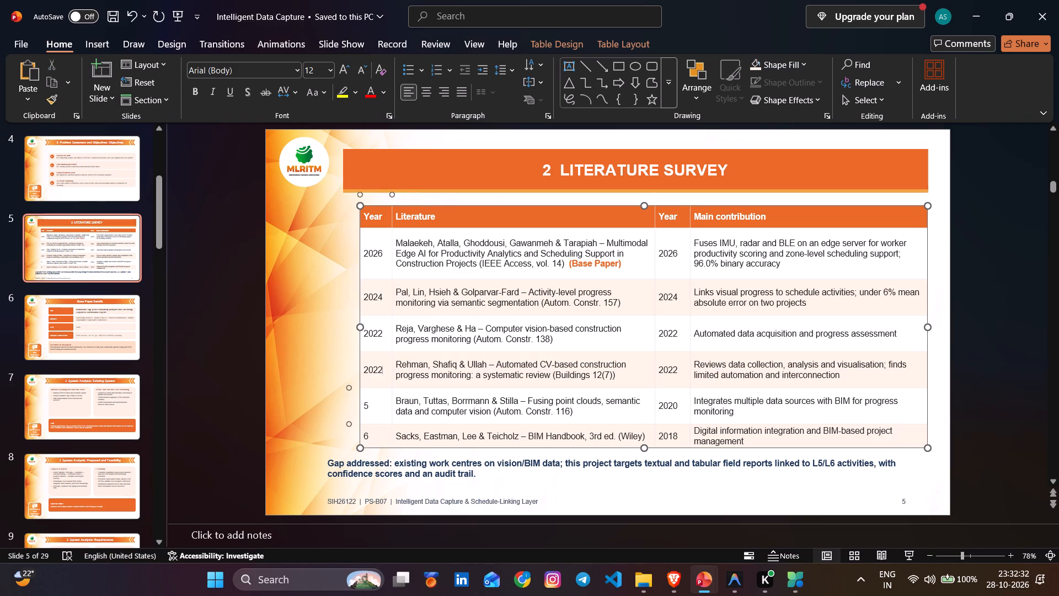
click(370, 405)
drag(370, 405, 311, 595)
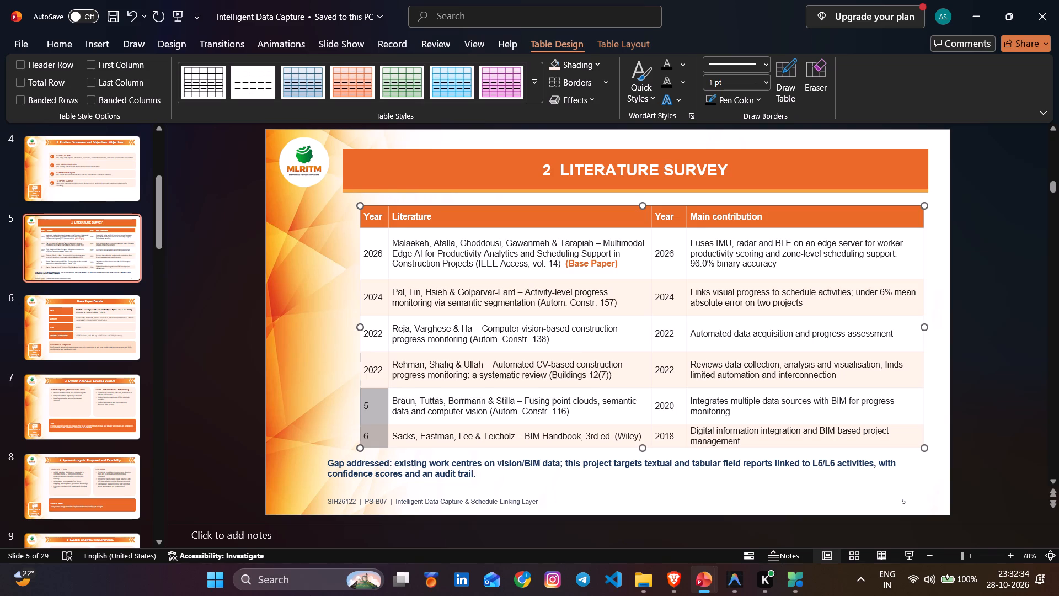
click(311, 595)
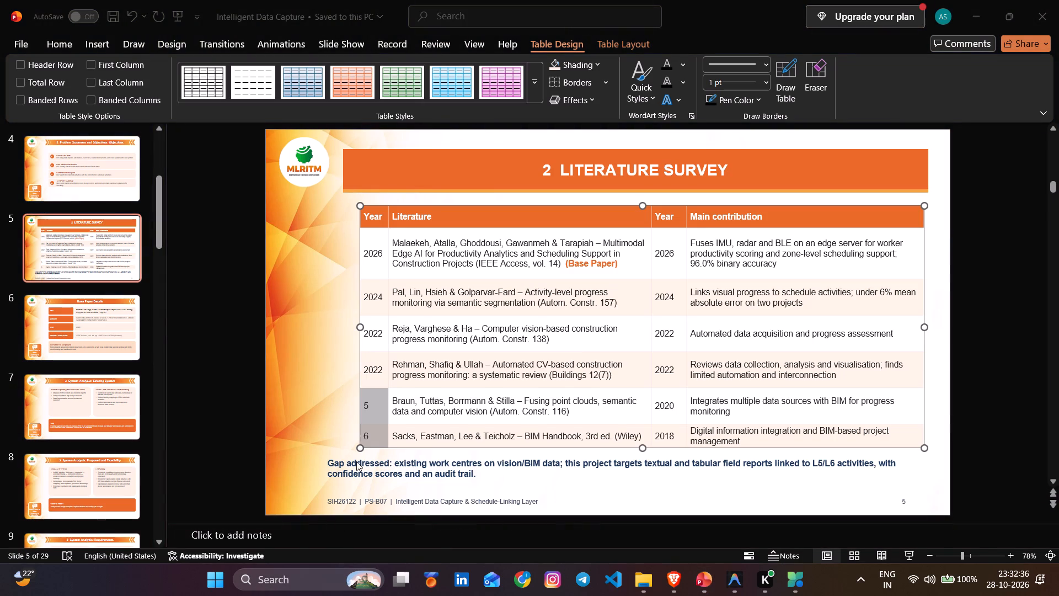
click(379, 406)
click(376, 403)
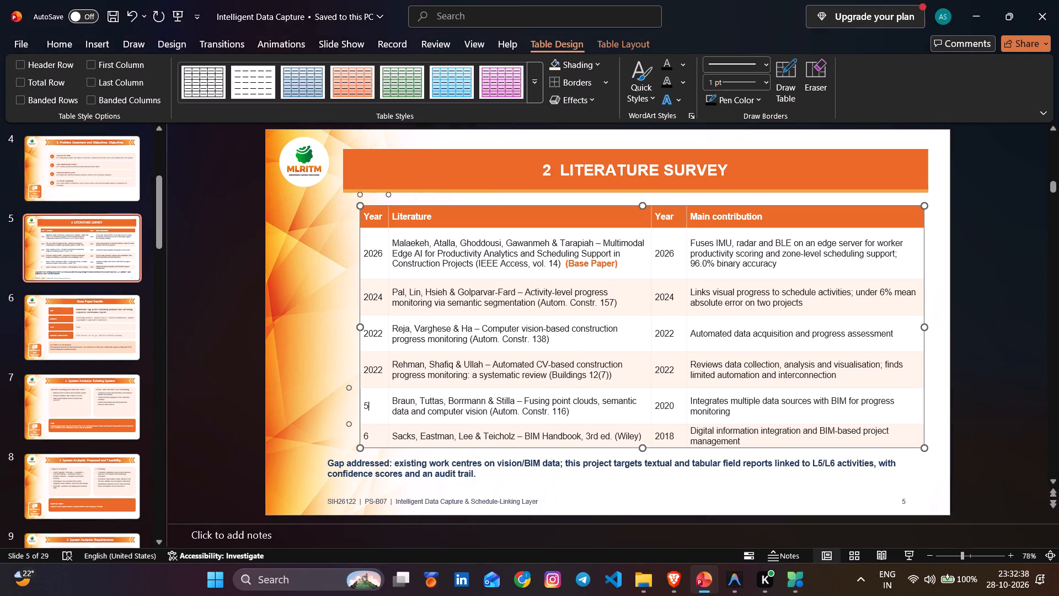
drag(376, 403, 364, 404)
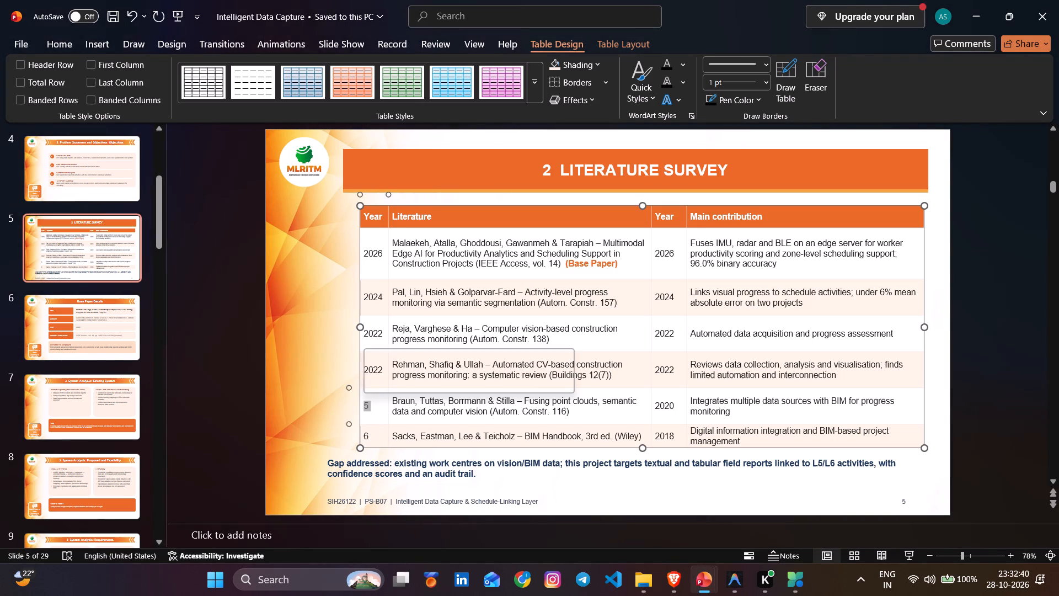
text(202)
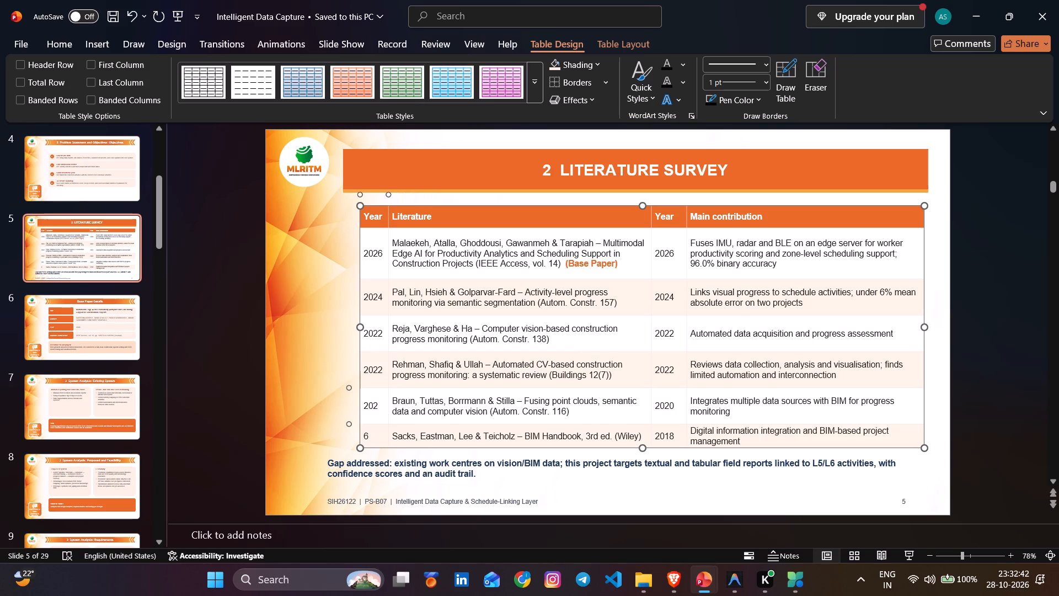
key(0)
click(373, 433)
drag(373, 433, 362, 434)
text(201)
key(8)
Widen the first Year column slightly by moving its border with the Literature column.
click(676, 234)
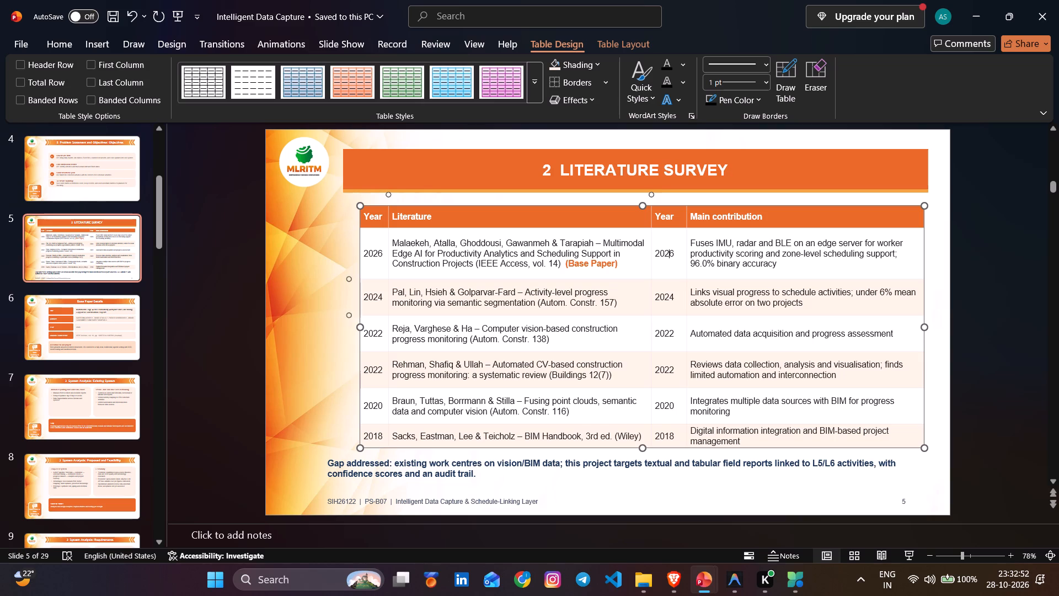
drag(392, 313, 405, 315)
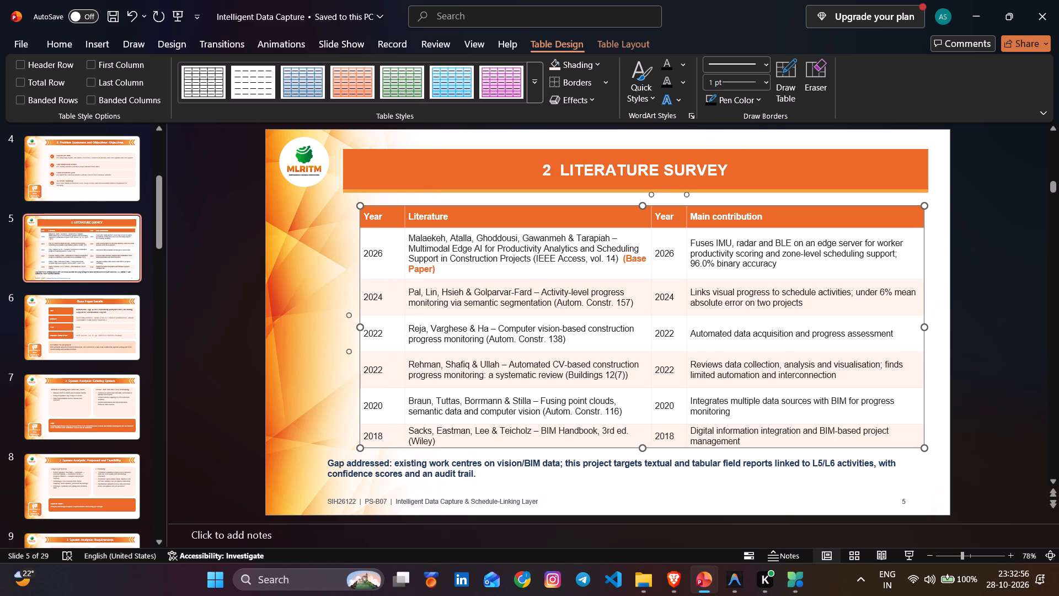
Delete the duplicate Year column between Literature and Main contribution.
click(676, 320)
click(703, 423)
click(675, 431)
click(677, 437)
drag(677, 435, 659, 218)
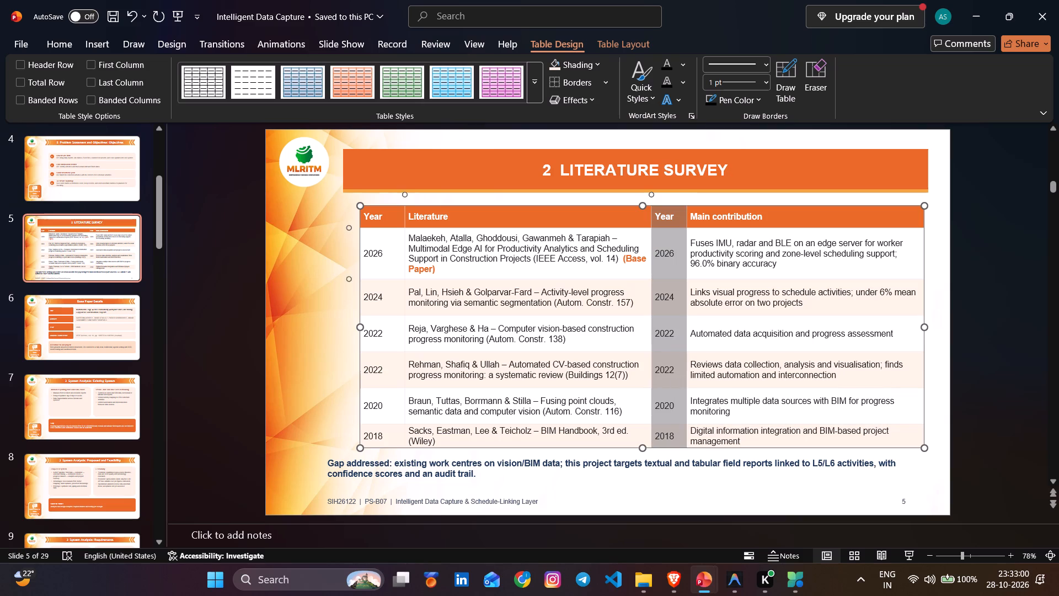
key(BackSpace)
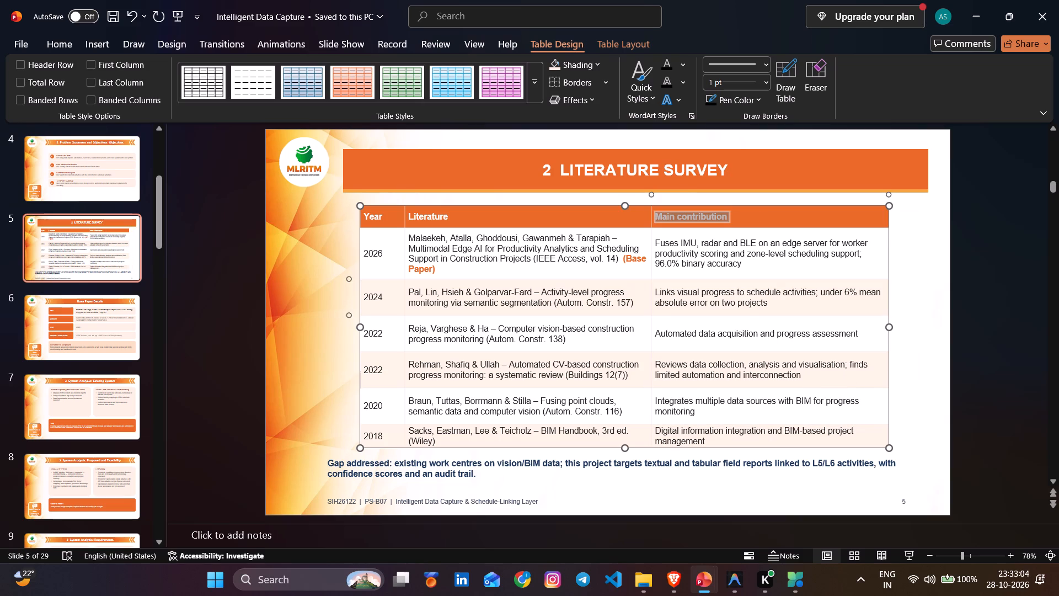
Remove the "(Base Paper)" label from the 2026 entry in the Literature column.
click(624, 258)
drag(624, 259, 631, 272)
key(BackSpace)
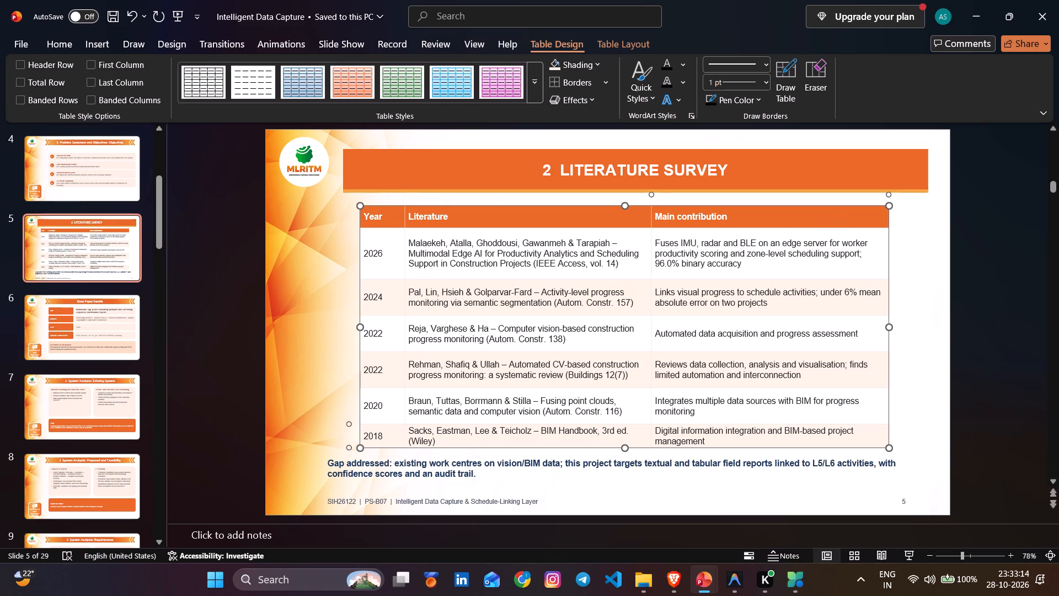
Enlarge the literature table slightly so that its width comes closer to that of the Literature Survey title banner.
drag(888, 447, 913, 452)
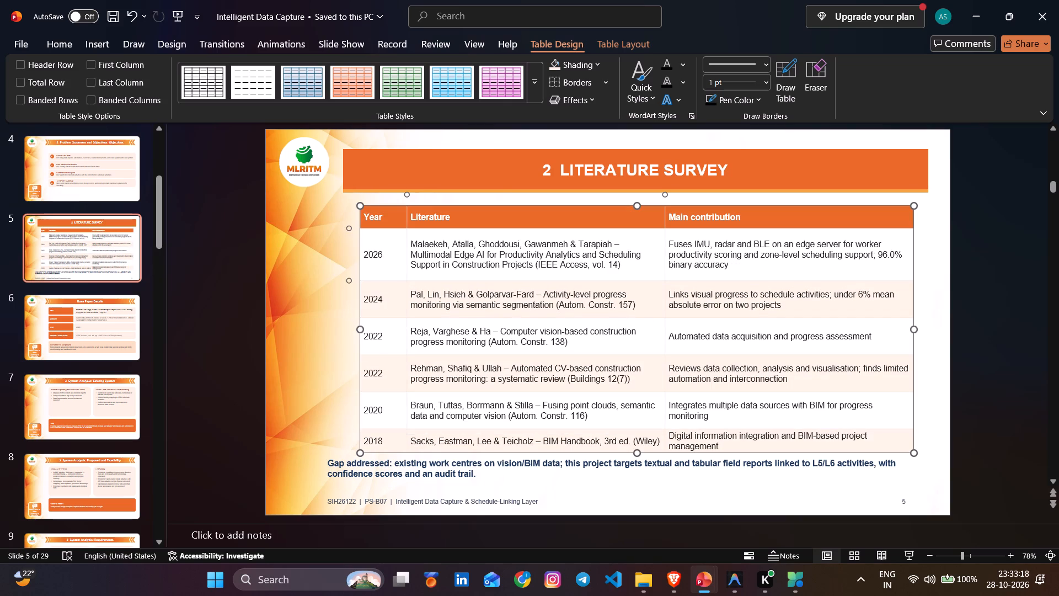
click(504, 168)
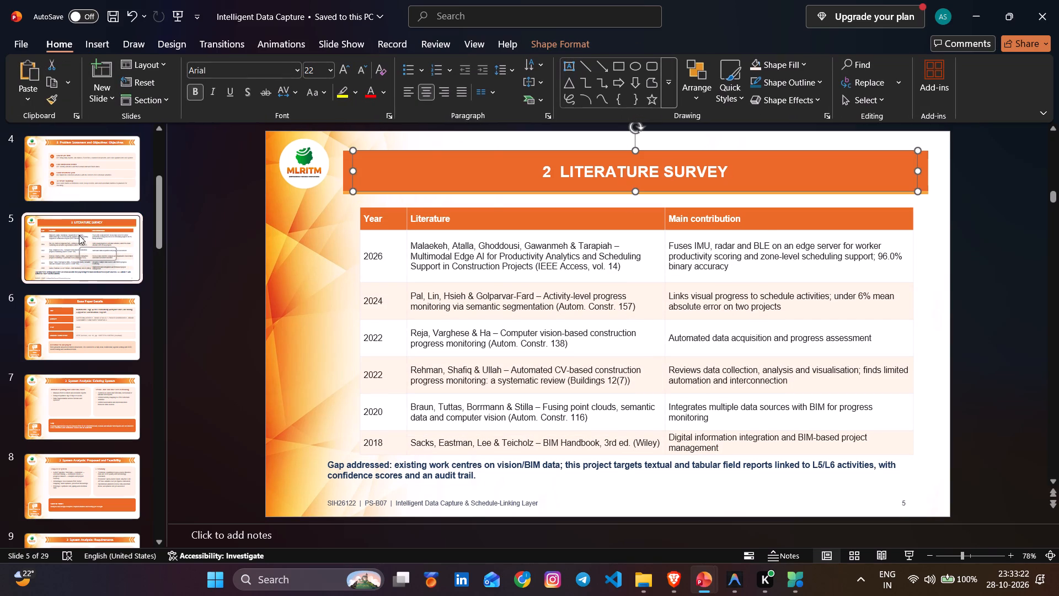
Move the Literature Survey title text on slide 5 slightly up and to the left within its banner.
click(79, 235)
click(460, 175)
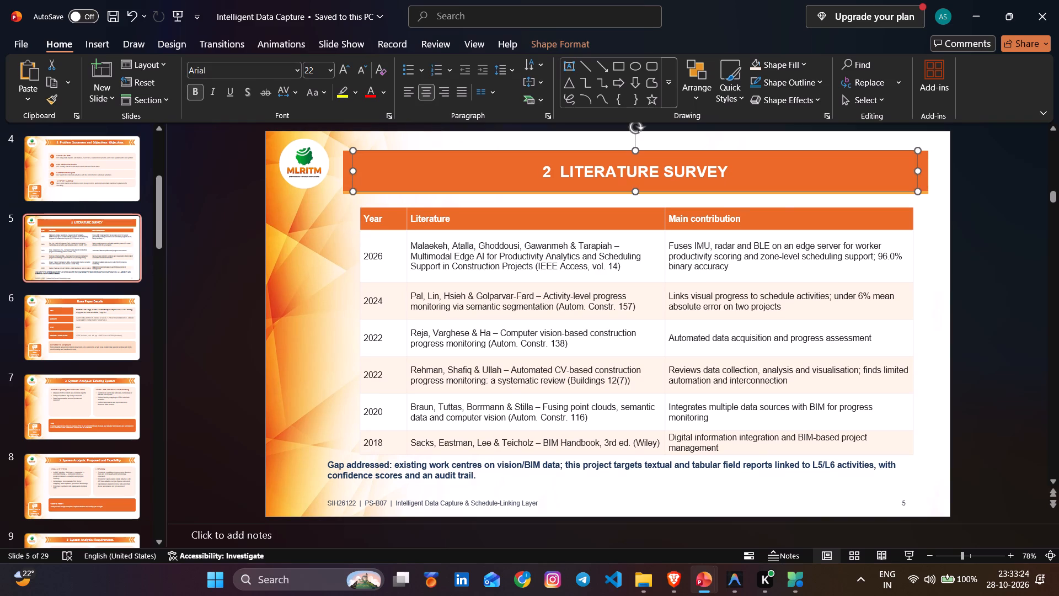
drag(769, 183, 746, 178)
Copy the literature table on slide 5.
click(77, 243)
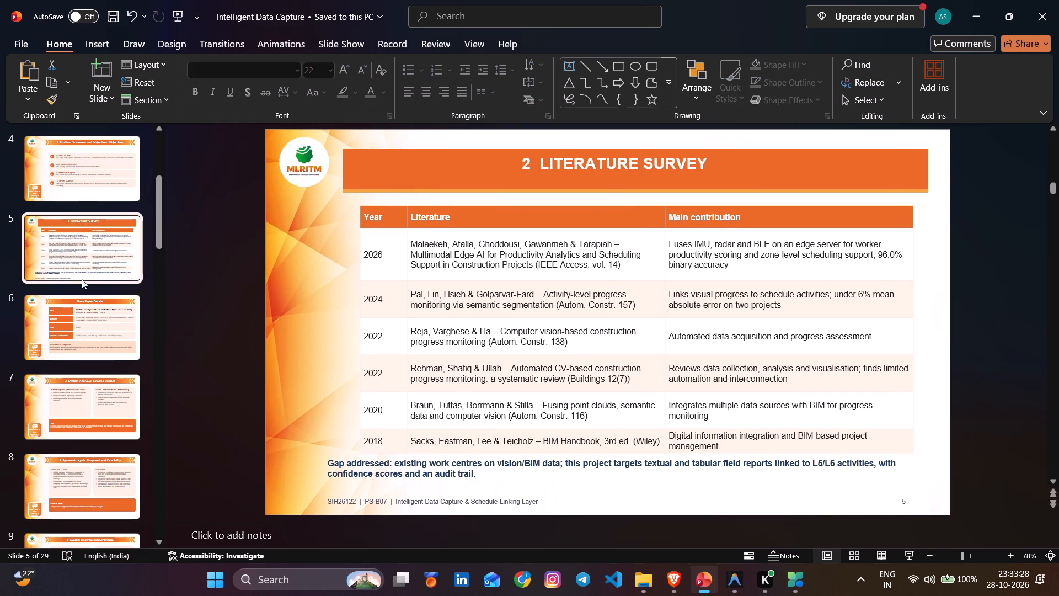
click(99, 332)
click(99, 238)
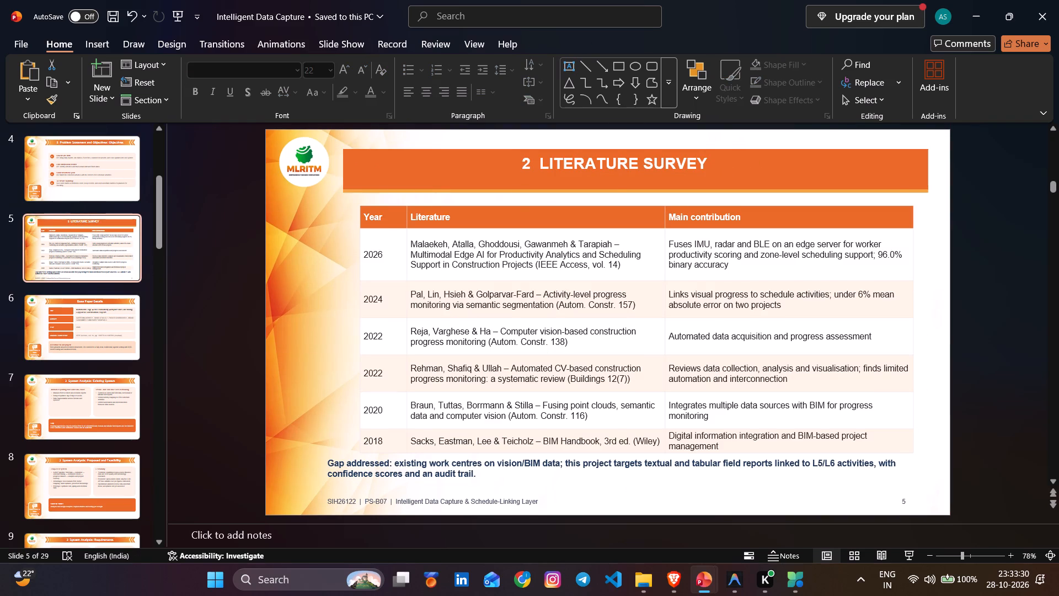
click(512, 188)
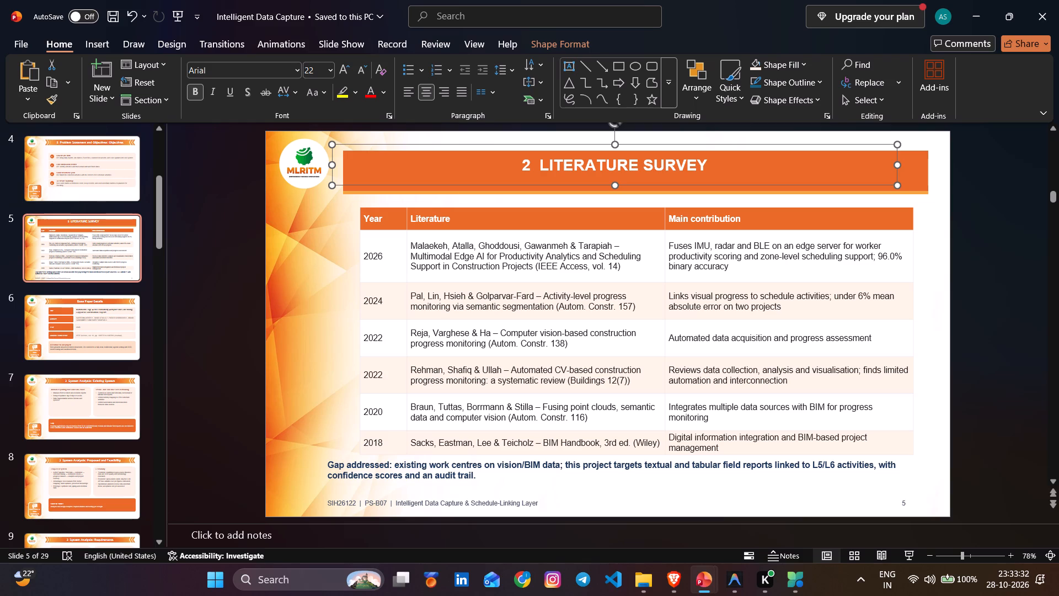
click(850, 241)
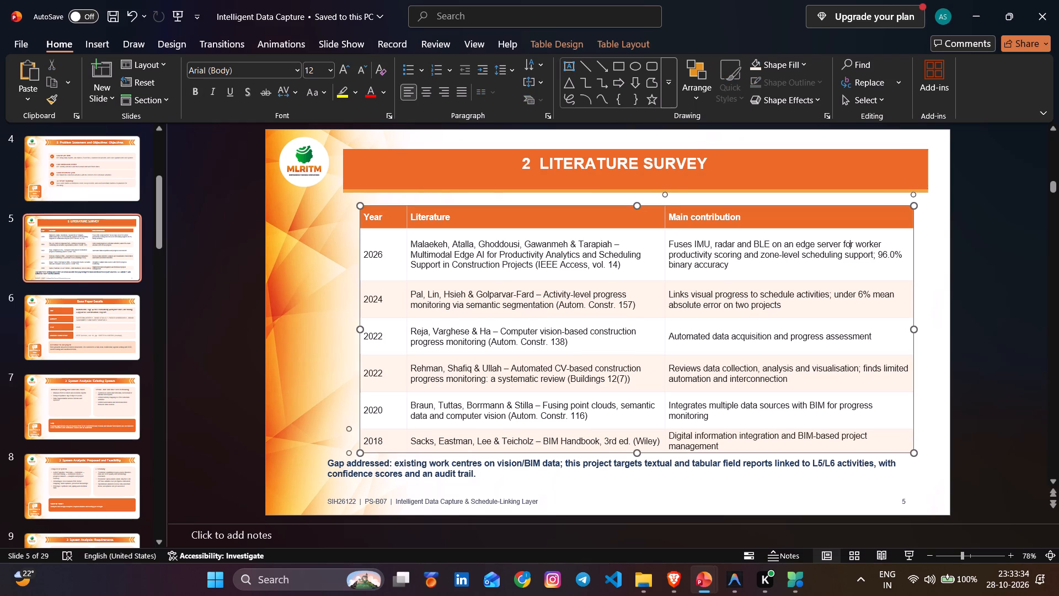
click(914, 438)
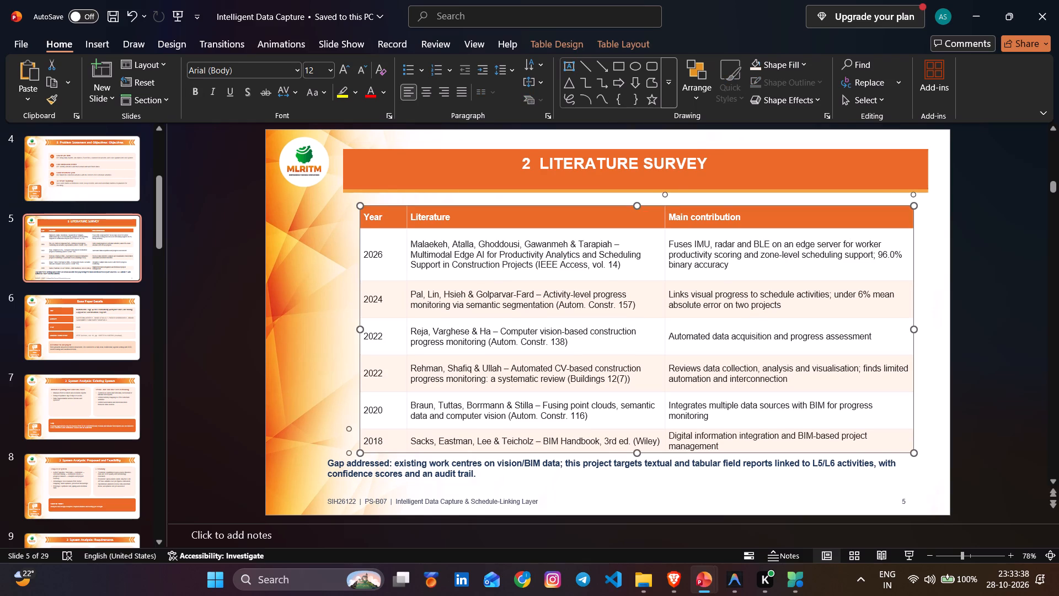
key(ctrl+c)
click(914, 433)
key(ctrl+c)
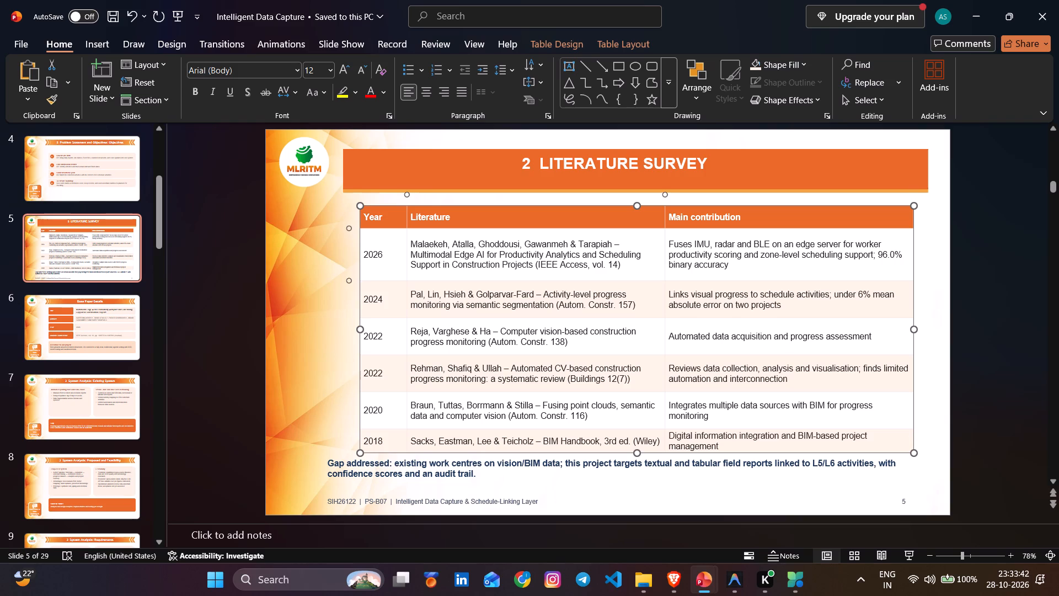
Compare the design of the Literature Survey slide with the neighbouring Base Paper Details and Objectives slides.
click(395, 179)
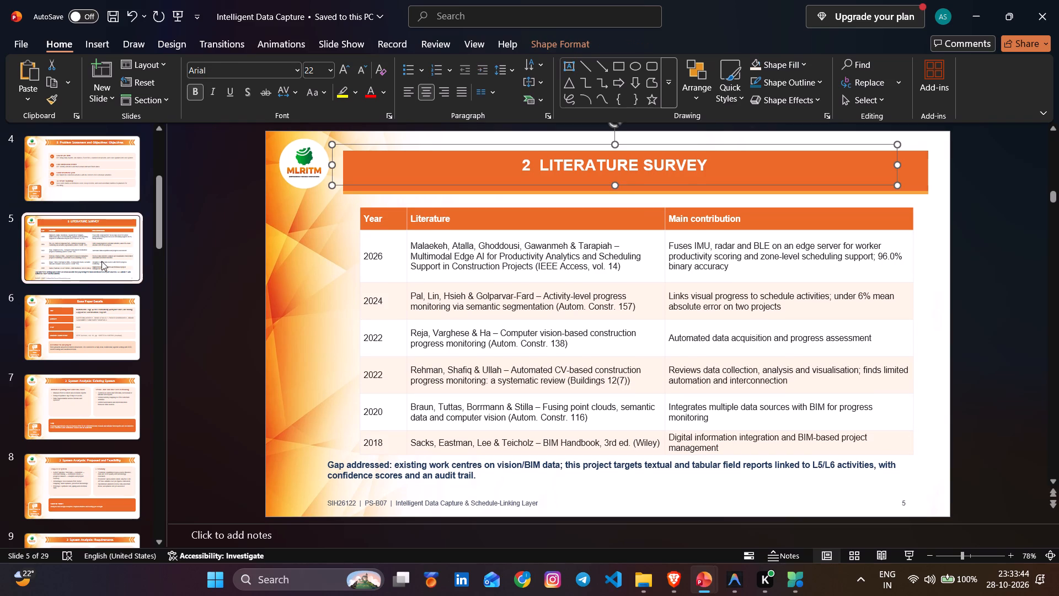
click(104, 257)
click(97, 332)
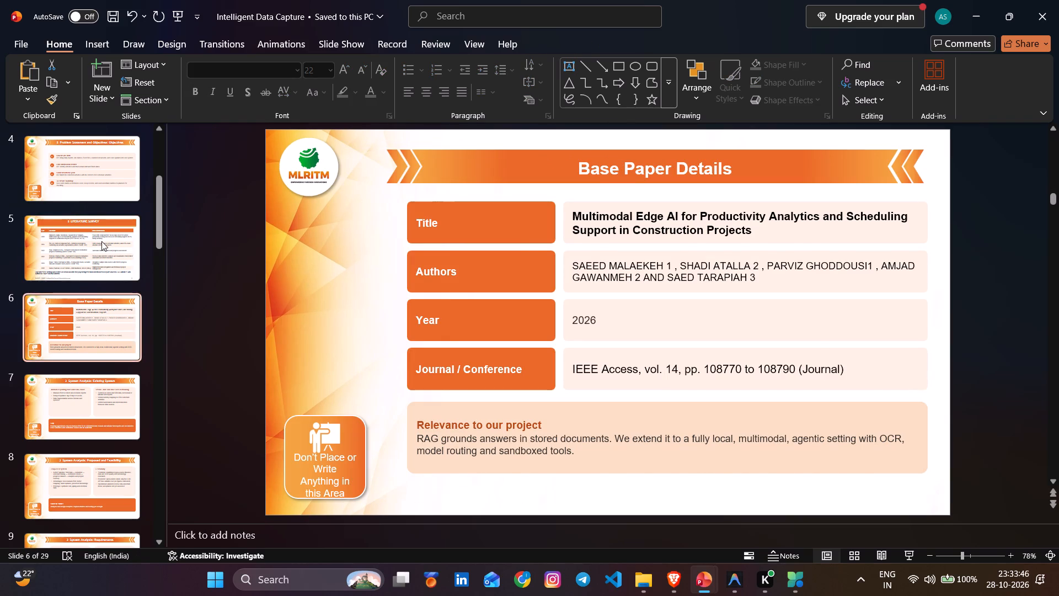
click(101, 241)
click(101, 321)
click(94, 268)
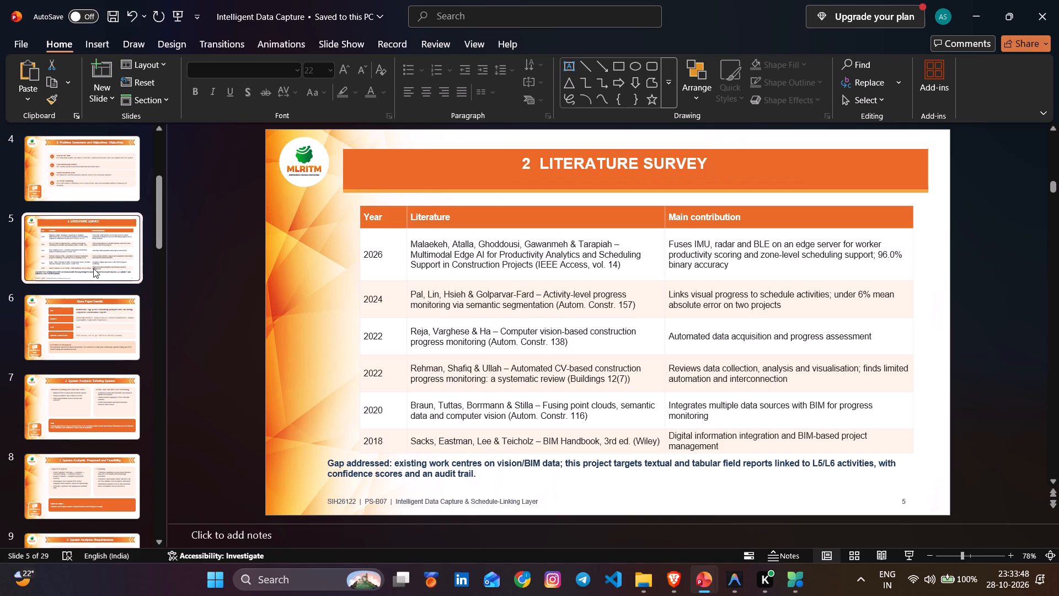
click(89, 323)
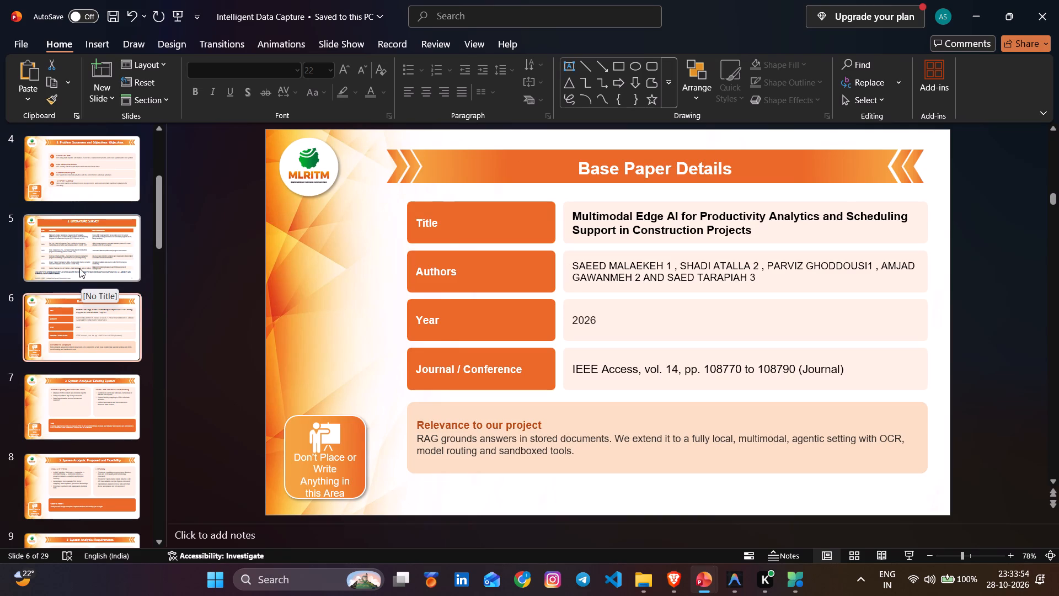
click(74, 198)
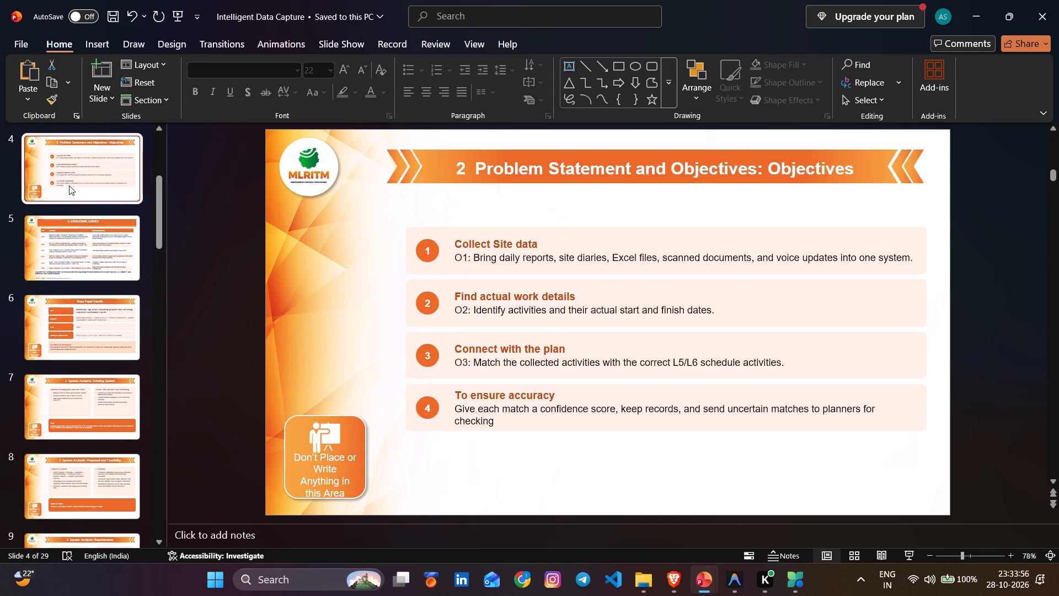
right_click(69, 184)
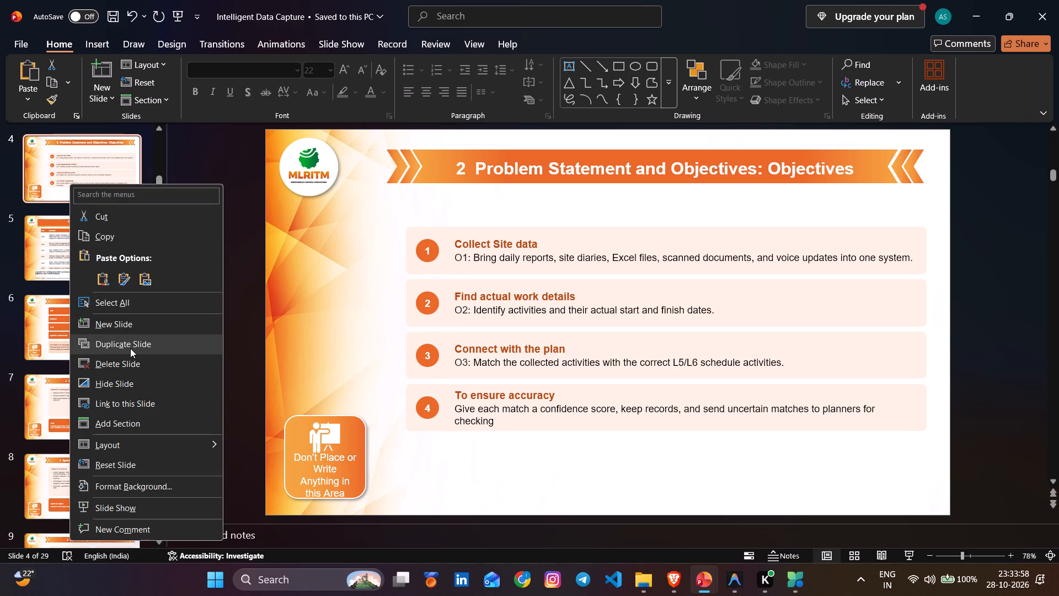
click(50, 257)
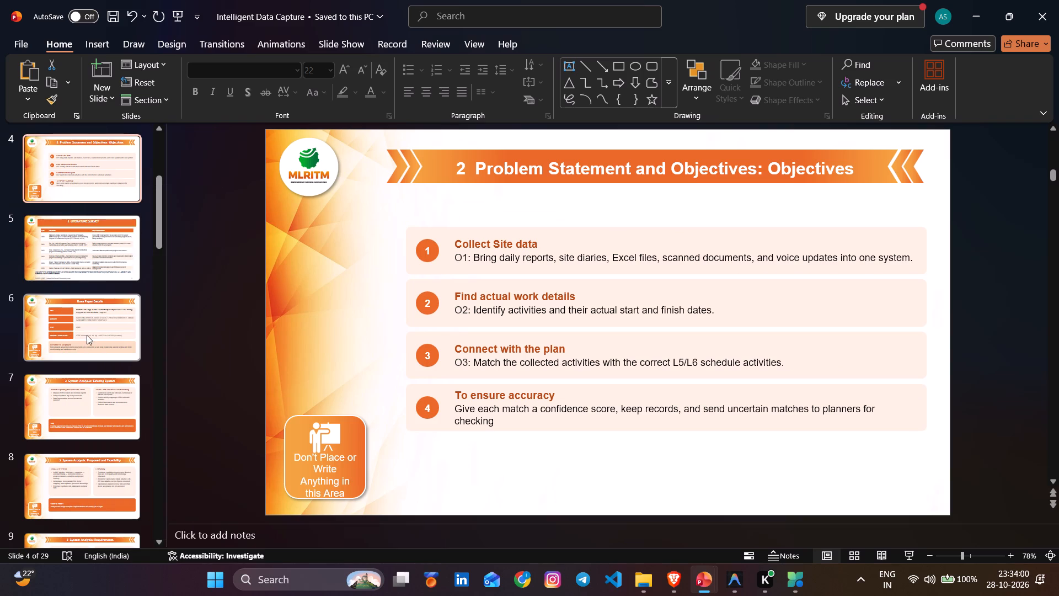
Duplicate slide 4, Problem Statement and Objectives: Objectives.
click(81, 241)
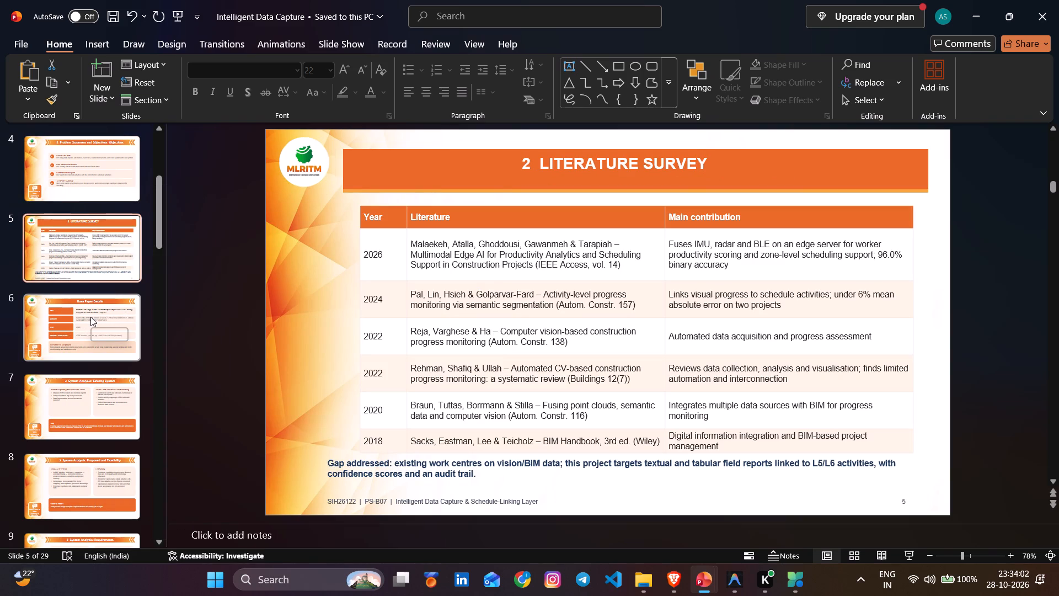
click(71, 170)
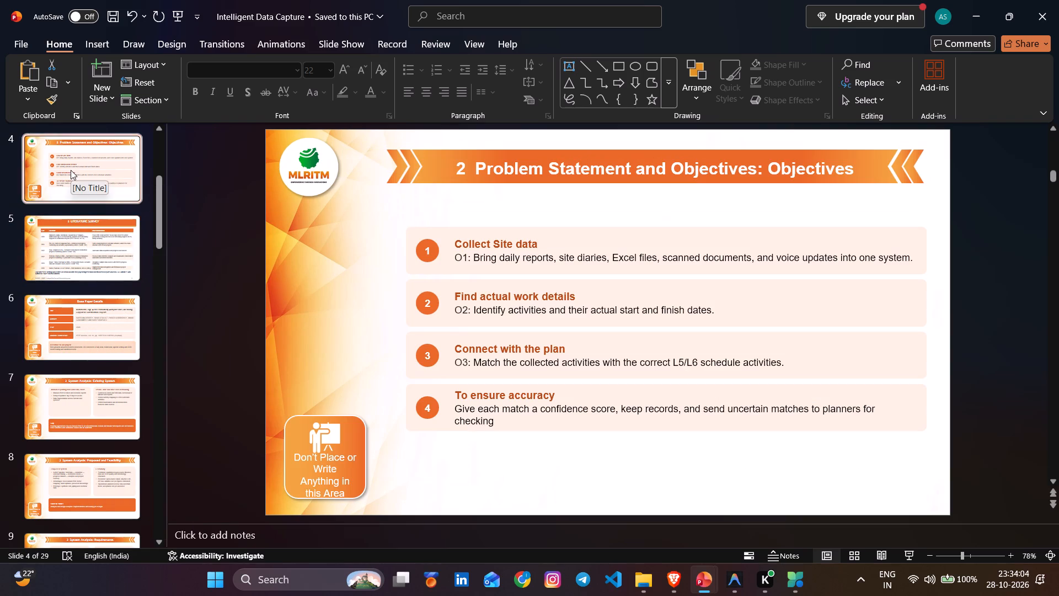
right_click(71, 170)
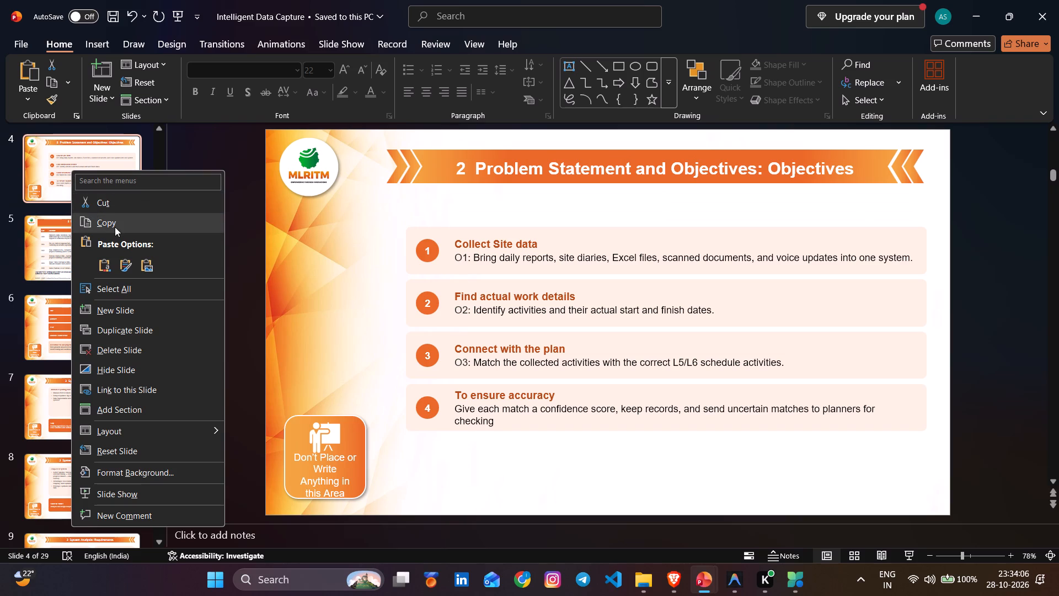
click(136, 333)
Replace the banner title of the duplicated Objectives slide, now slide 5, with "Literature Survey".
click(121, 396)
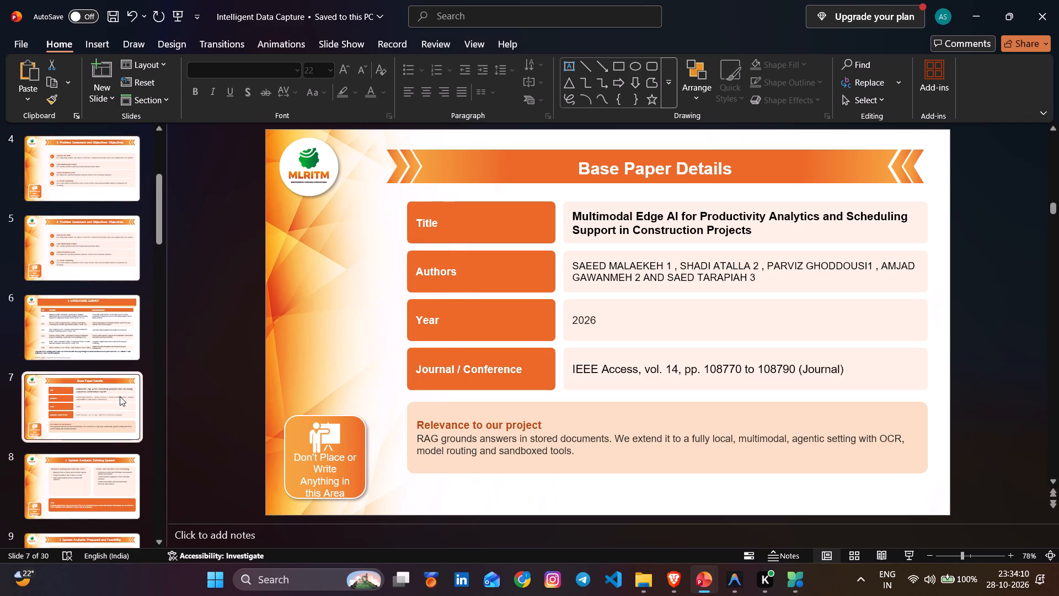
click(109, 313)
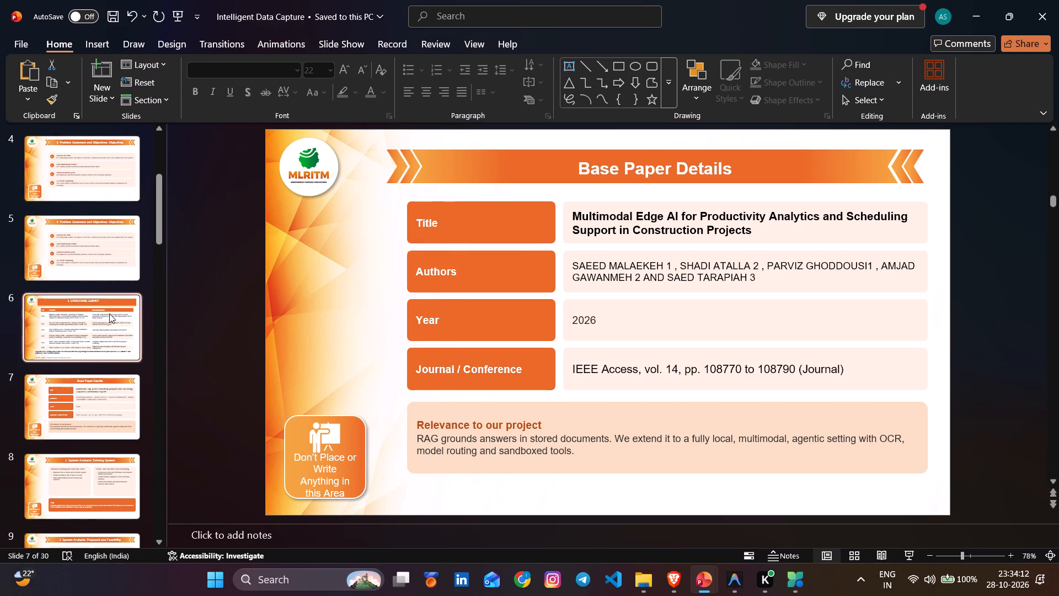
click(101, 231)
click(461, 247)
double_click(498, 162)
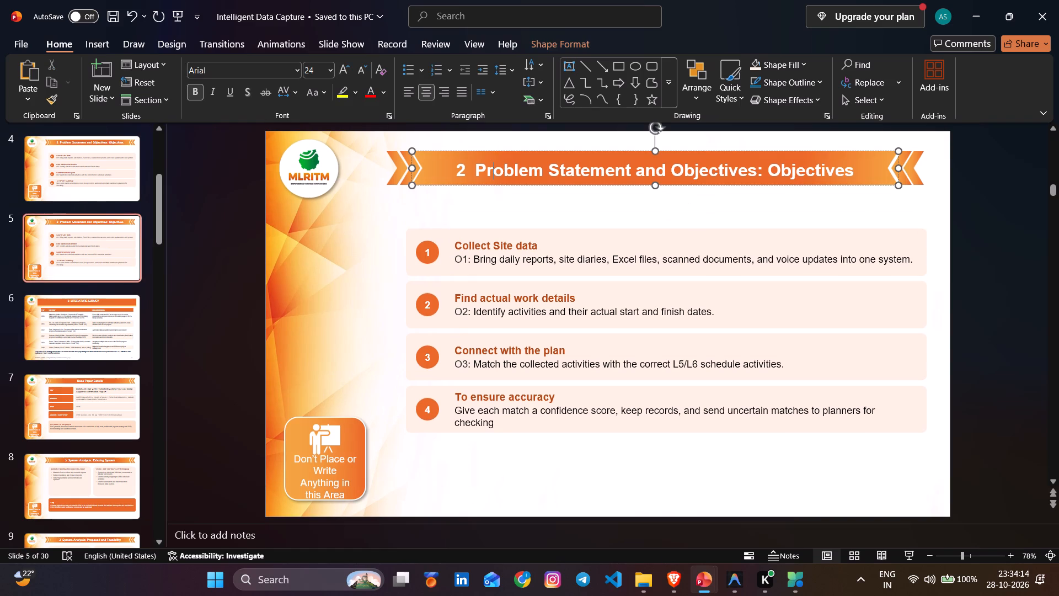
triple_click(495, 175)
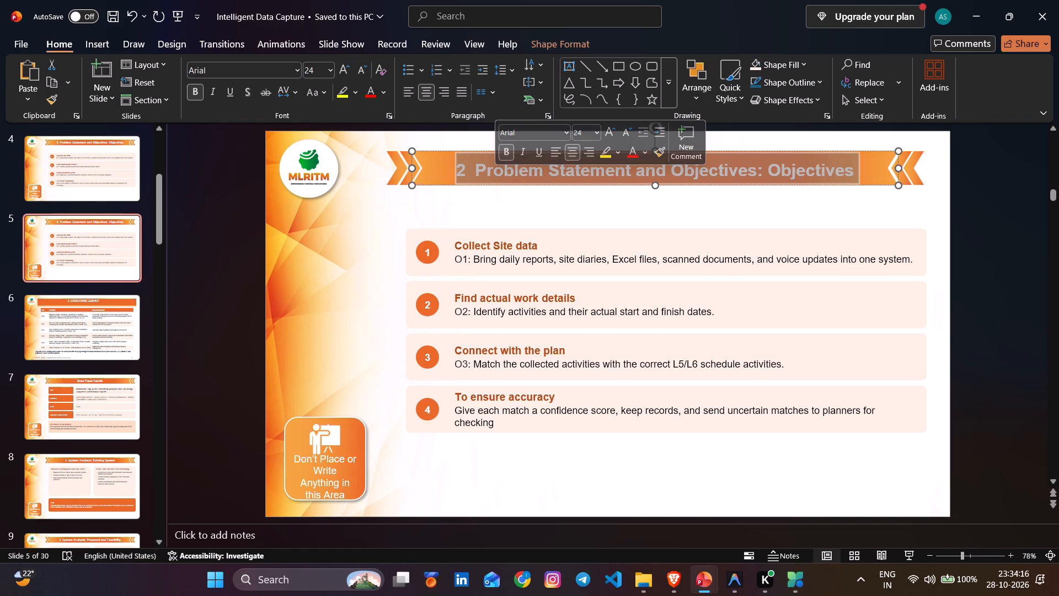
text(Li)
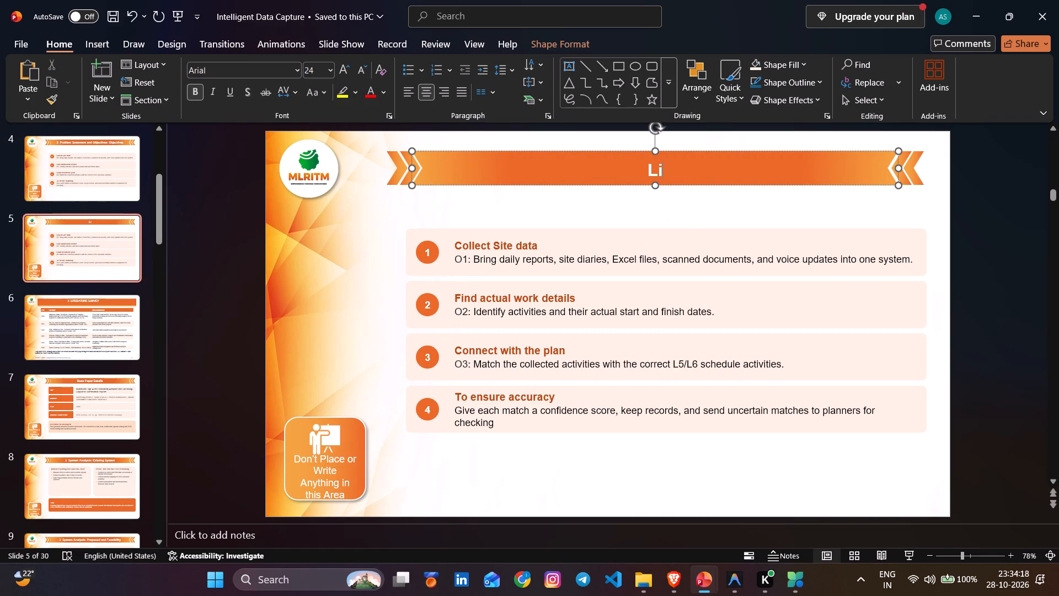
text(terature)
key(space)
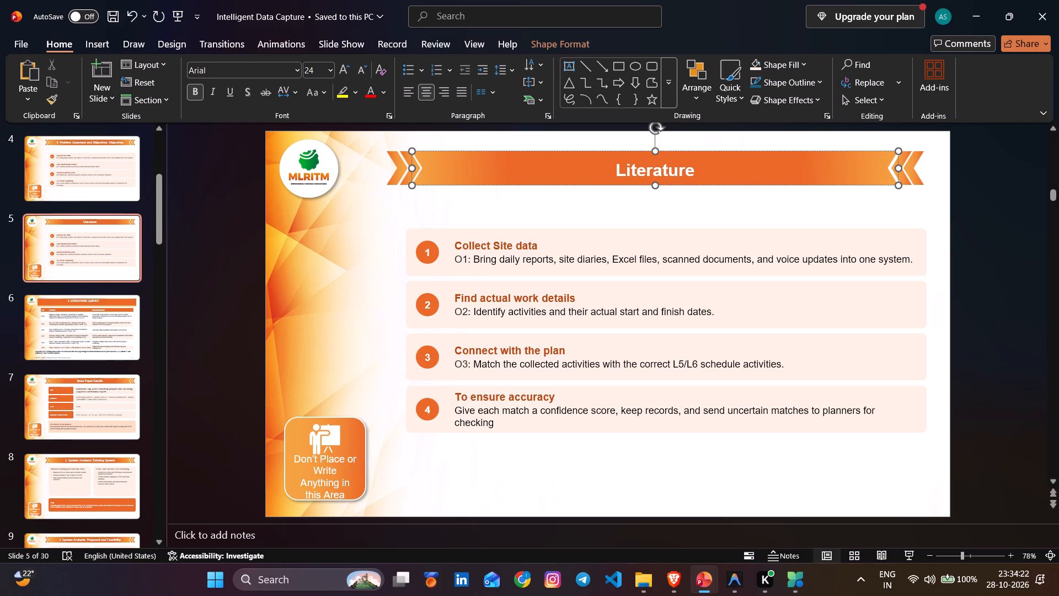
key(shift+s)
text(urver)
key(BackSpace)
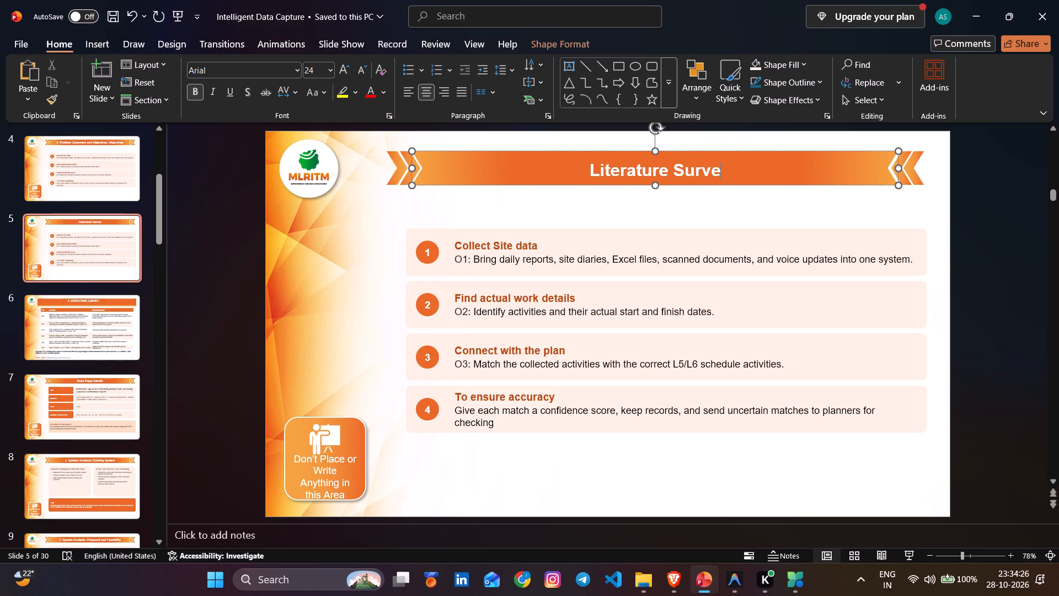
key(y)
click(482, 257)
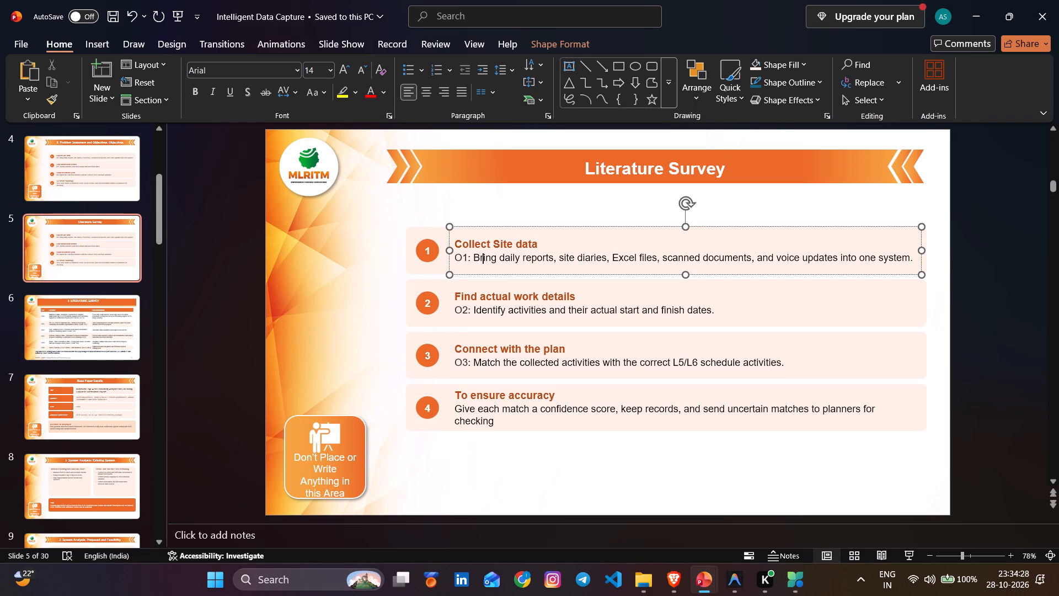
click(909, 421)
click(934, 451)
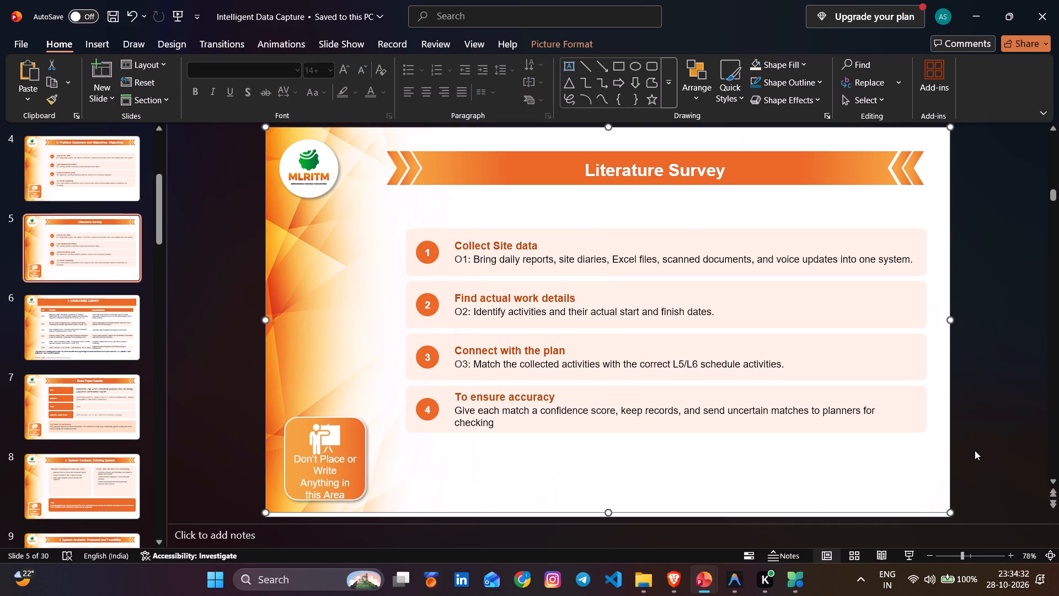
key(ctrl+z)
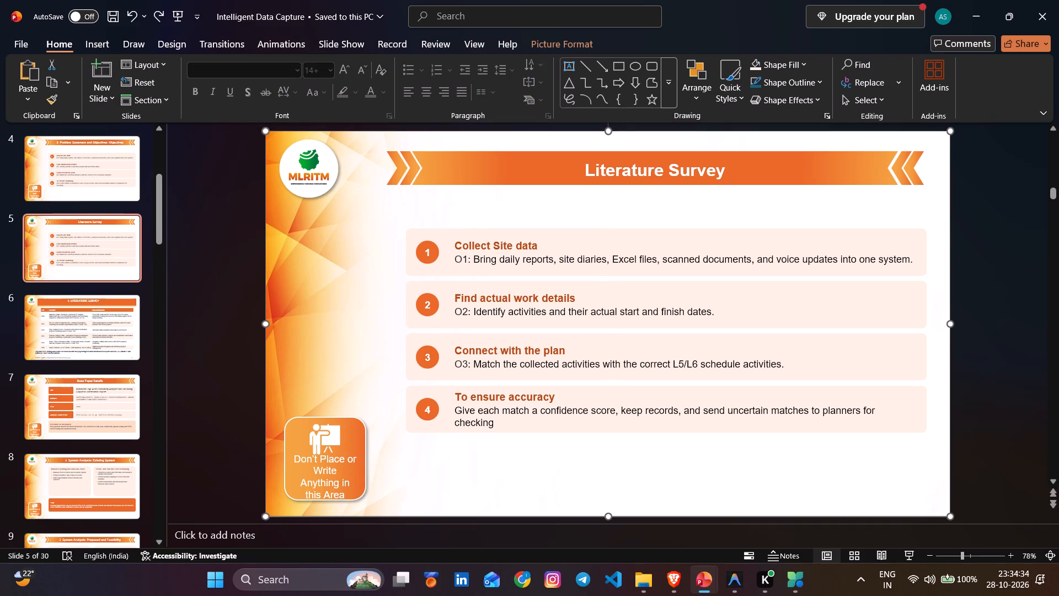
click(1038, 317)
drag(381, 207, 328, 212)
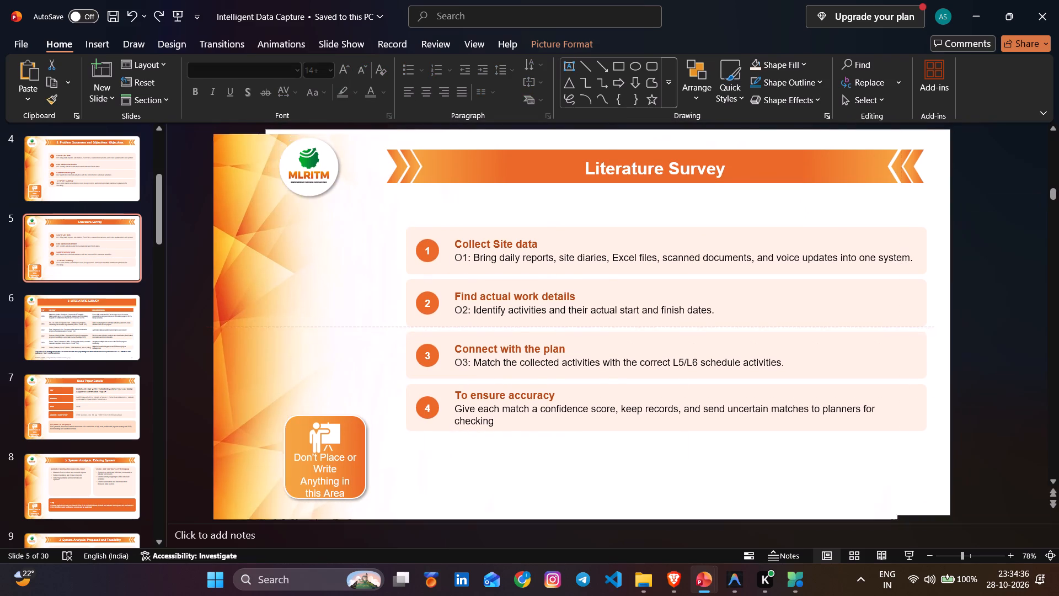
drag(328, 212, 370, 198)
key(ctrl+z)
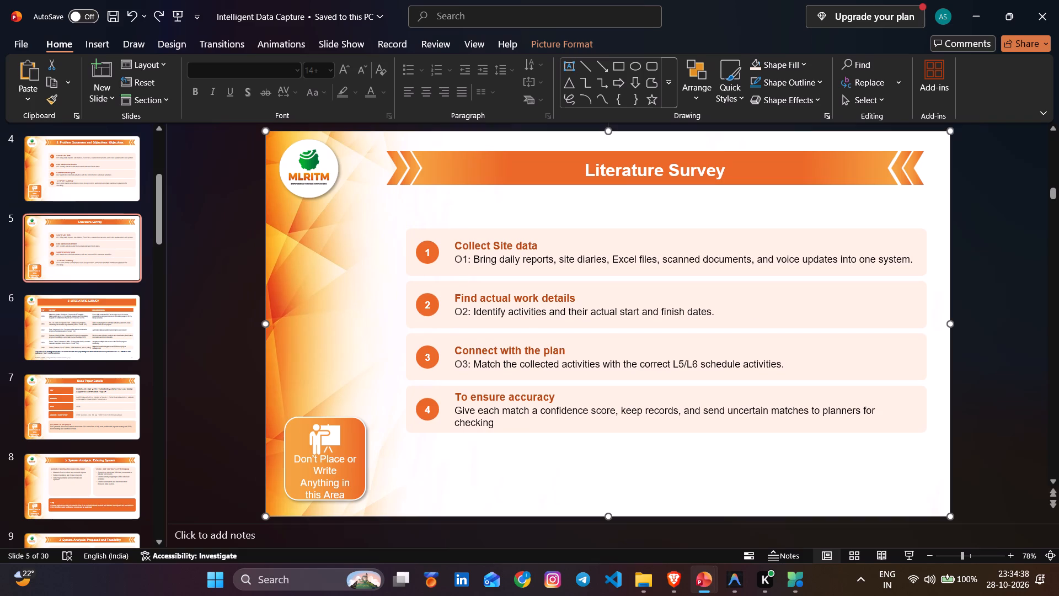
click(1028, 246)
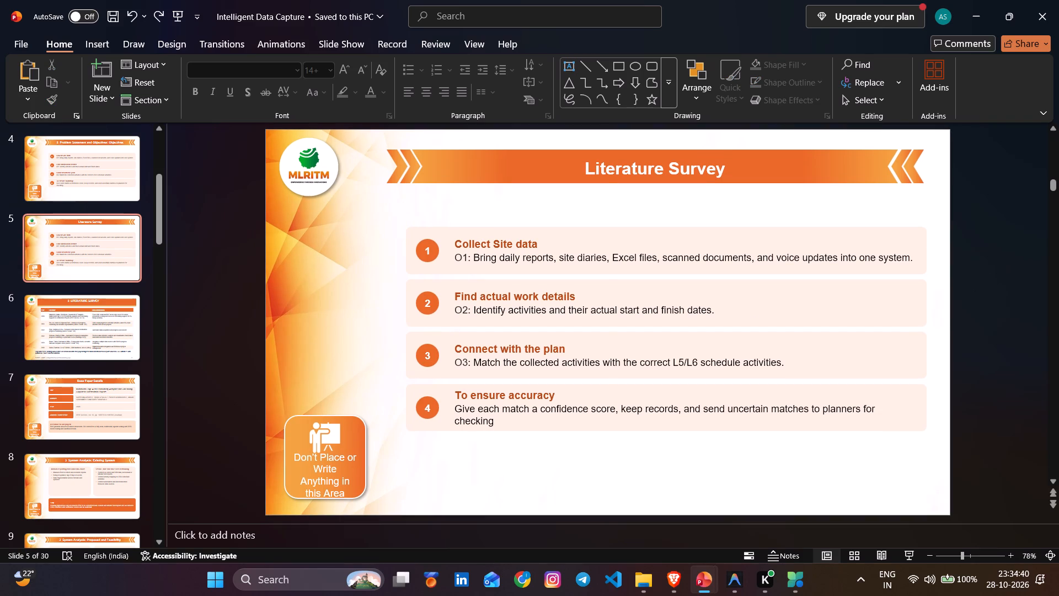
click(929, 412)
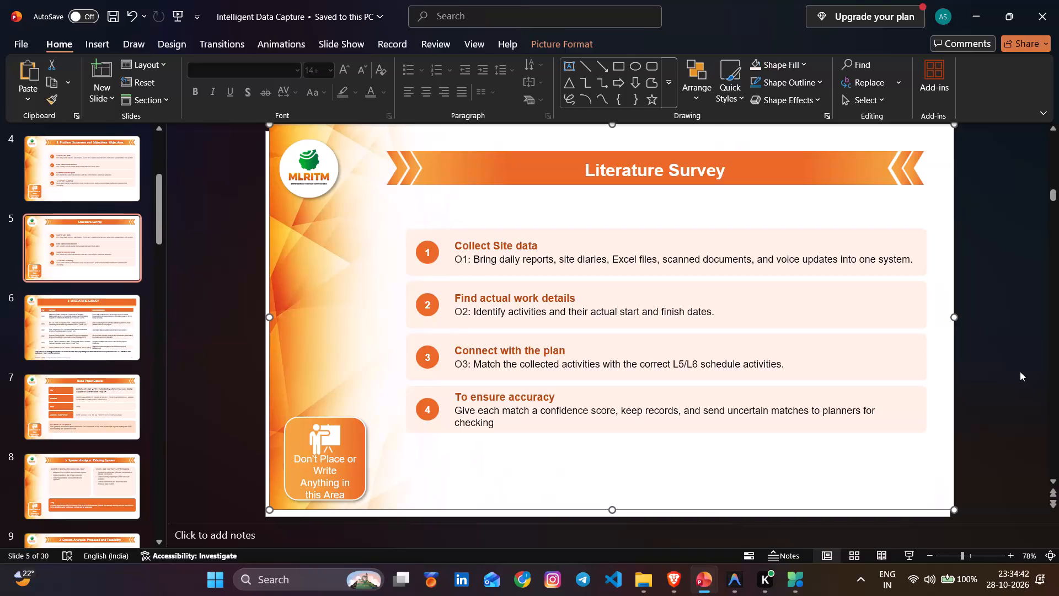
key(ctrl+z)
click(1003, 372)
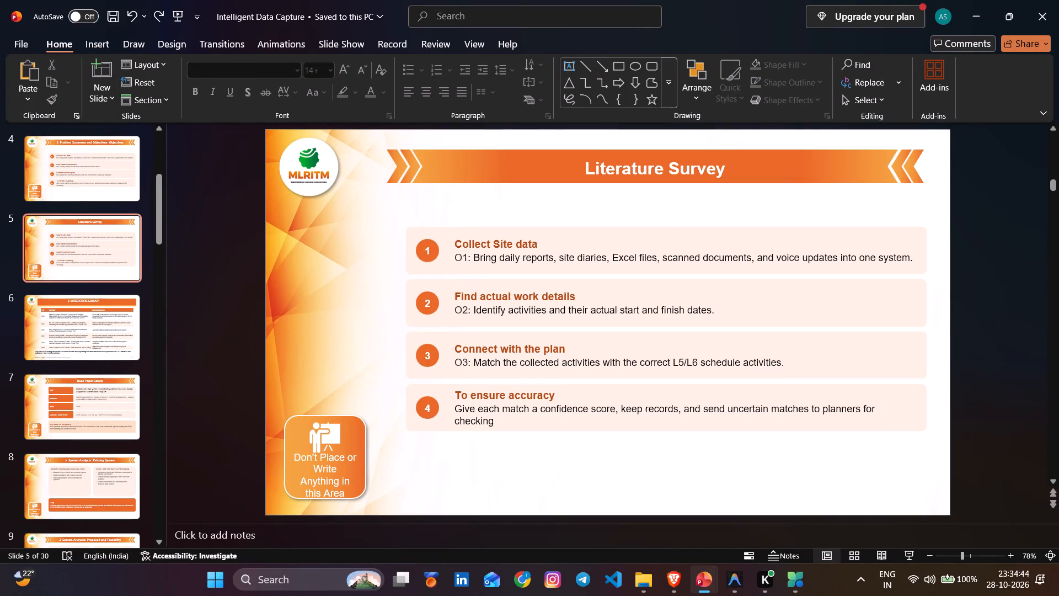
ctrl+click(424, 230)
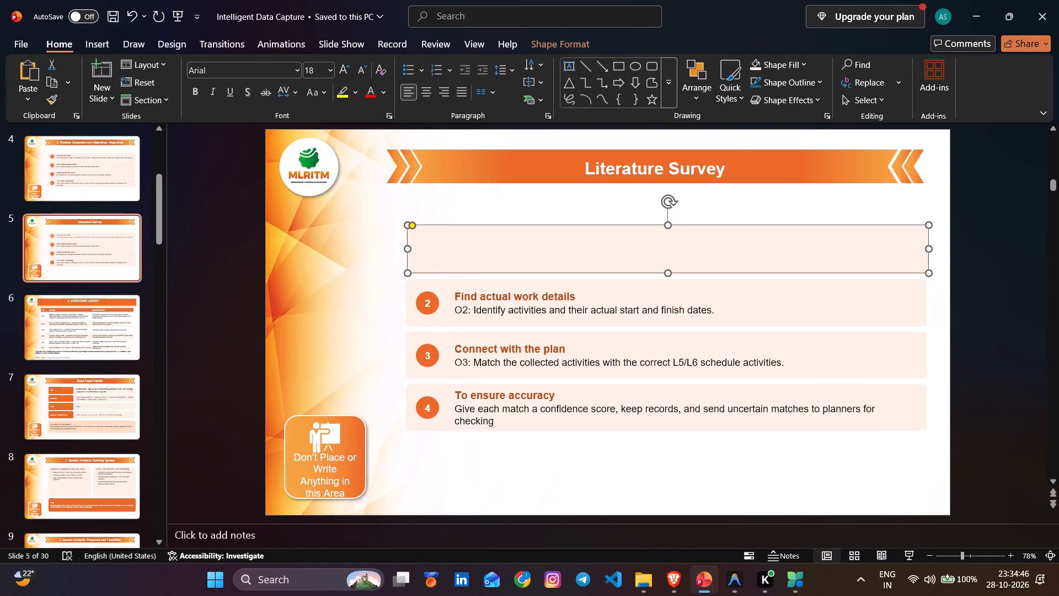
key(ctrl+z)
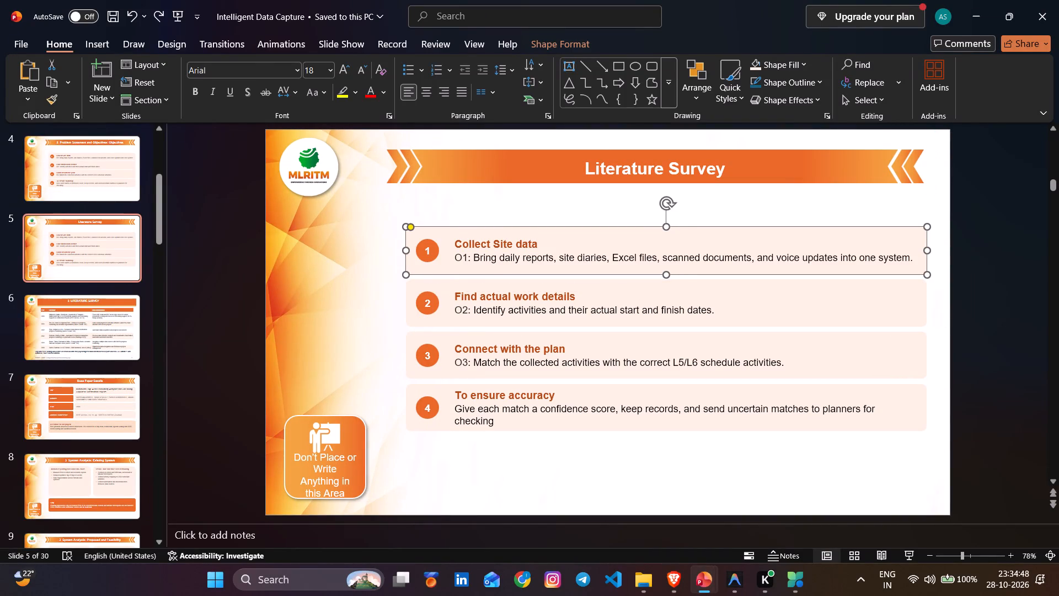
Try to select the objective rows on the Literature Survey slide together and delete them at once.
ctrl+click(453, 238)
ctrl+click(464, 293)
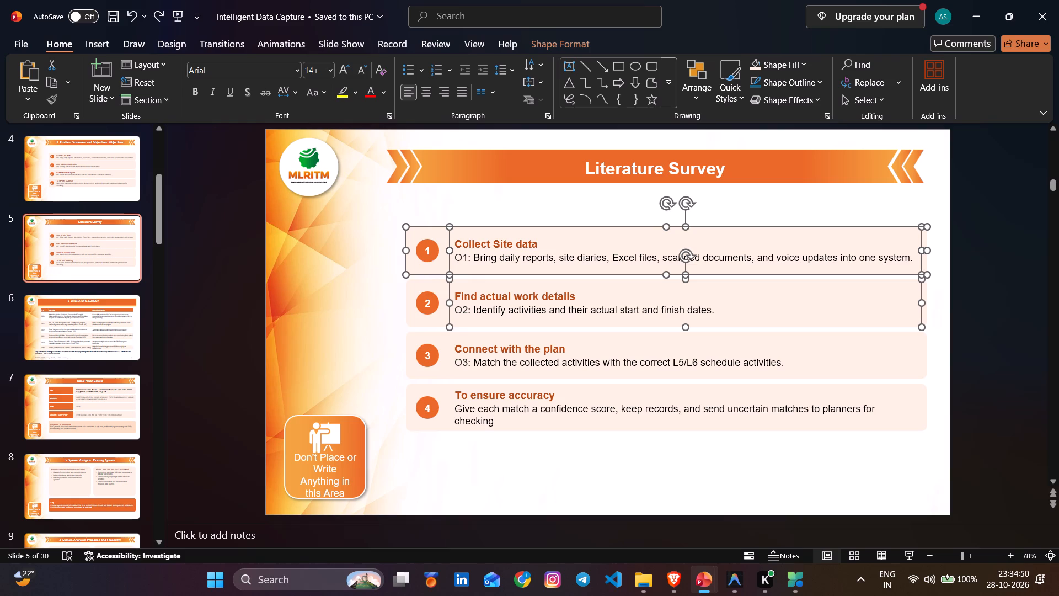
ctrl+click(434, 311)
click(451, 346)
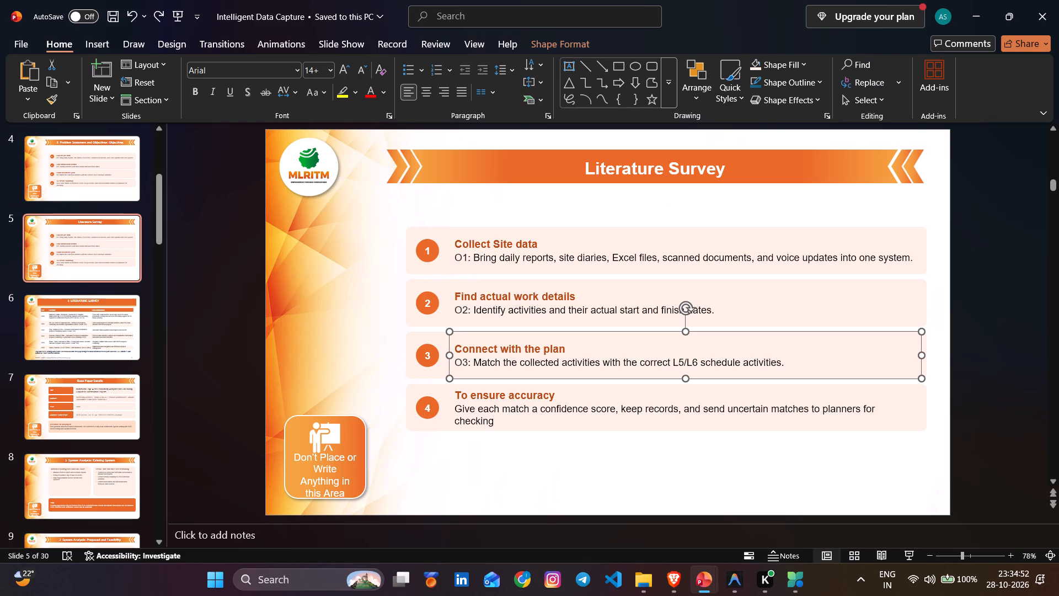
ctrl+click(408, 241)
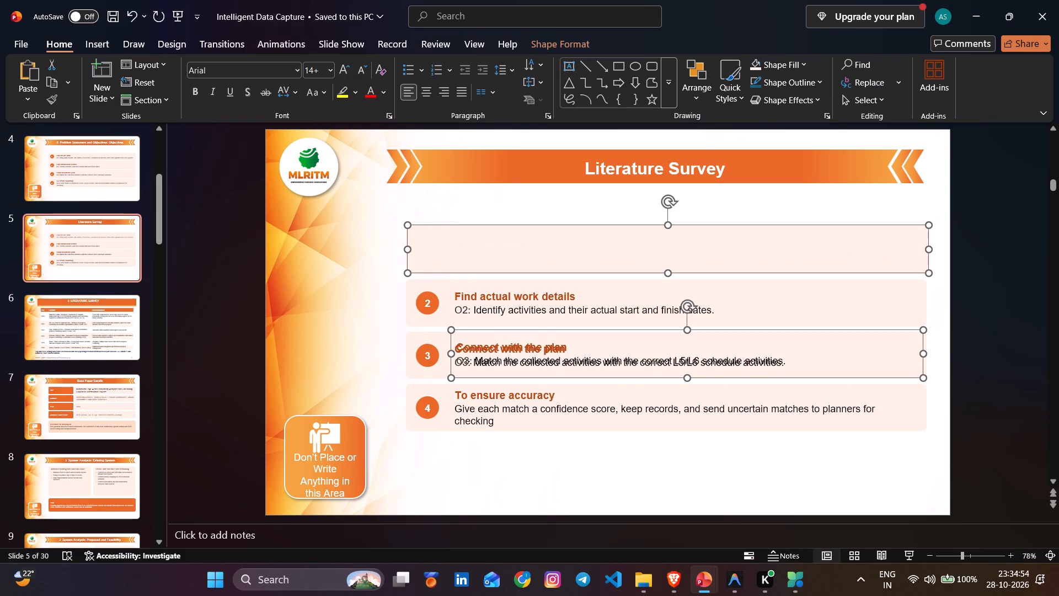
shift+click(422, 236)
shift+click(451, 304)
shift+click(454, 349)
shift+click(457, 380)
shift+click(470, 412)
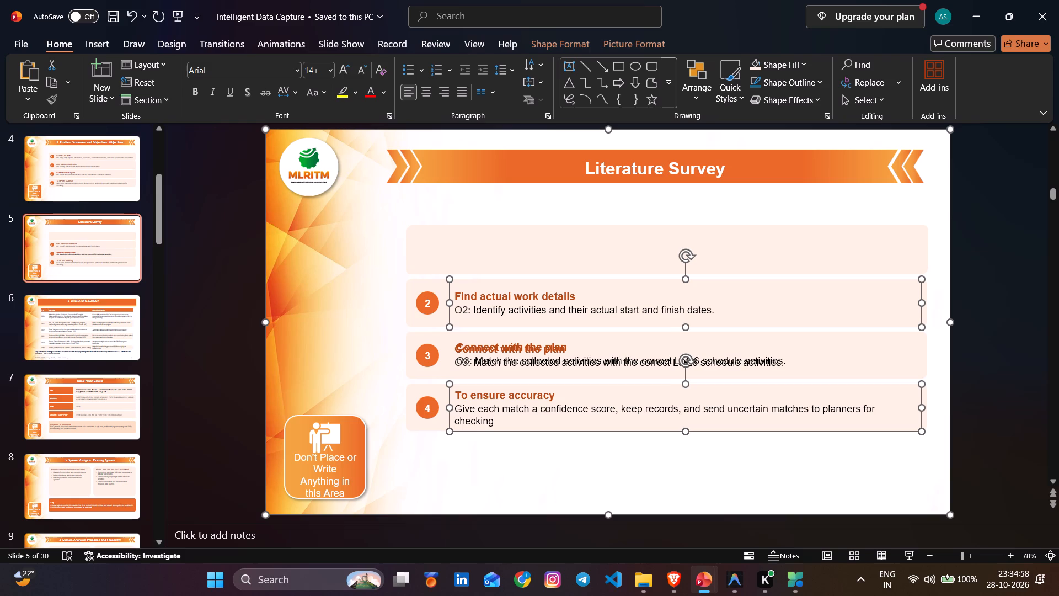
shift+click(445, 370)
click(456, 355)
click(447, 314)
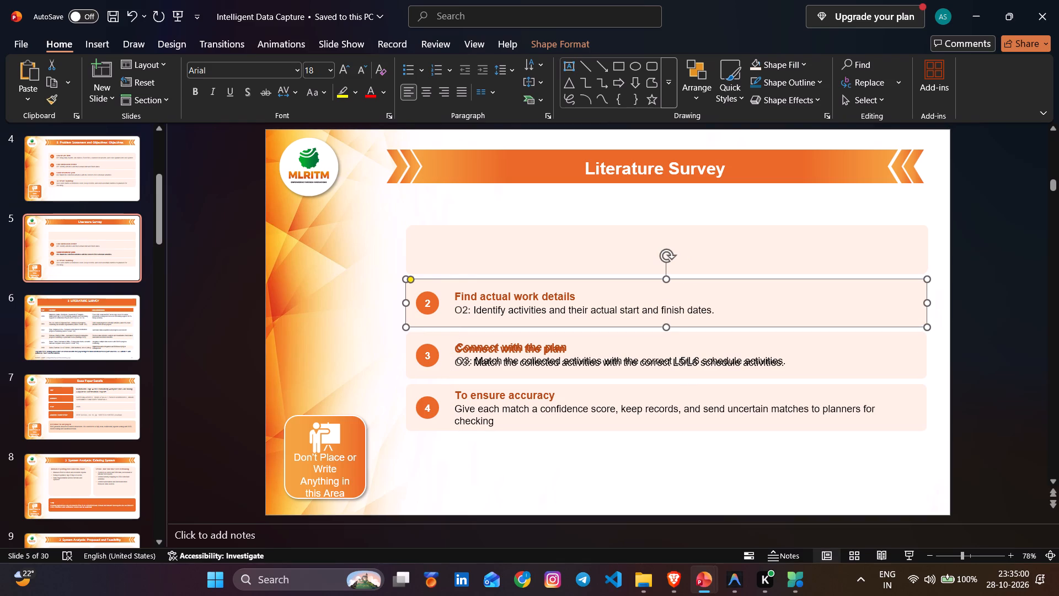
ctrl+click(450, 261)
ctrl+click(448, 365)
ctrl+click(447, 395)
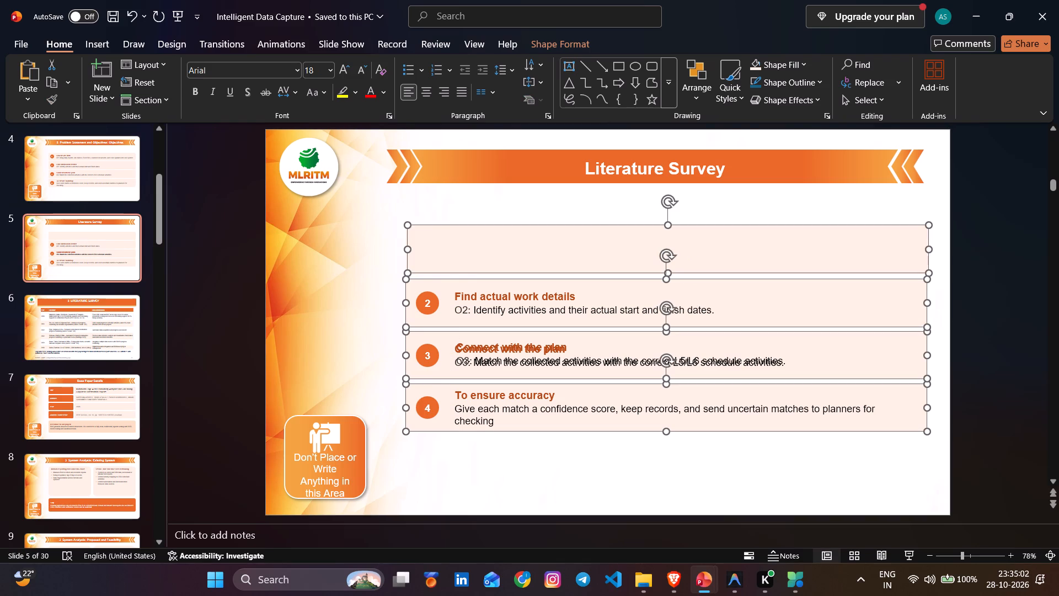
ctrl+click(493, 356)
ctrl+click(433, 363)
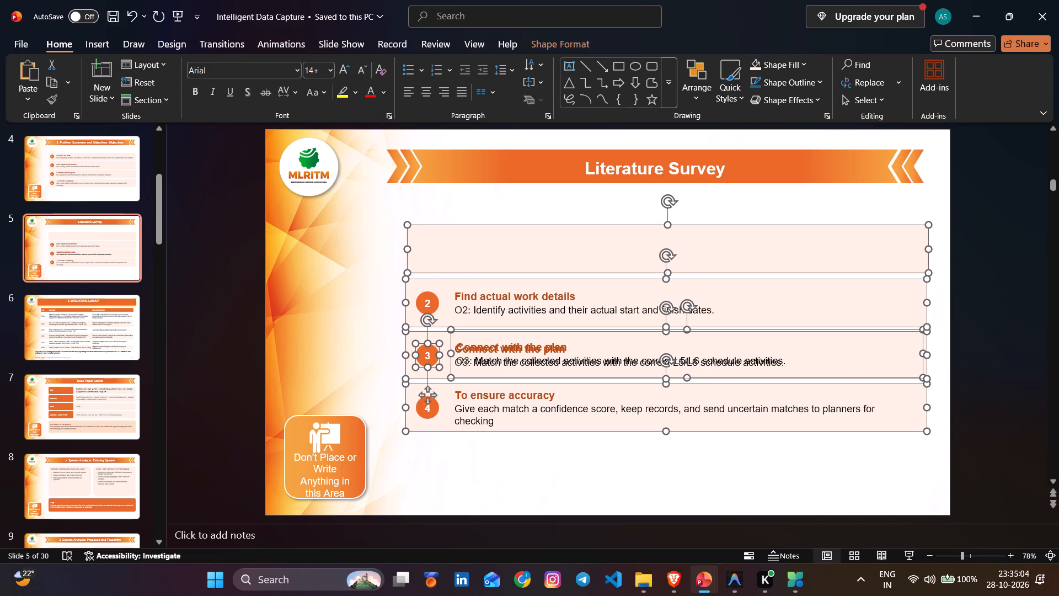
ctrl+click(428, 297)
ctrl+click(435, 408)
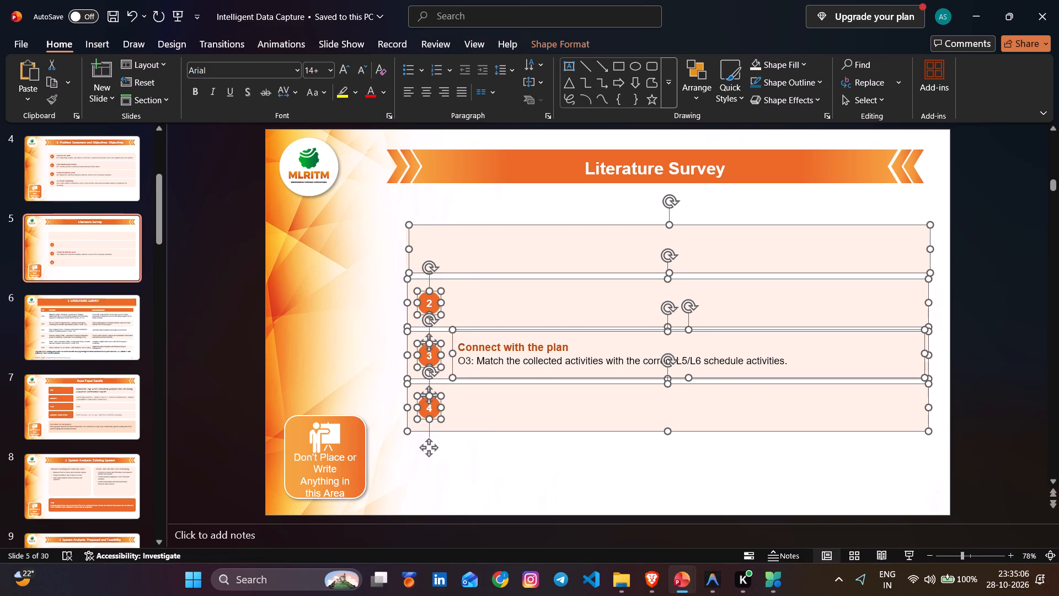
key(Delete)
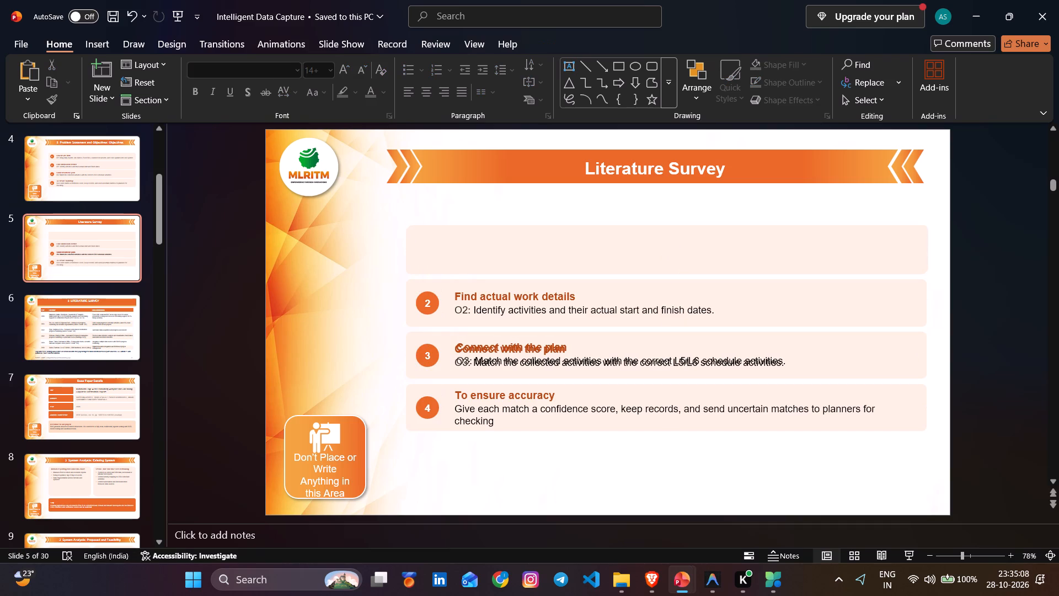
Delete the "Find actual work details" text box from row 2 of slide 5.
ctrl+click(548, 306)
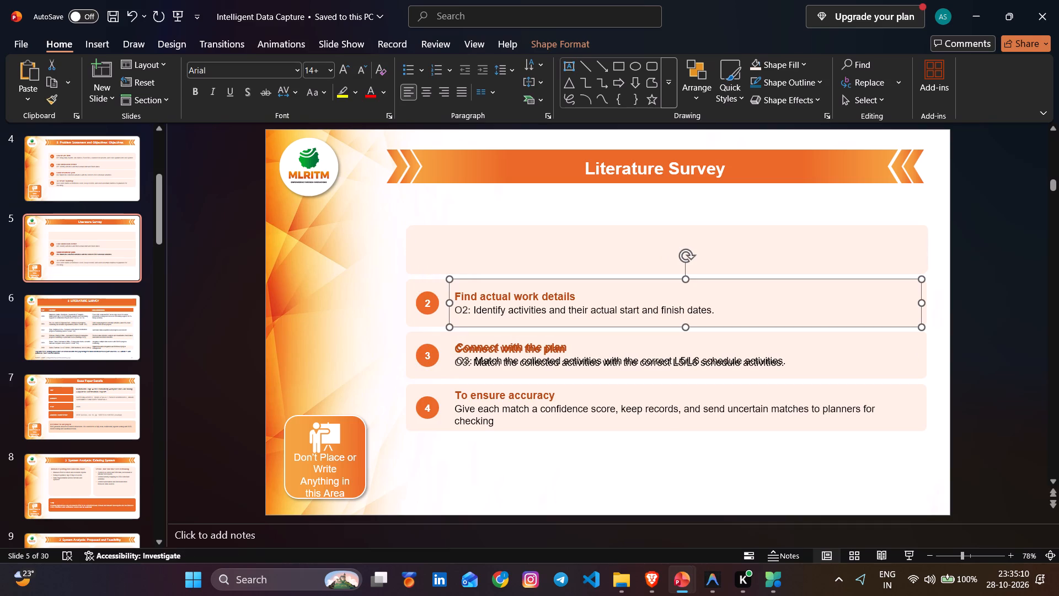
key(Delete)
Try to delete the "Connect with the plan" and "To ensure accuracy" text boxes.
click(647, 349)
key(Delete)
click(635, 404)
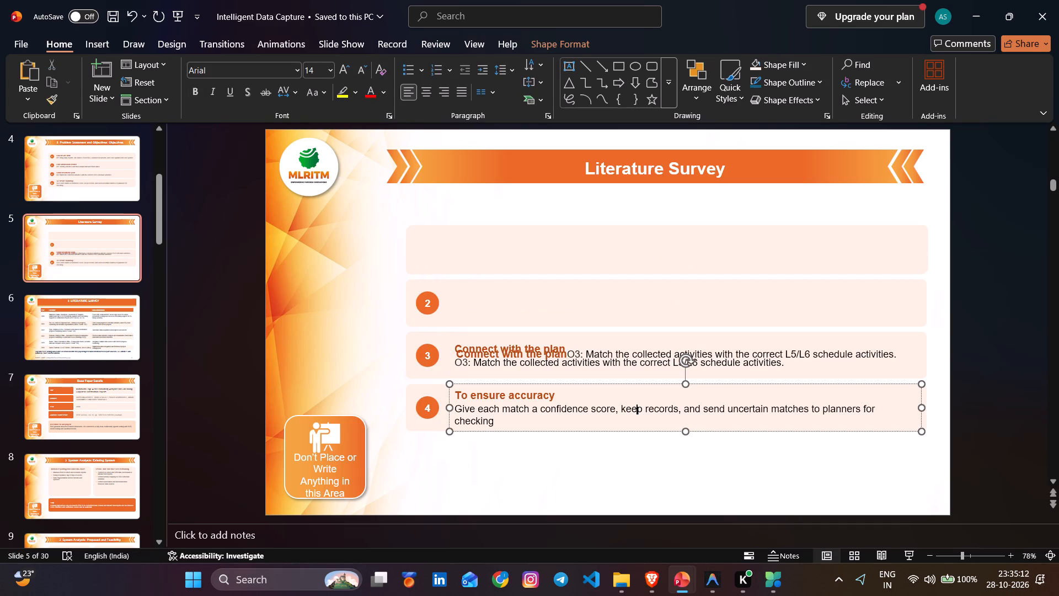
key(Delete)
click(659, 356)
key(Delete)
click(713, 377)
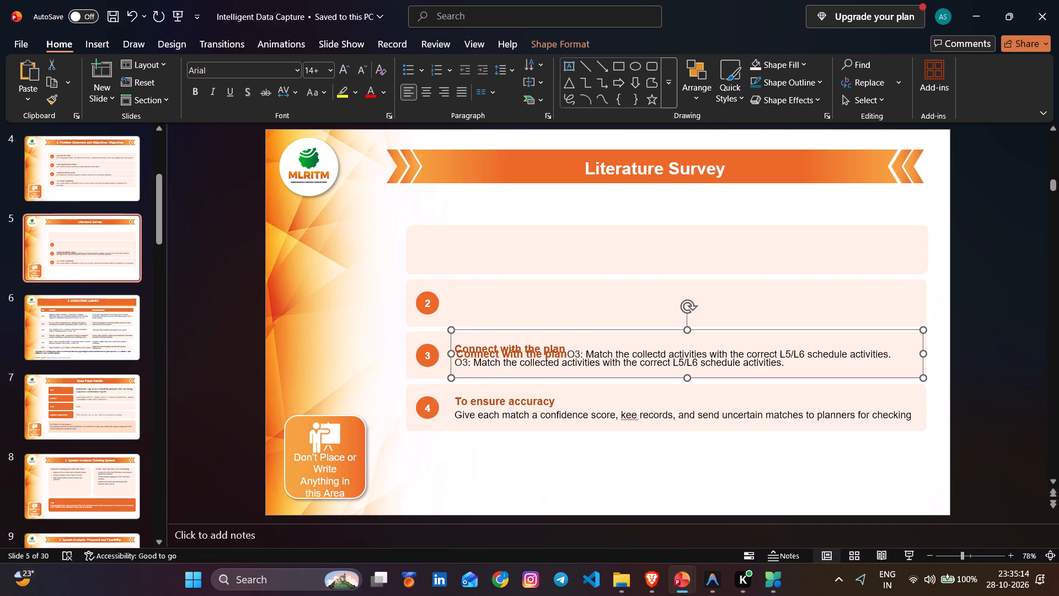
Delete the pale background box behind row 4, "To ensure accuracy".
double_click(735, 400)
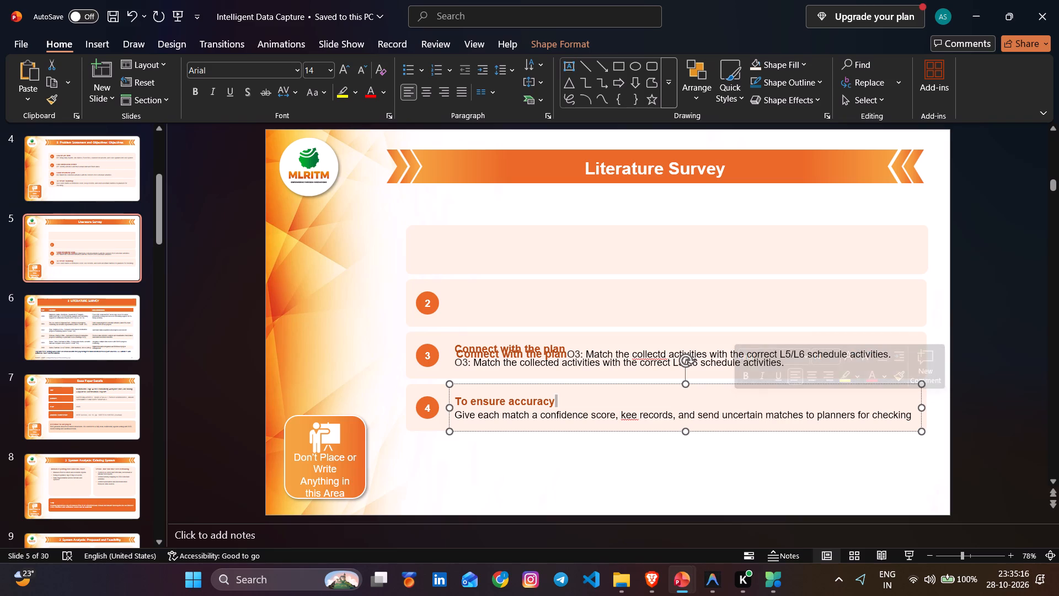
click(929, 434)
click(922, 432)
click(922, 421)
key(Delete)
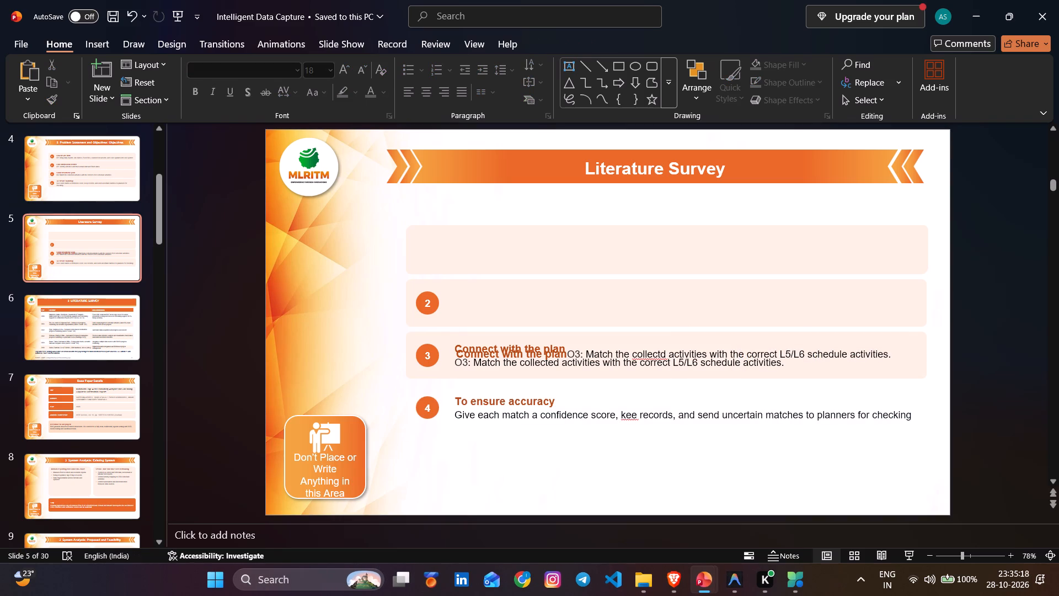
Delete the overlapping duplicate of the "Connect with the plan" text box in row 3.
click(910, 366)
key(Delete)
Delete the "To ensure accuracy" text box and its number 4 circle.
click(896, 404)
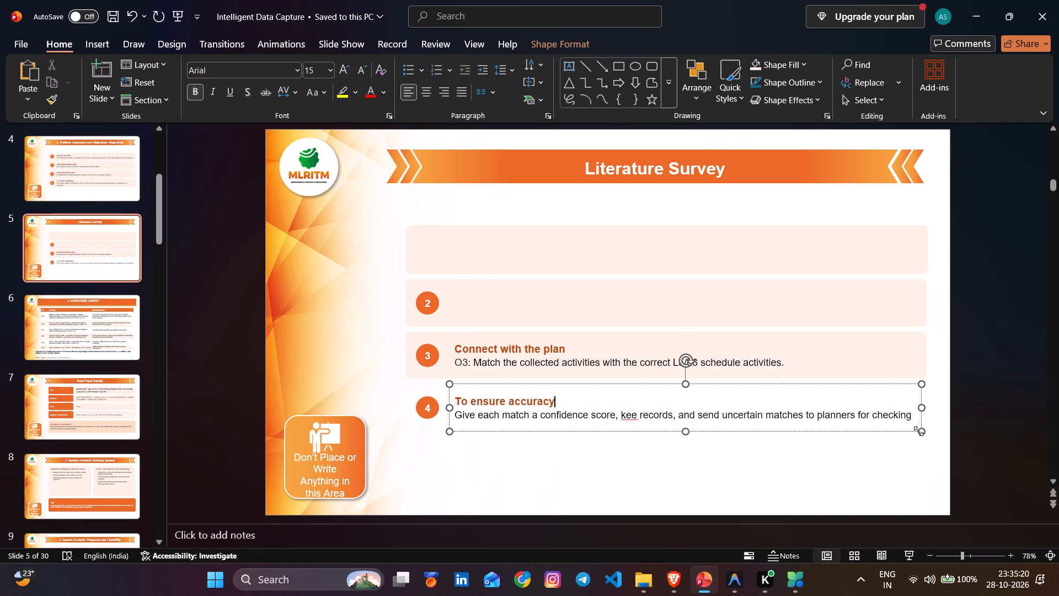
key(Delete)
click(913, 424)
key(Delete)
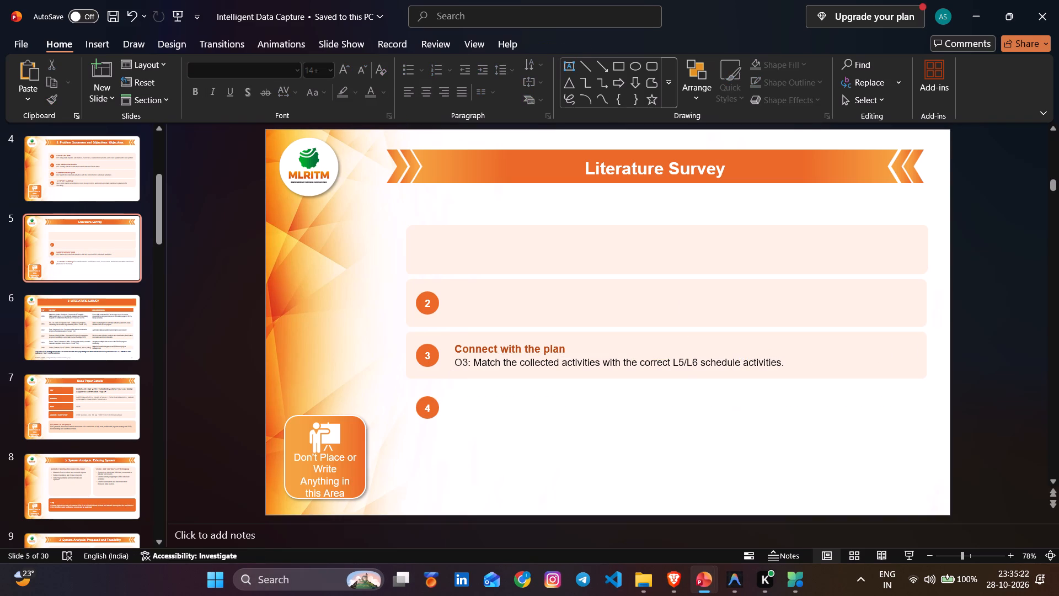
click(435, 410)
key(Delete)
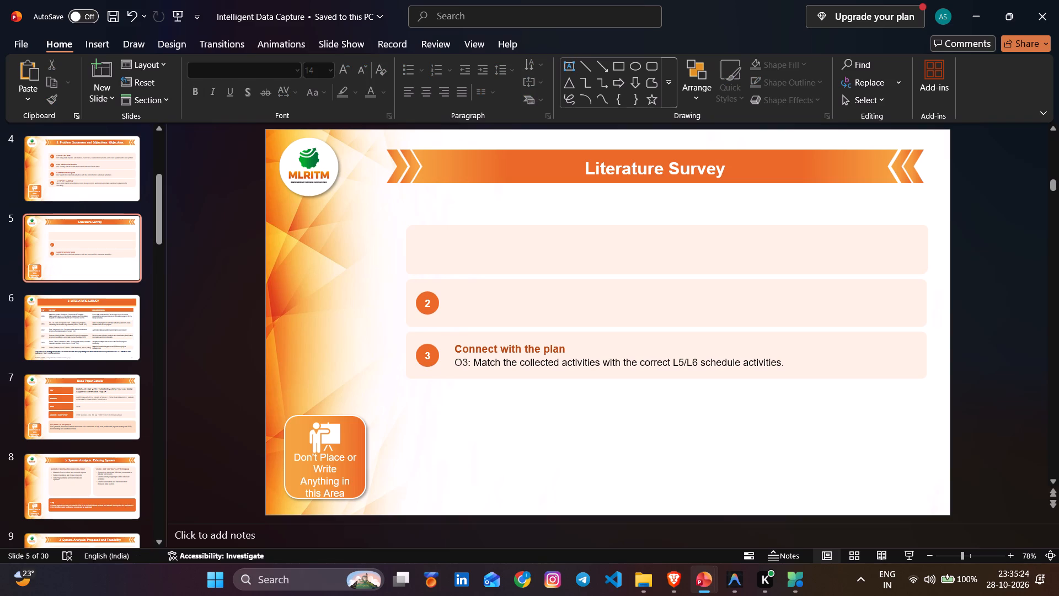
Delete all of row 3: the "Connect with the plan" text box, its background box and the number 3 circle.
click(451, 353)
key(Delete)
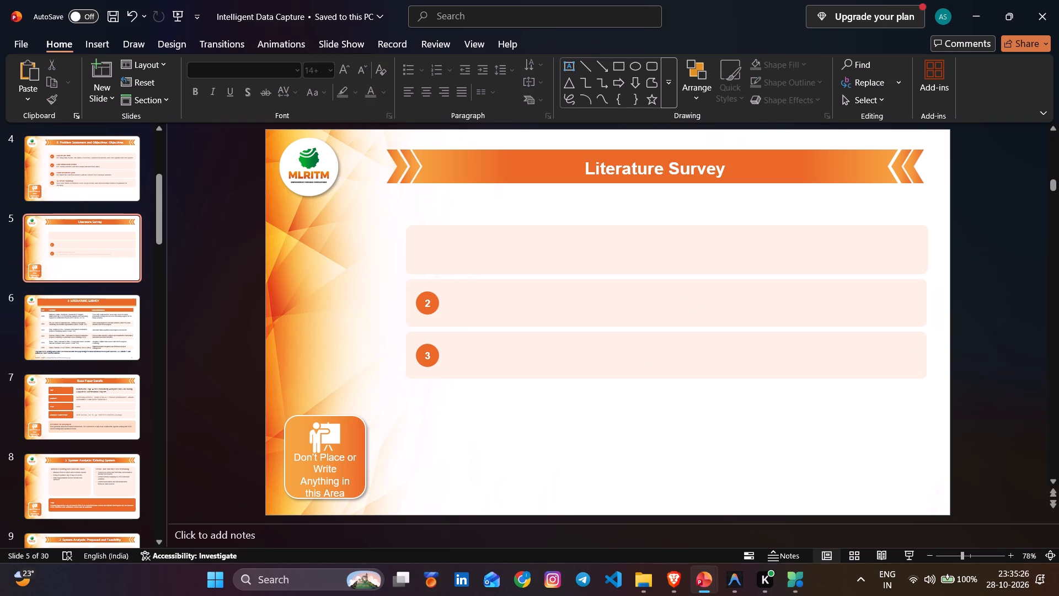
click(451, 355)
key(Delete)
click(433, 354)
key(Delete)
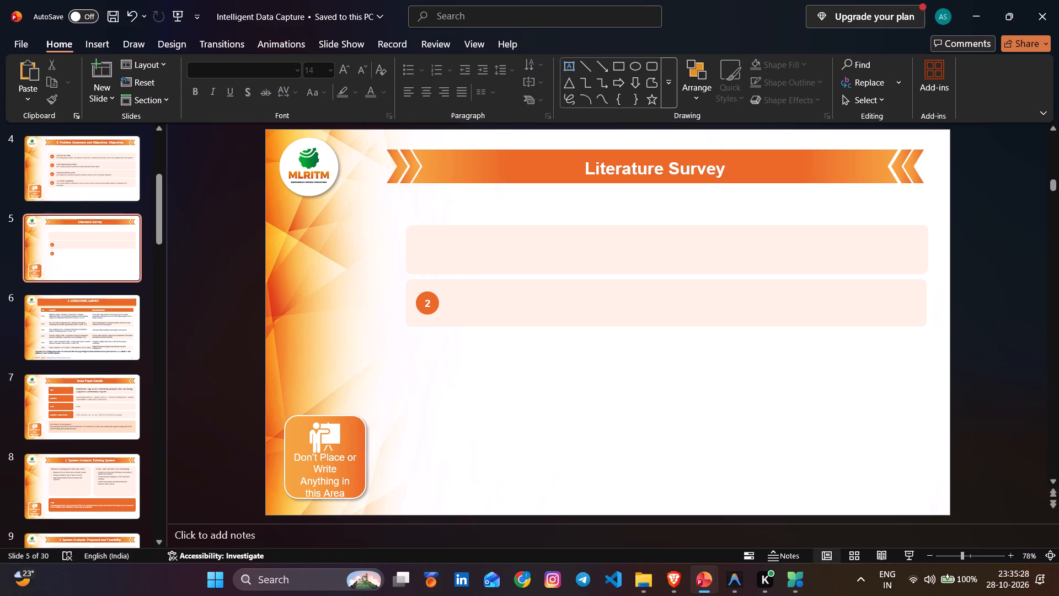
Delete the background box of row 2 and its number 2 circle.
click(489, 310)
key(Delete)
click(429, 300)
key(Delete)
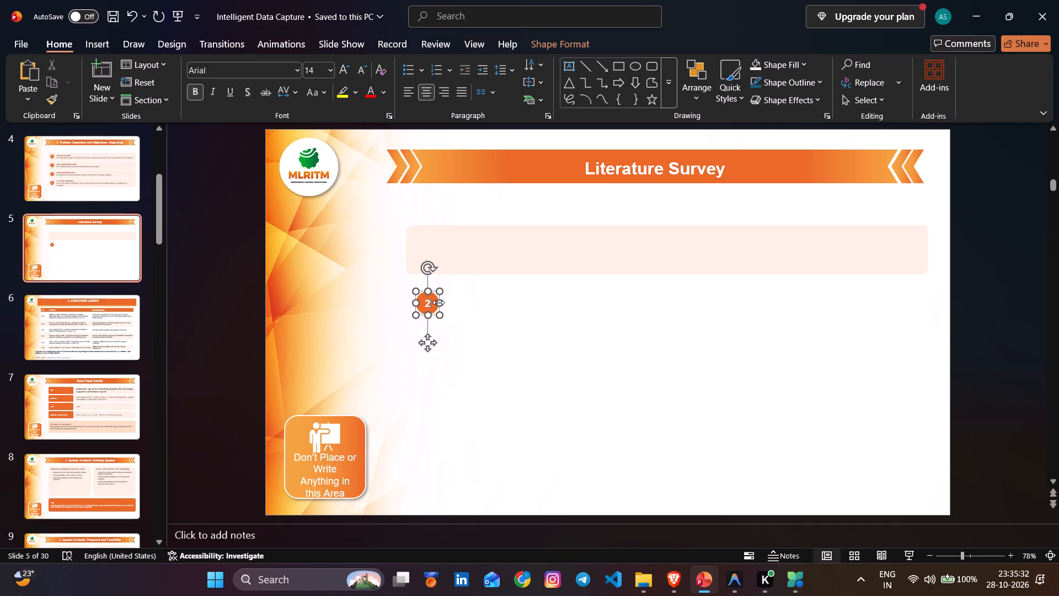
key(Delete)
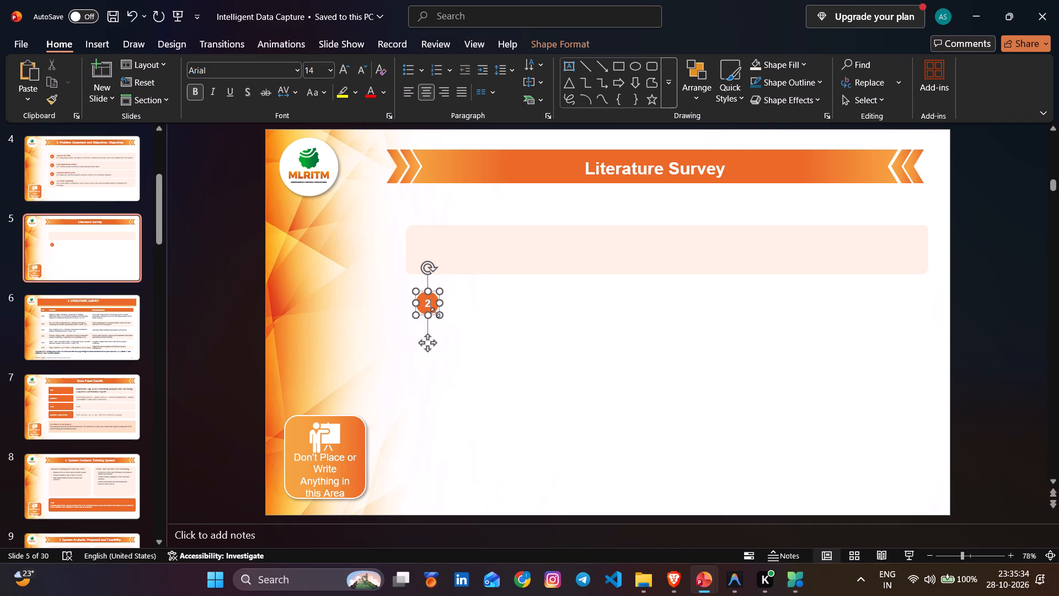
click(435, 312)
click(431, 344)
key(Delete)
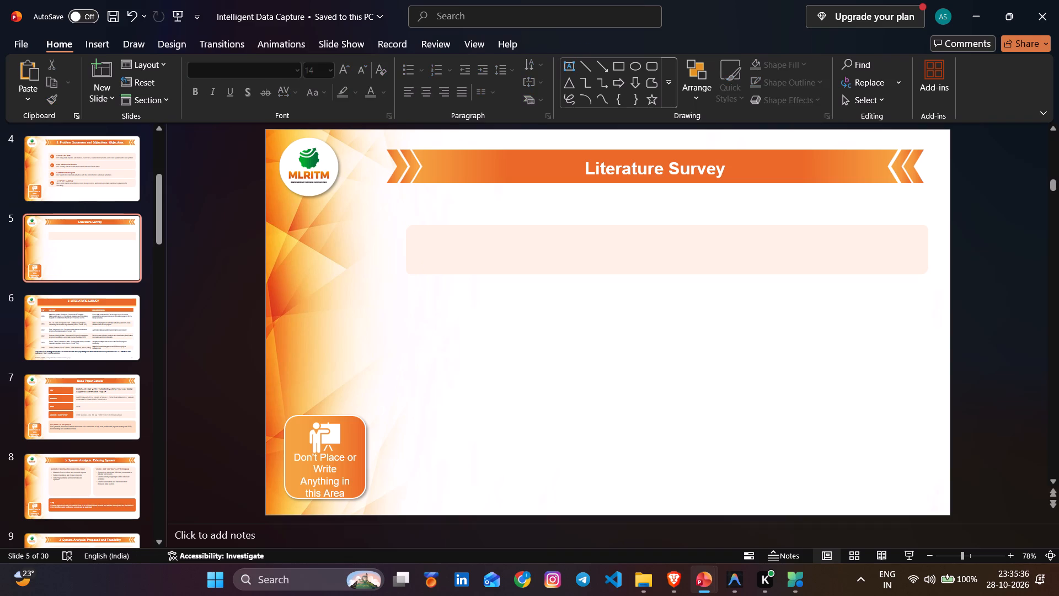
Delete the blank duplicate box covering row 1 and the "Collect Site data" text box beneath it.
click(527, 264)
key(Delete)
click(565, 259)
key(Delete)
click(631, 262)
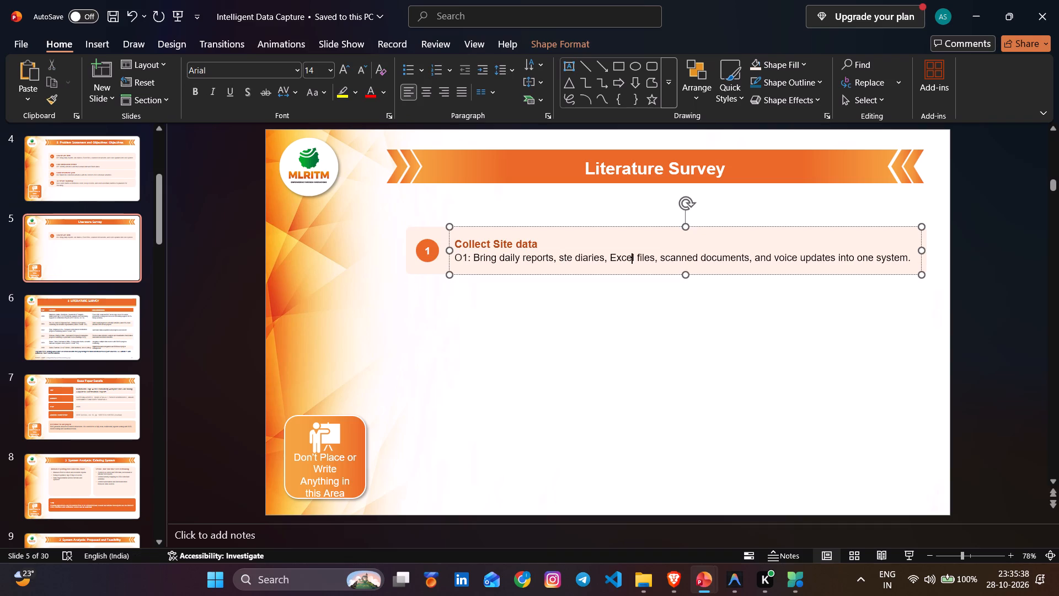
click(910, 268)
key(Delete)
key(Delete)
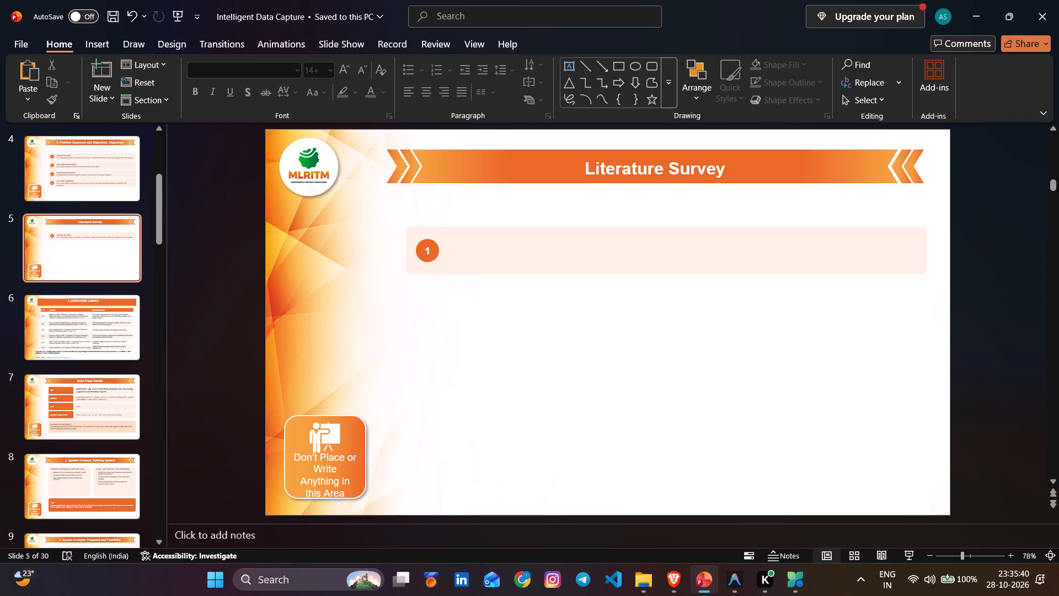
Delete the remaining row 1 background box and its number 1 circle from the new Literature Survey slide.
click(859, 271)
key(Delete)
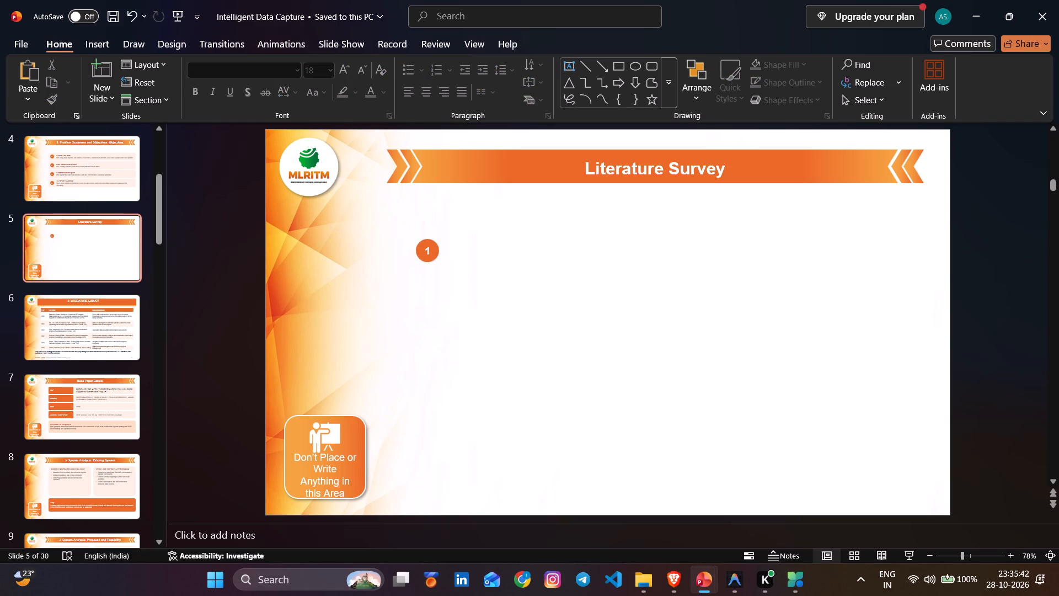
click(439, 248)
click(436, 251)
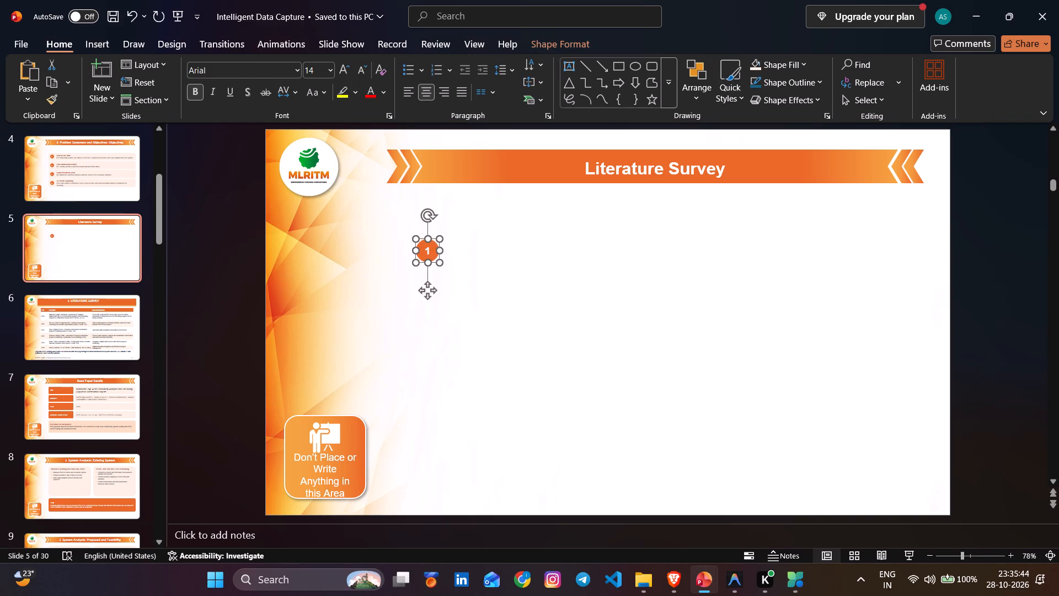
key(Delete)
Paste the Year, Literature and Main contribution table with its source formatting, and shift it slightly right, clear of the "Don't Place" badge.
click(598, 242)
right_click(564, 263)
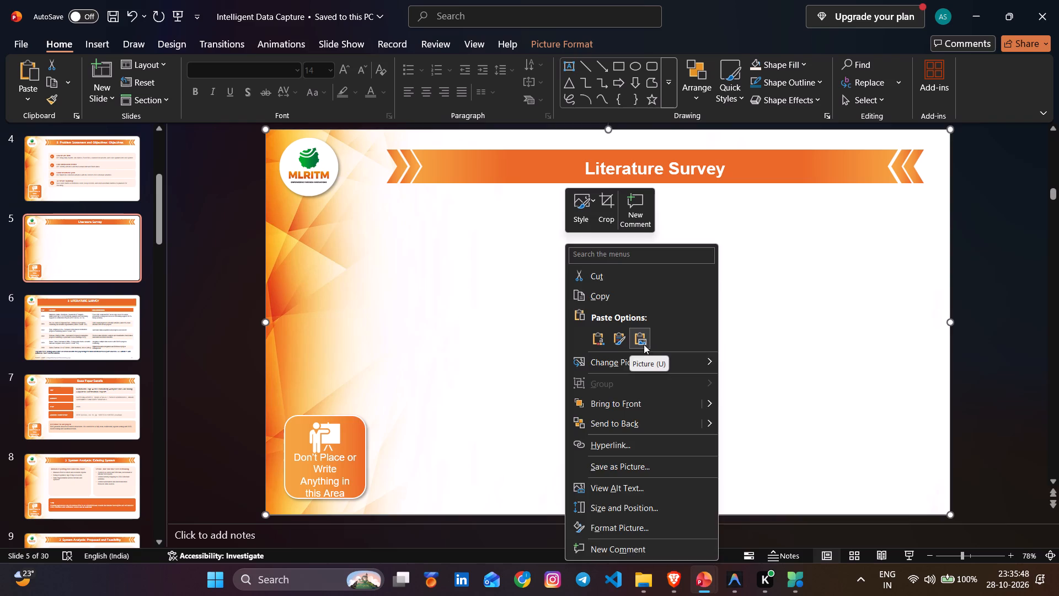
click(616, 342)
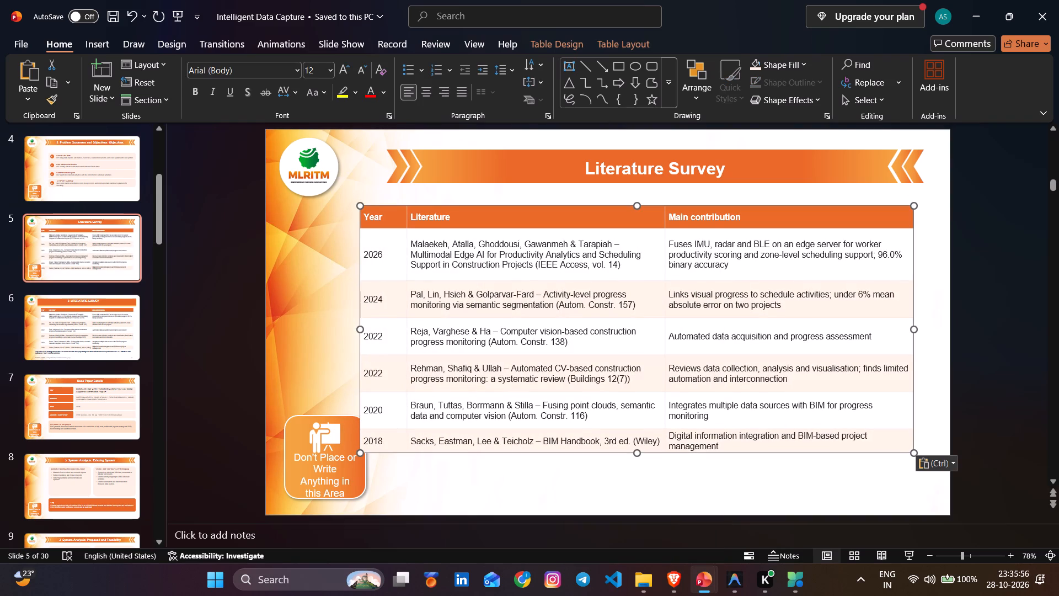
drag(868, 452, 873, 455)
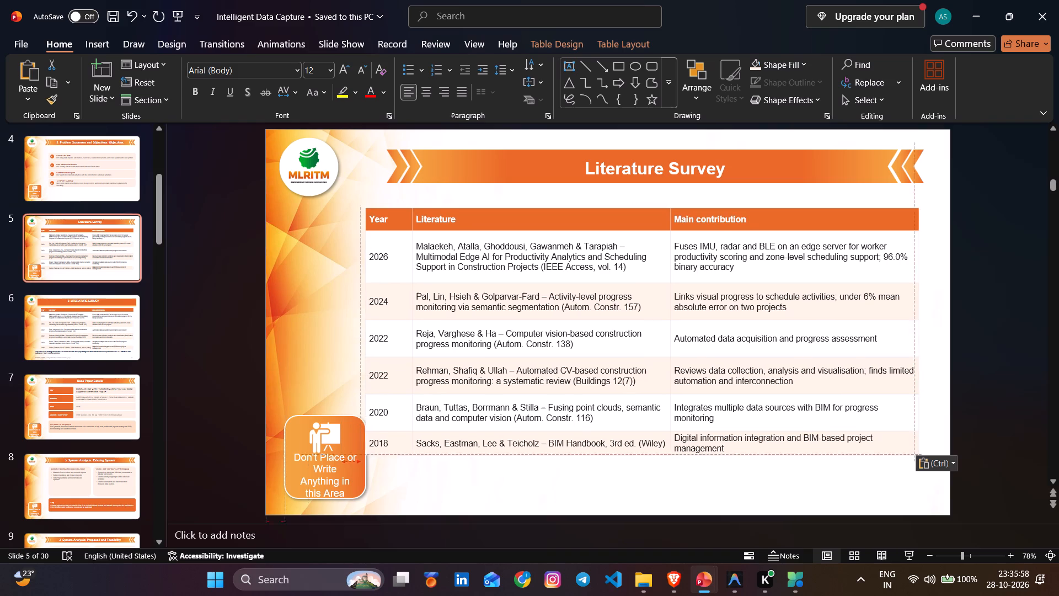
drag(873, 455, 887, 453)
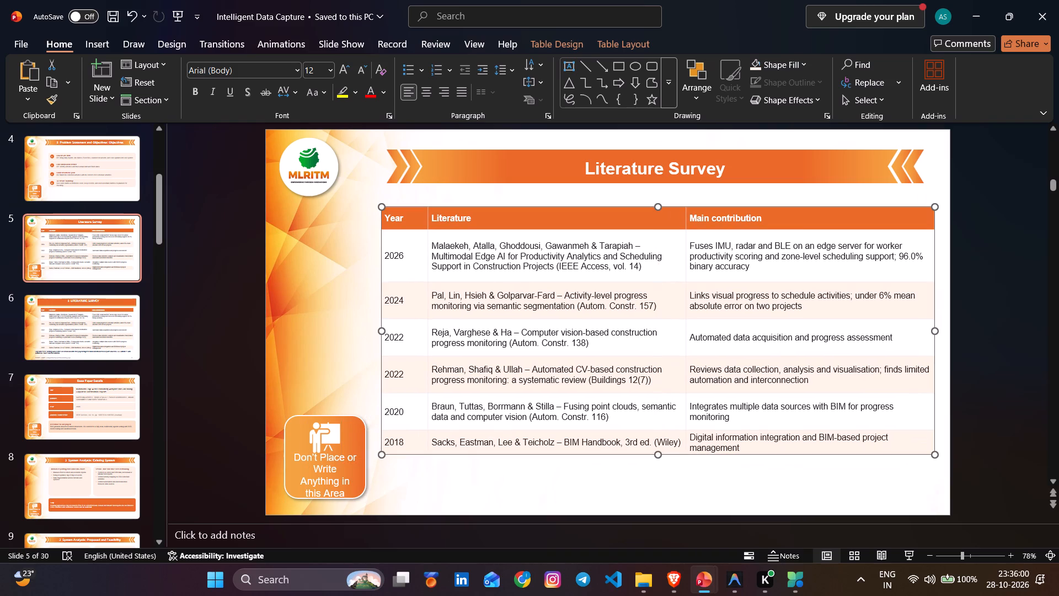
click(863, 488)
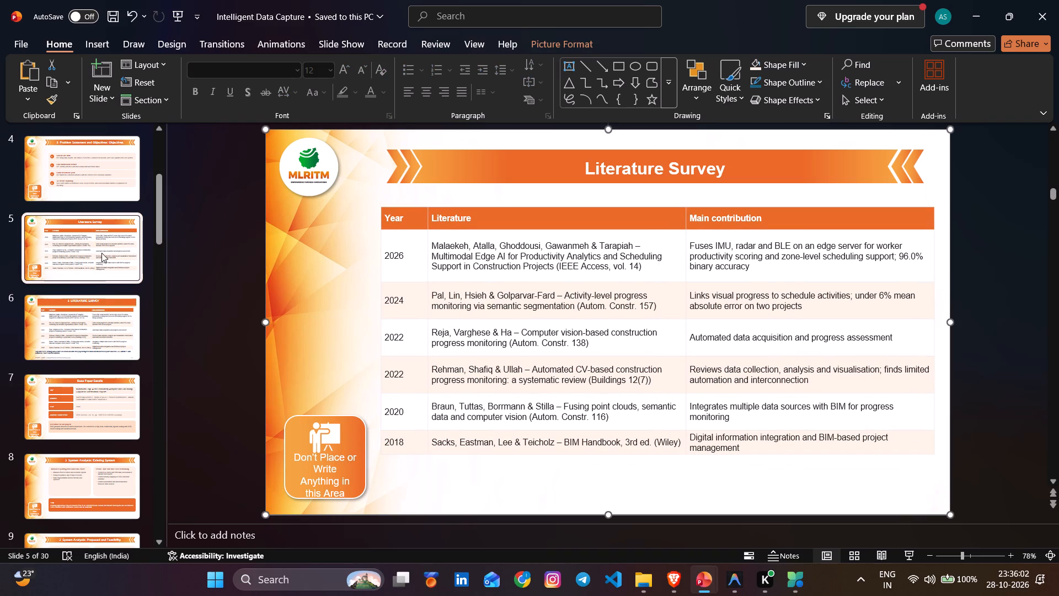
Compare the rebuilt Literature Survey slide with the old version on slide 6 and the neighbouring slides.
click(101, 252)
click(99, 292)
click(107, 214)
click(113, 172)
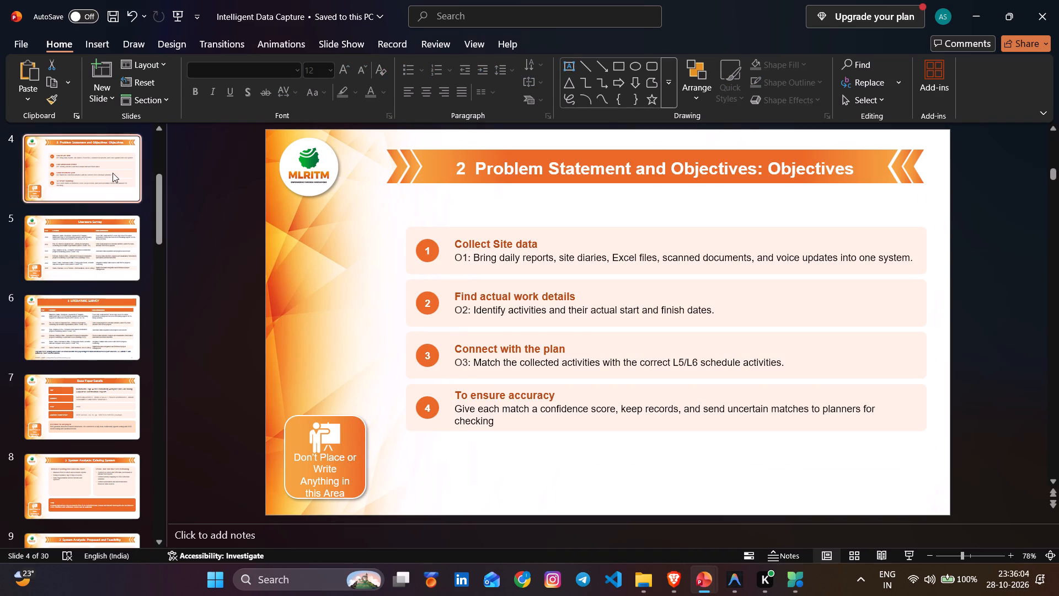
click(84, 266)
click(82, 322)
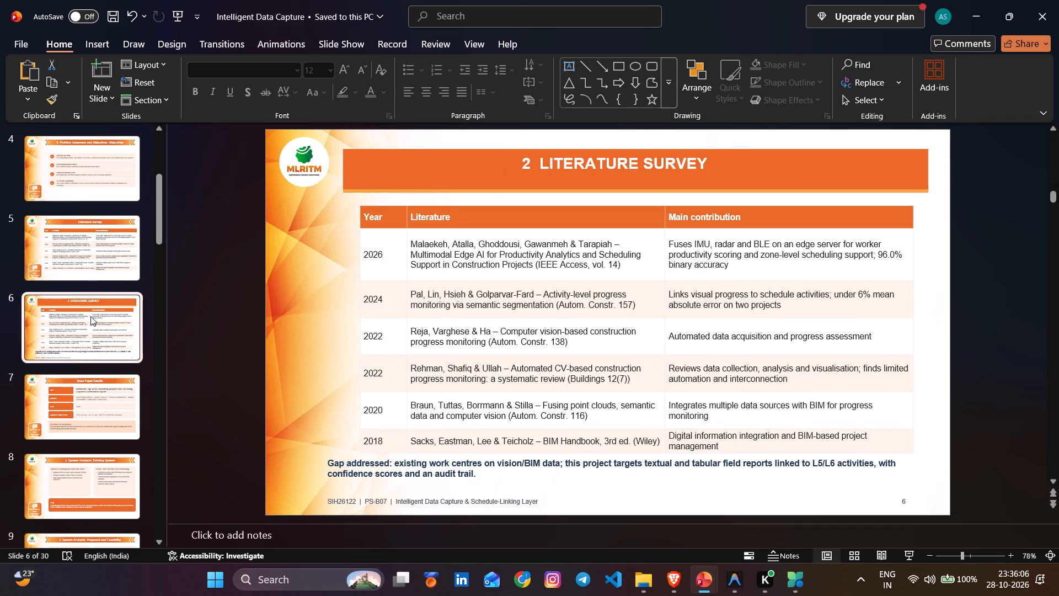
click(92, 174)
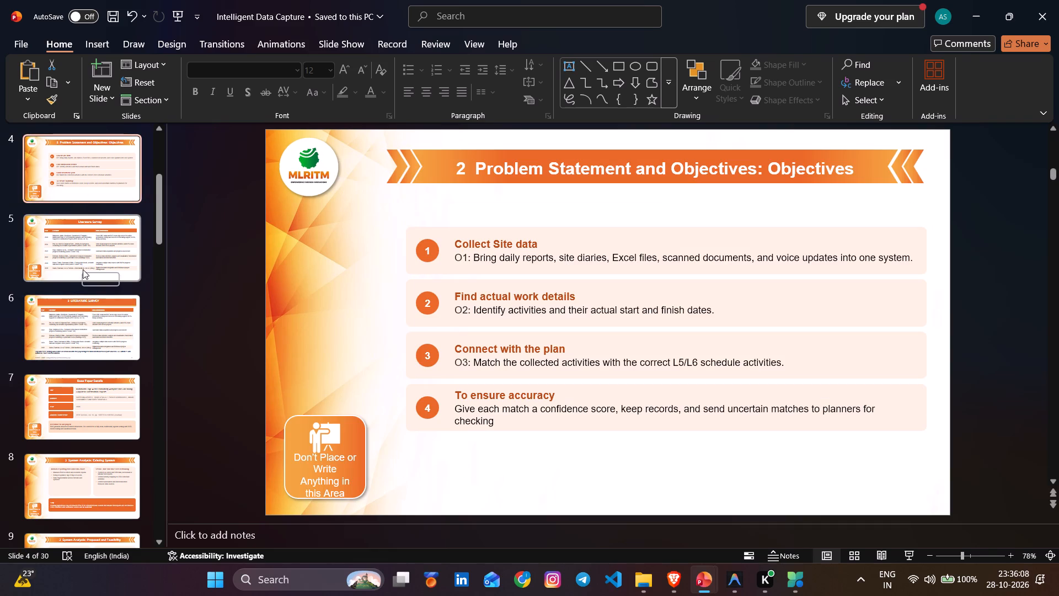
click(85, 263)
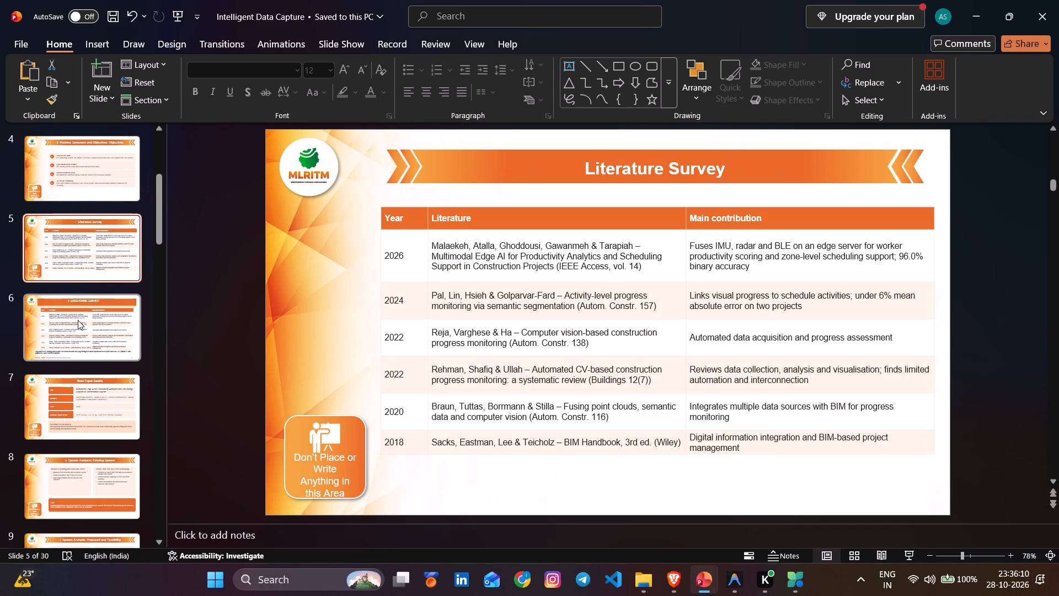
click(33, 342)
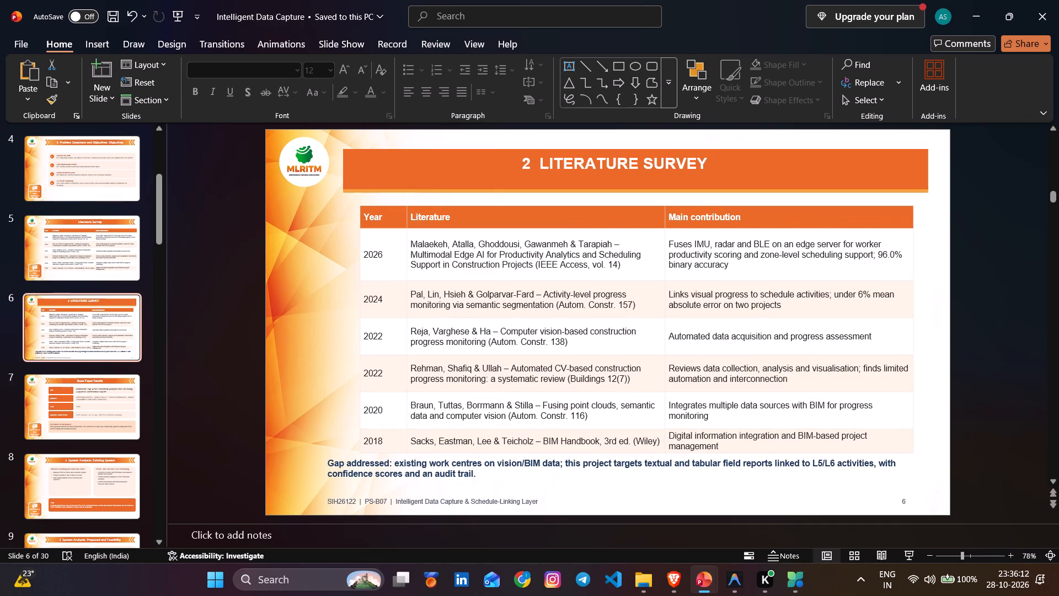
scroll(536, 155, down, 2)
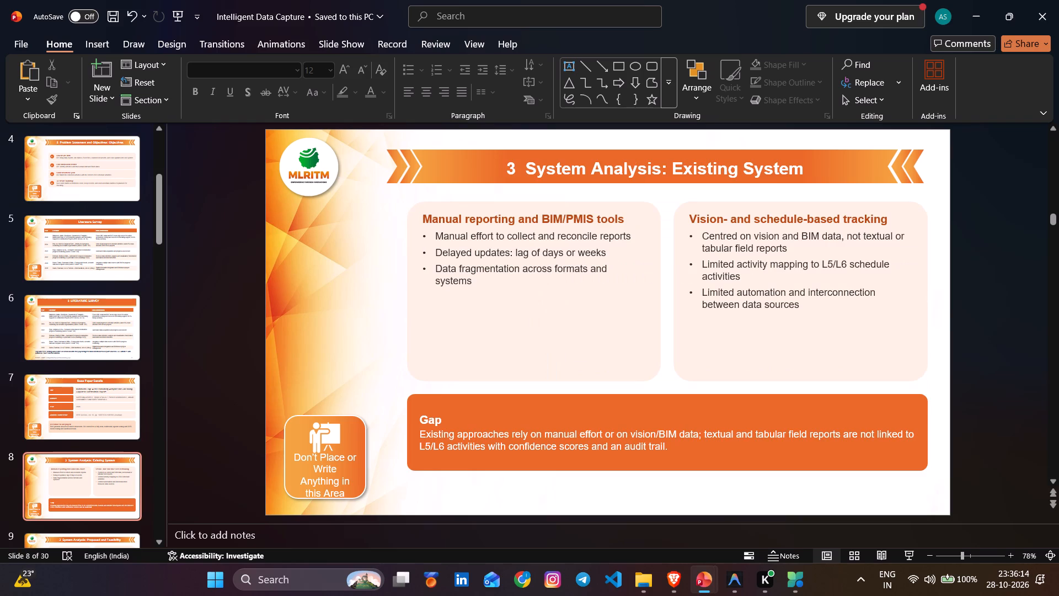
scroll(542, 178, up, 3)
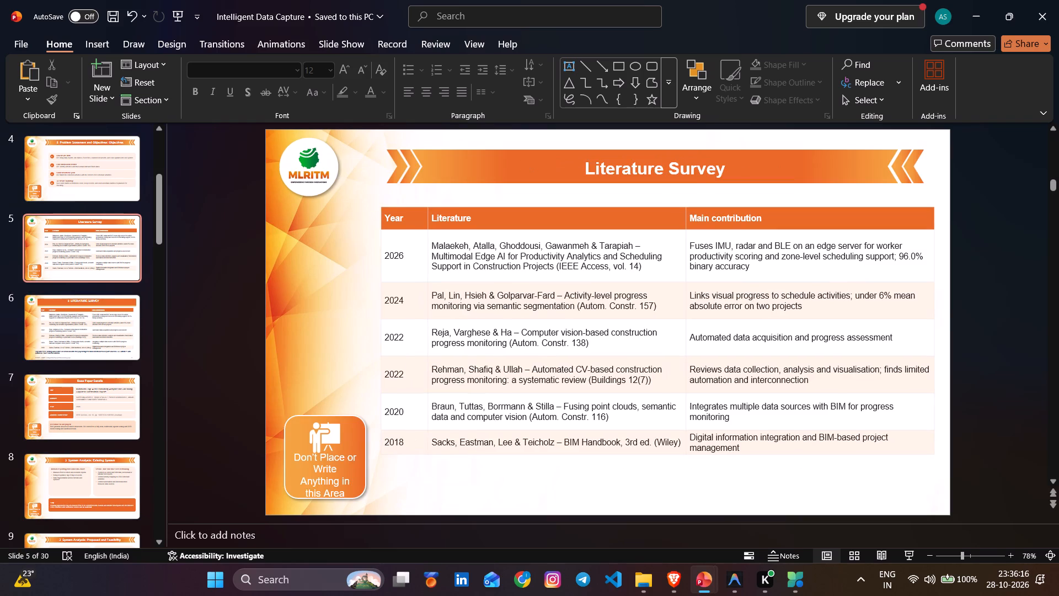
scroll(542, 175, up, 1)
scroll(542, 178, down, 2)
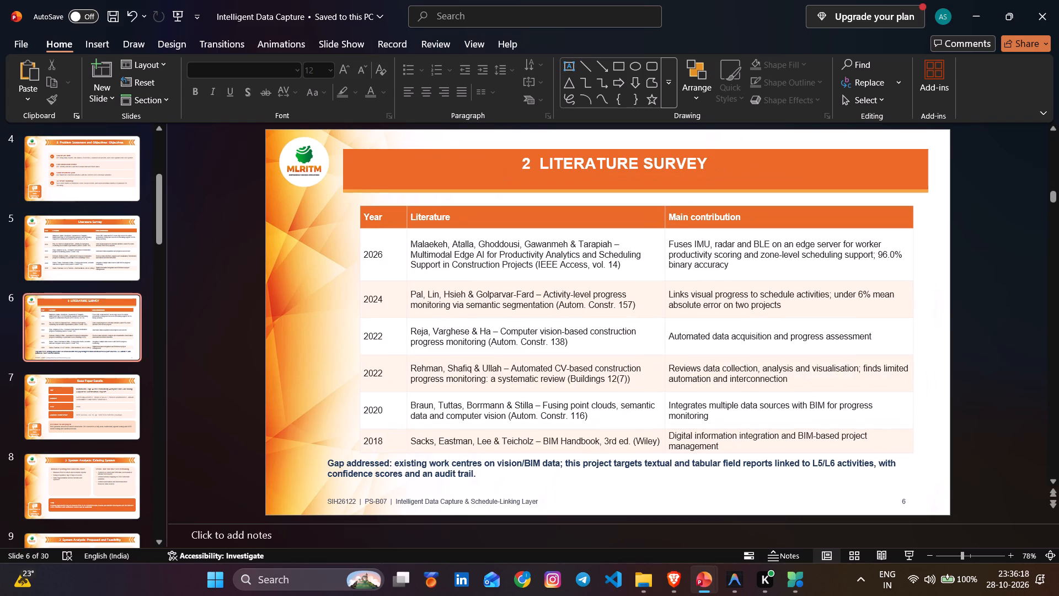
Delete slide 6, the old "2 LITERATURE SURVEY" version, and return to the rebuilt slide.
click(99, 323)
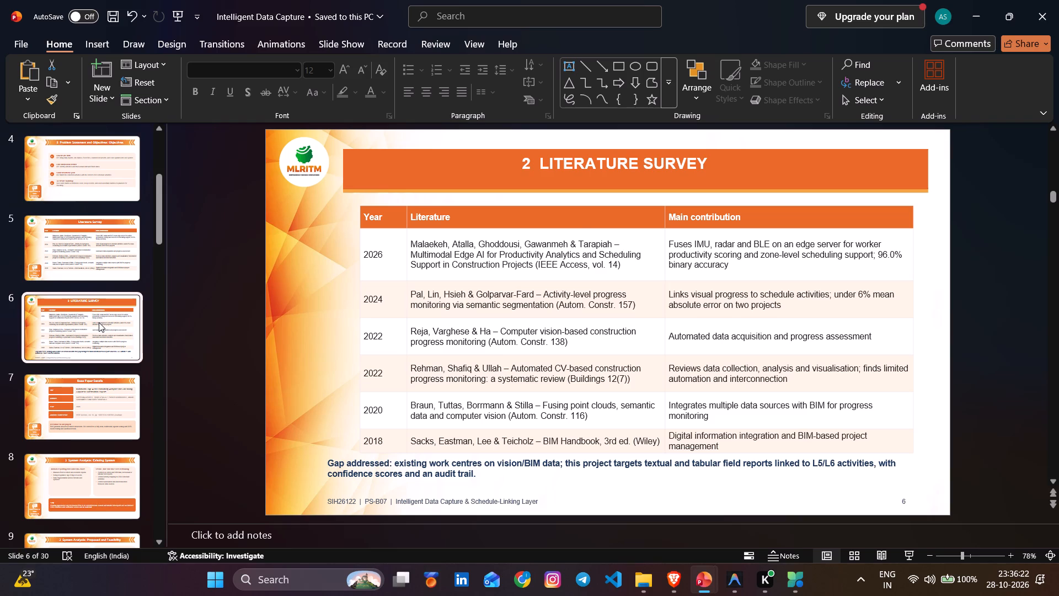
key(Delete)
click(89, 330)
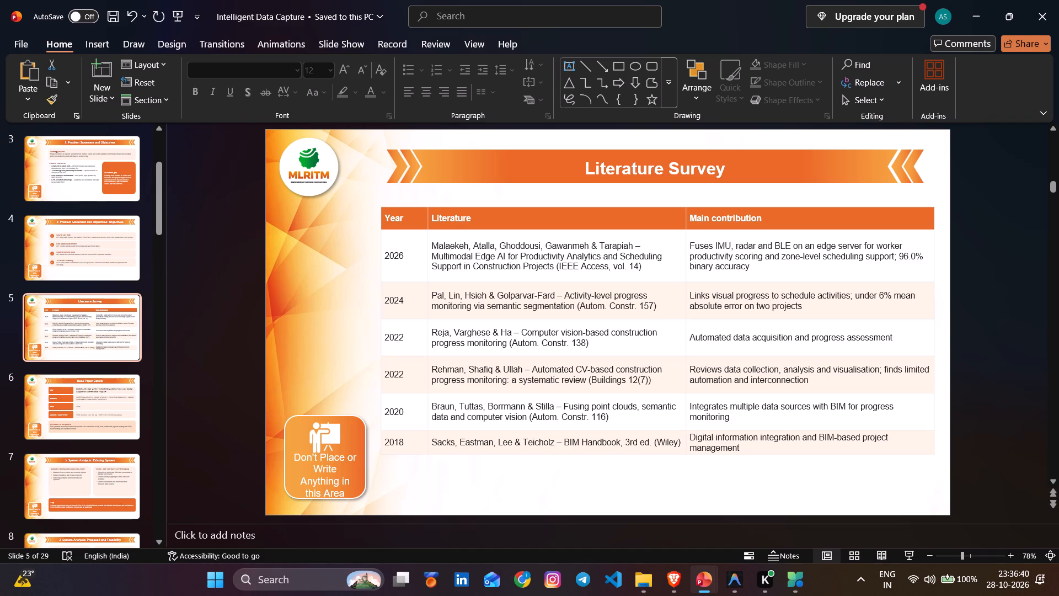
Review the opening slides back to the title slide and inspect its Guide box.
scroll(550, 328, up, 1)
scroll(650, 301, up, 2)
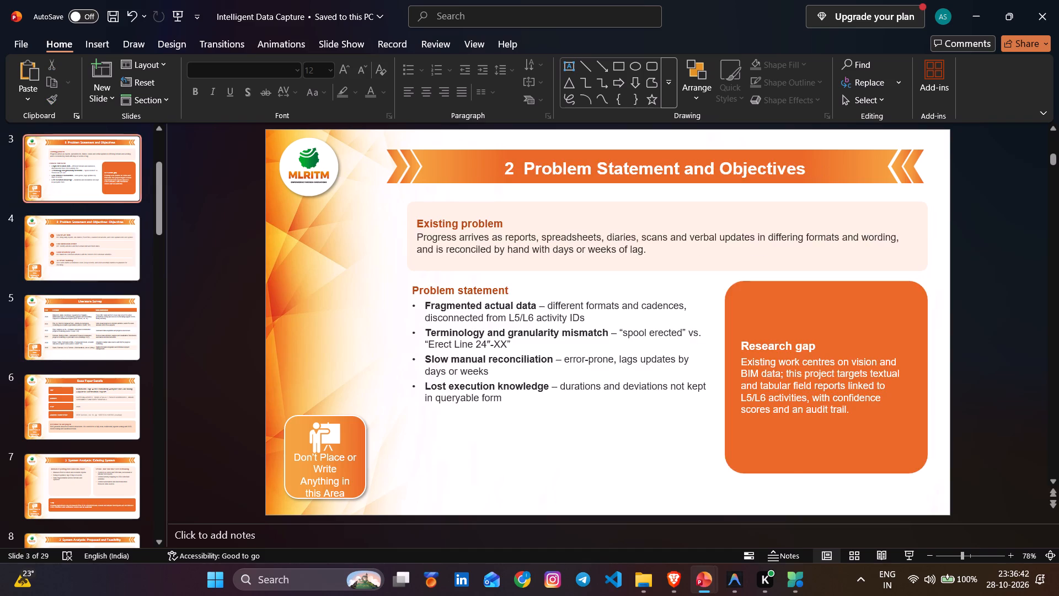
scroll(650, 302, up, 1)
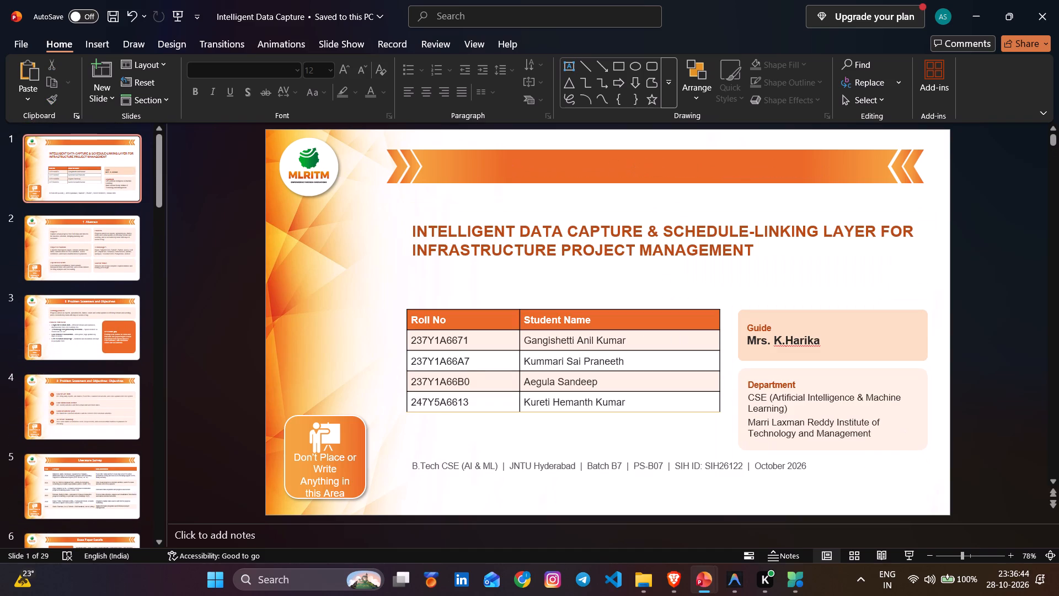
scroll(650, 301, down, 1)
scroll(650, 301, up, 1)
click(843, 348)
click(826, 335)
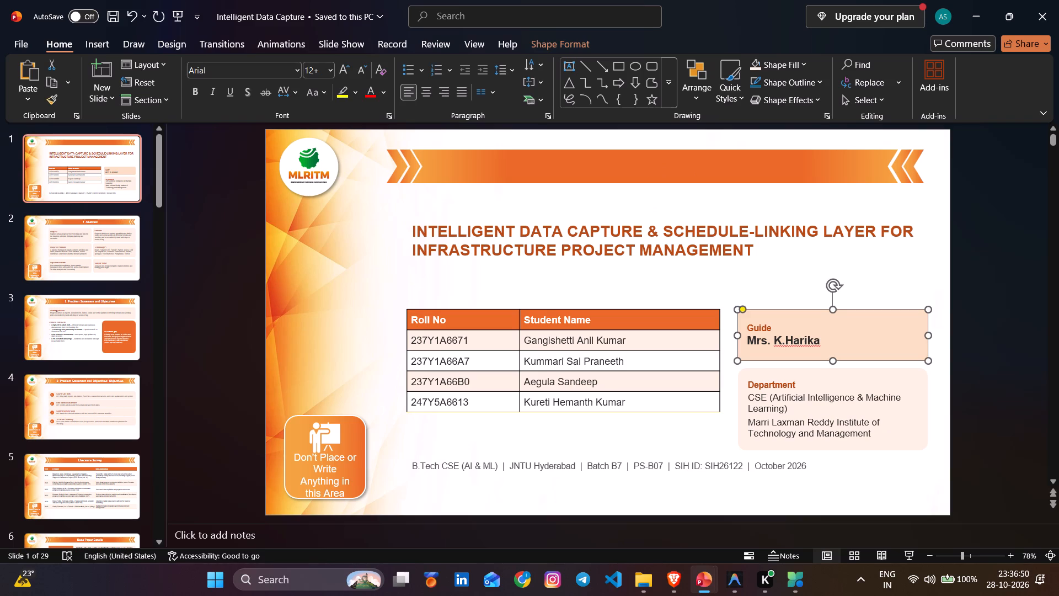
click(823, 340)
click(816, 340)
click(823, 339)
click(820, 343)
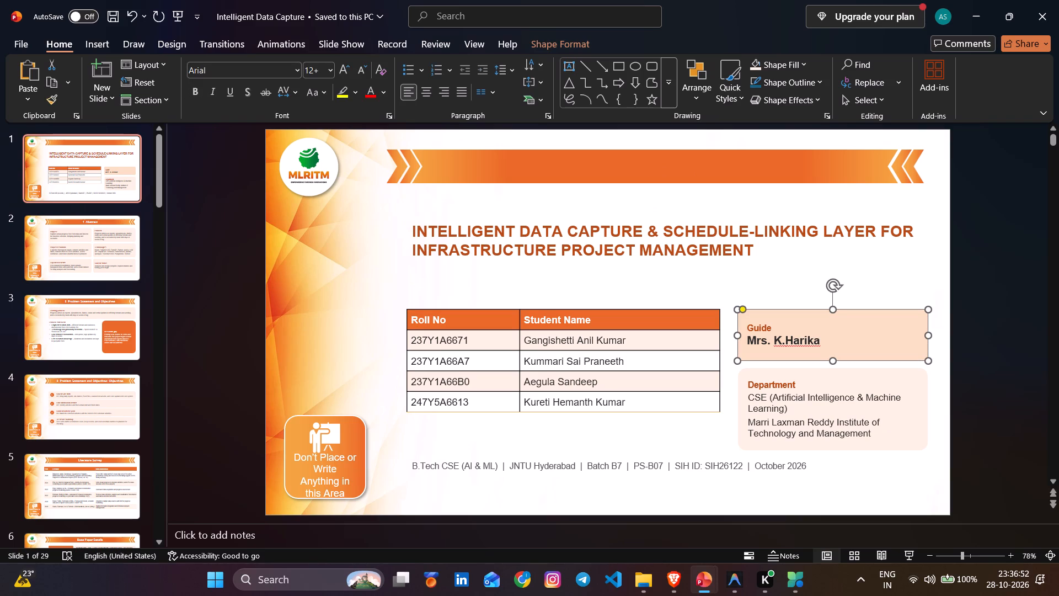
click(819, 335)
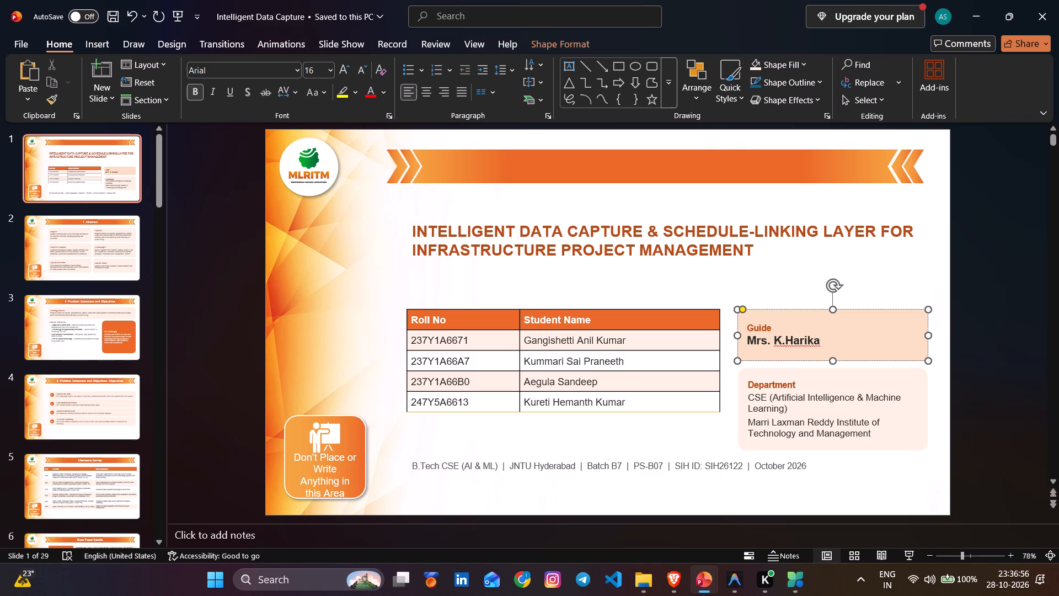
Delete the text box on the title slide holding the B.Tech, batch, SIH ID and date line.
click(530, 462)
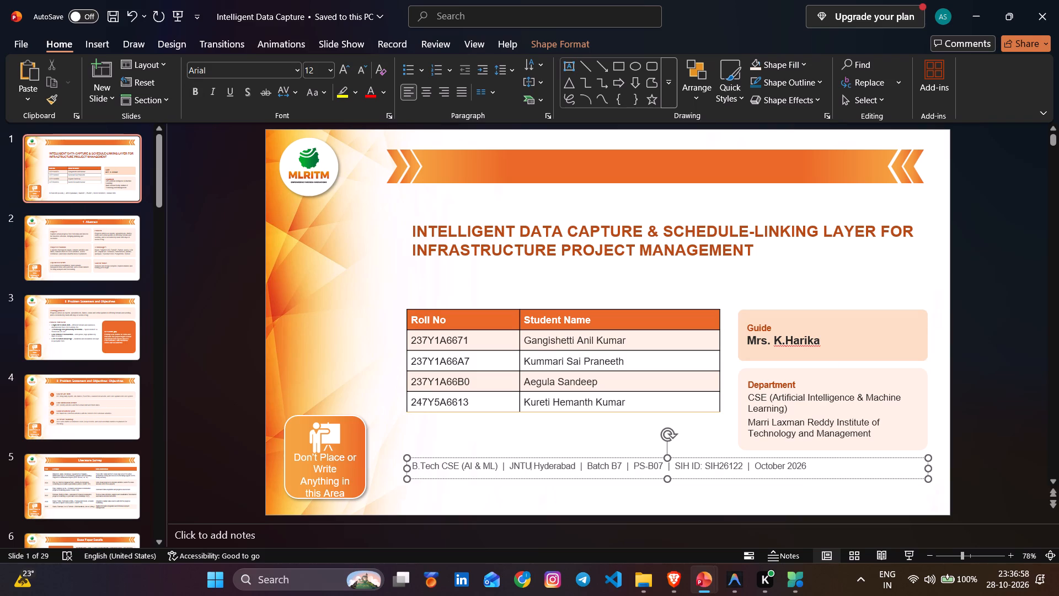
key(Delete)
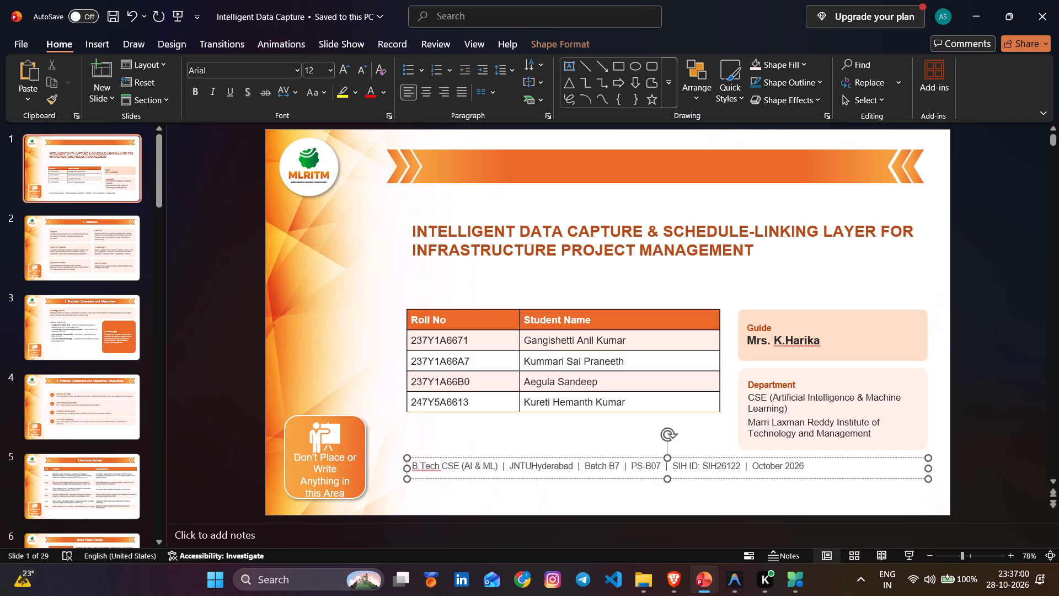
click(842, 480)
key(Delete)
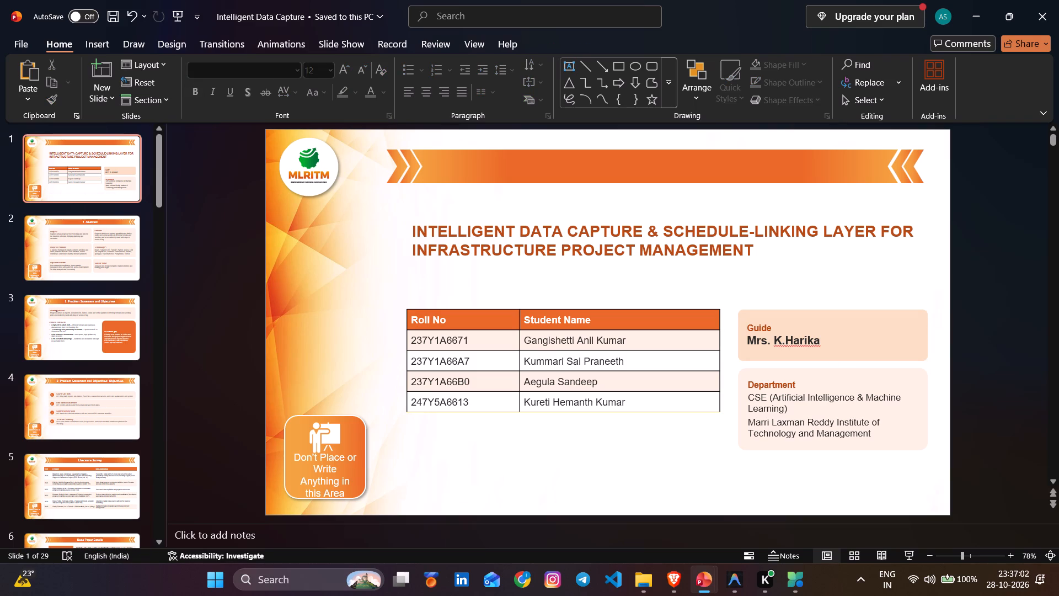
Make the four student rows beneath the header of the title slide's table bold.
scroll(710, 467, down, 1)
scroll(710, 467, up, 1)
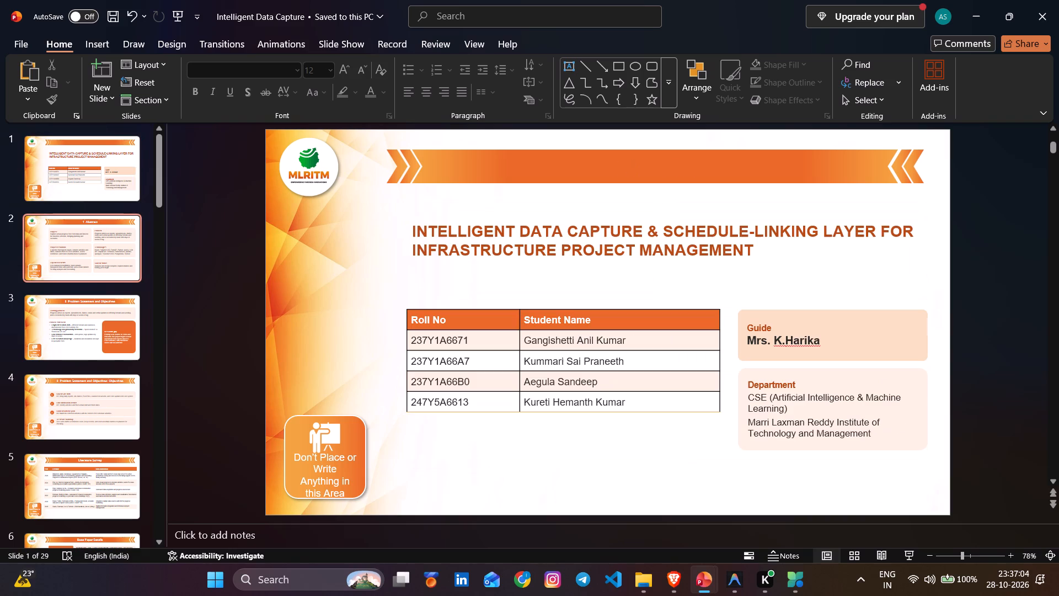
click(701, 412)
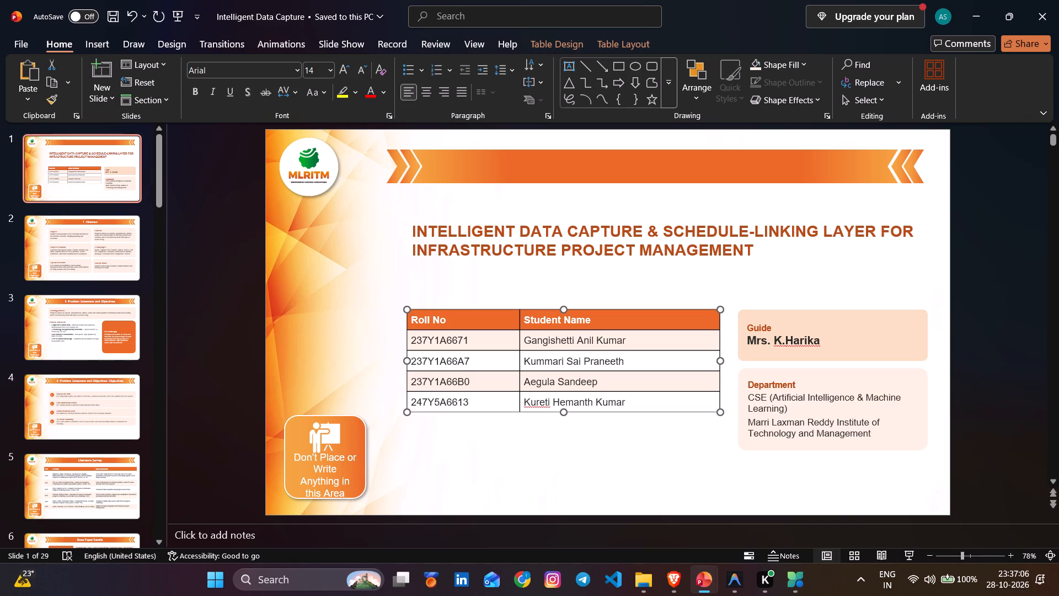
click(455, 360)
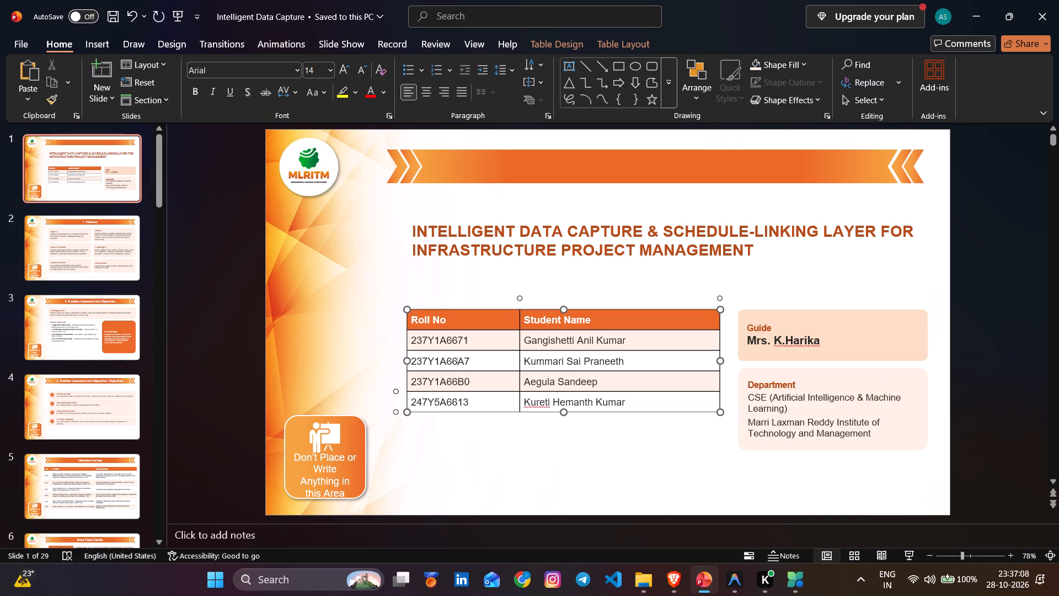
click(629, 405)
drag(630, 405, 425, 340)
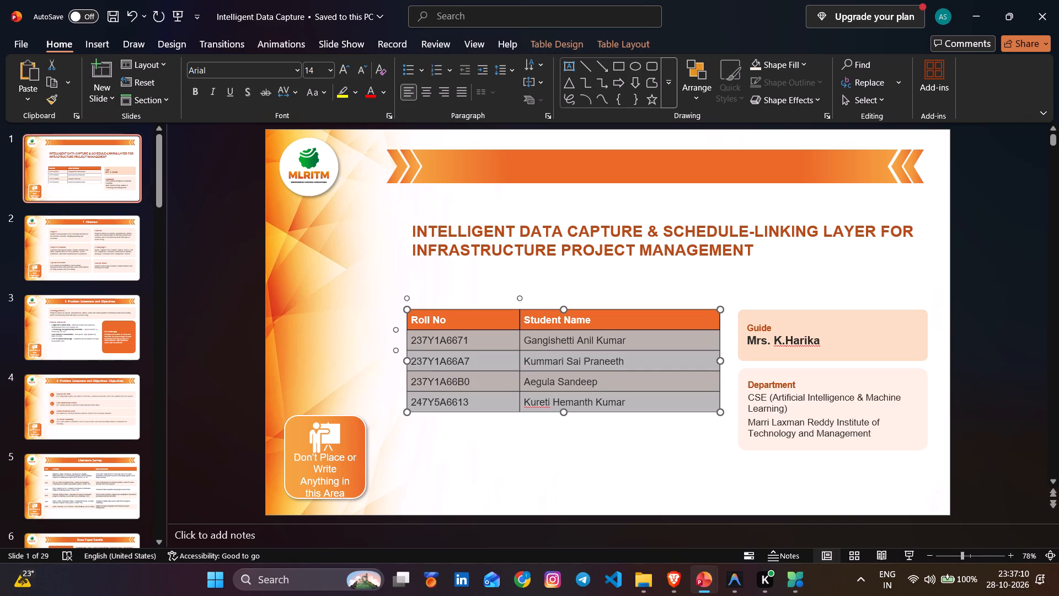
click(201, 88)
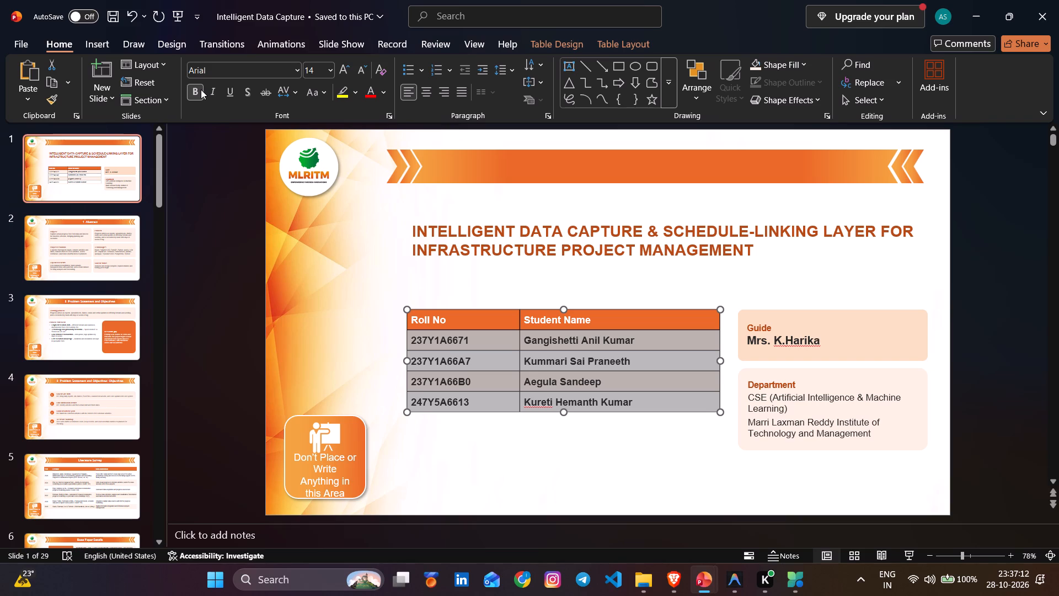
Set the font colour of the four student rows to red.
click(375, 93)
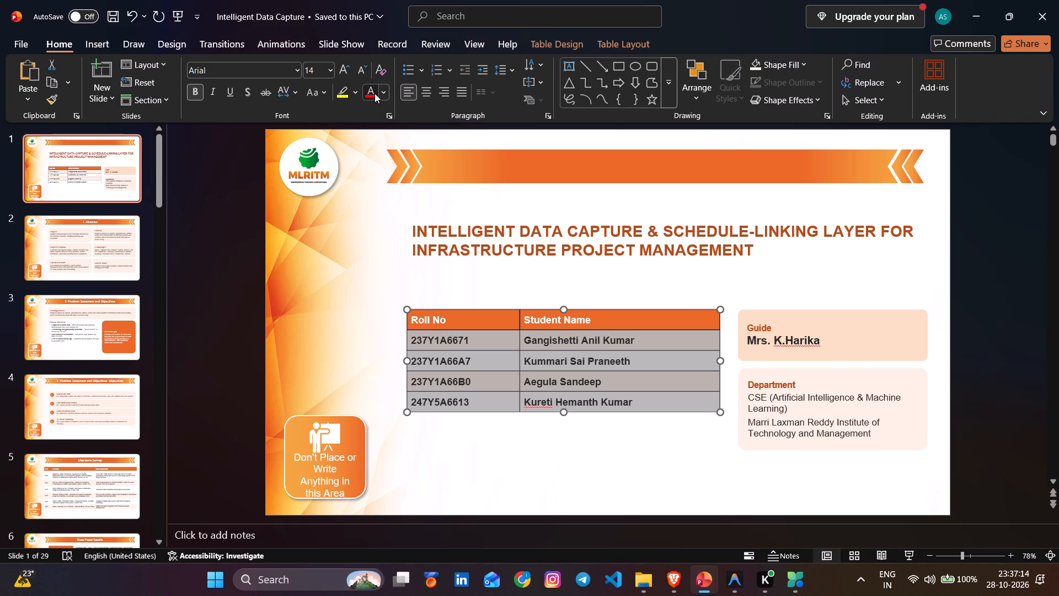
click(375, 93)
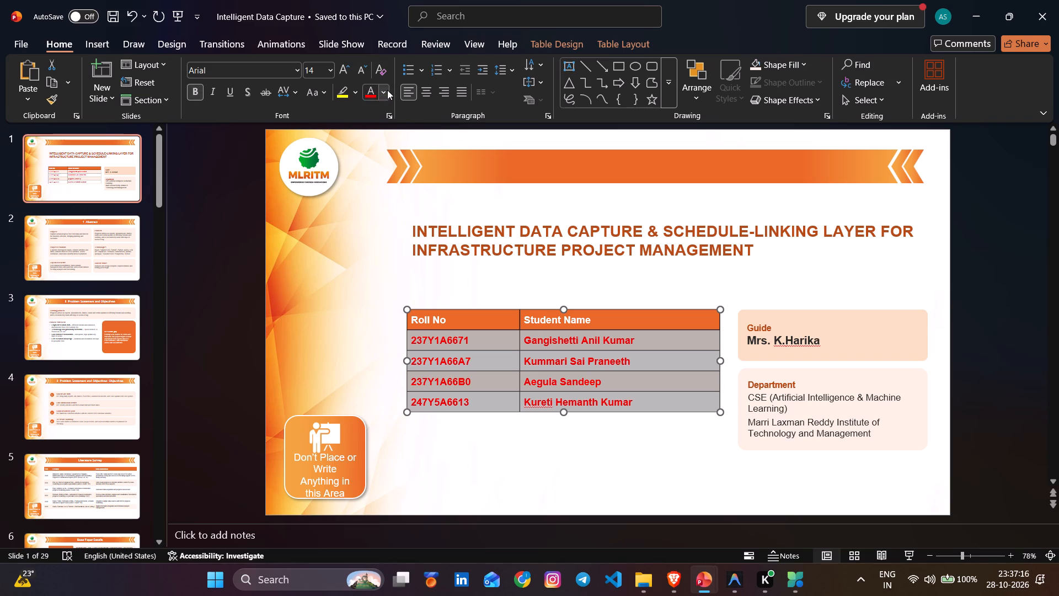
Recolour the text of the title slide table's four student rows with the Eyedropper, sampling the dark orange of the presentation title.
click(387, 90)
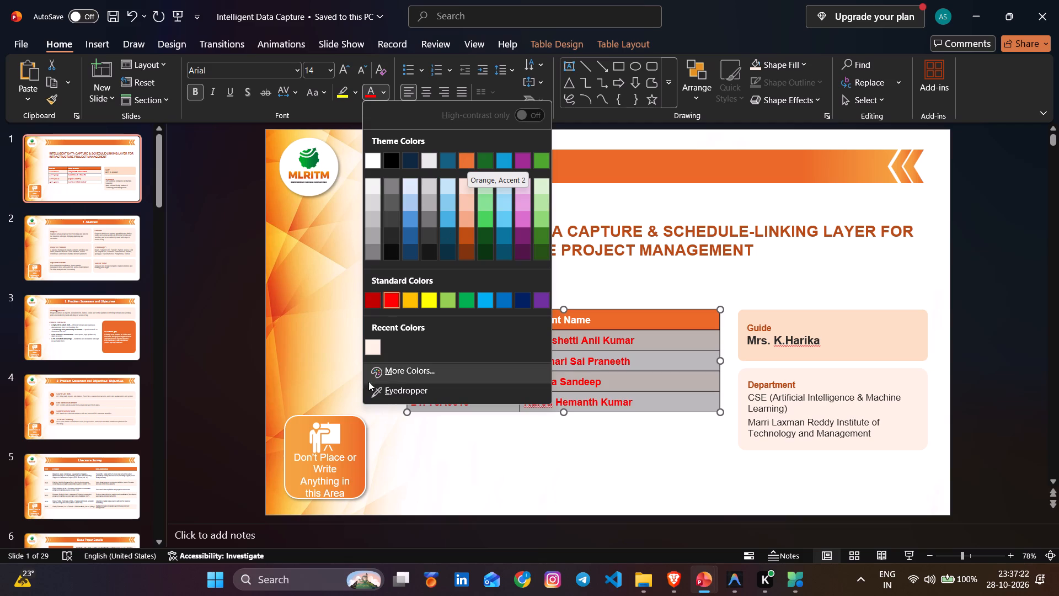
click(419, 392)
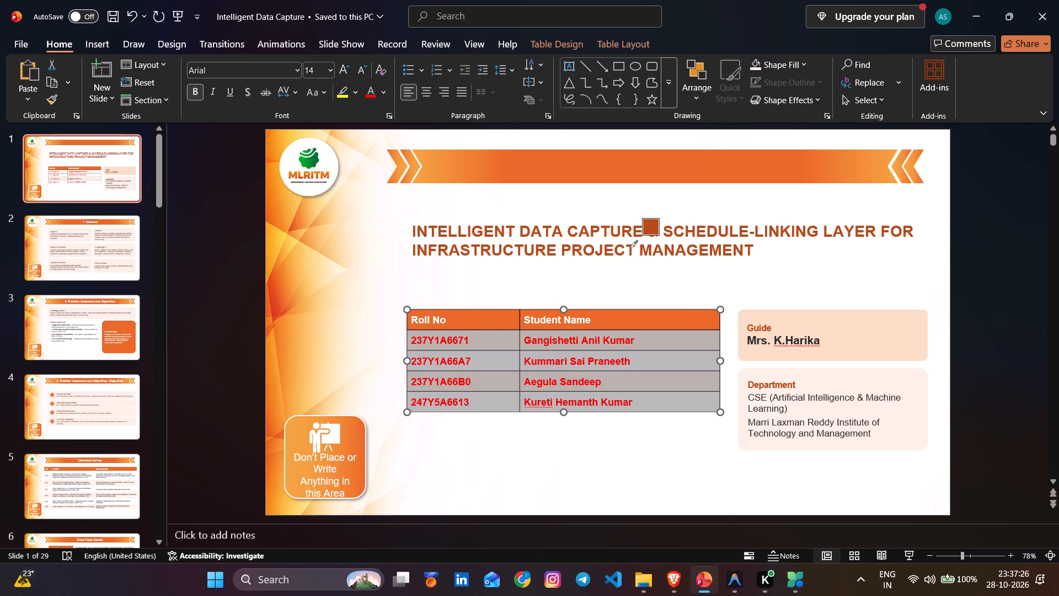
click(630, 247)
click(618, 299)
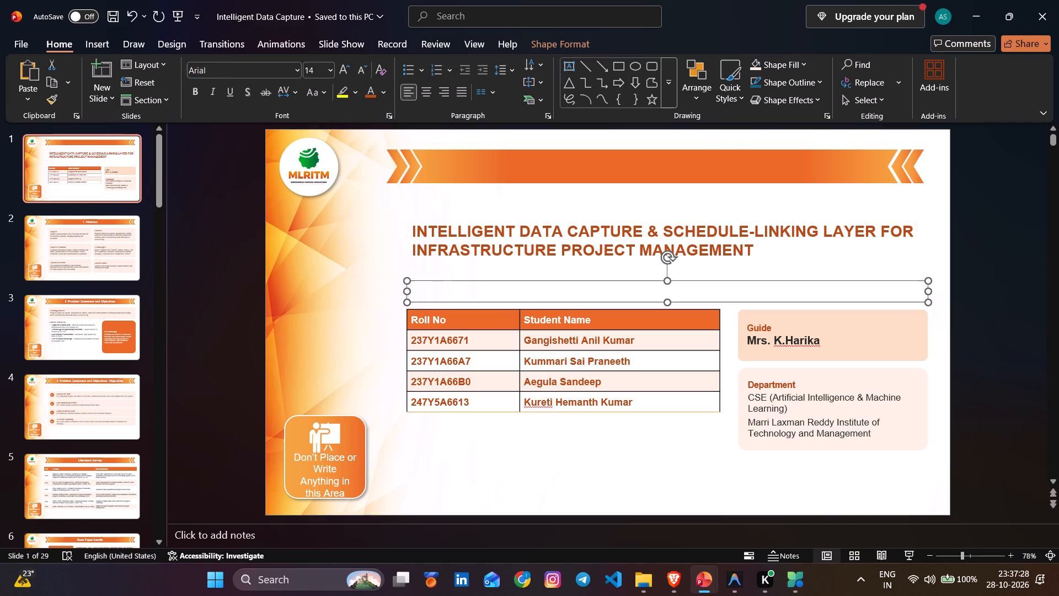
click(649, 436)
click(684, 320)
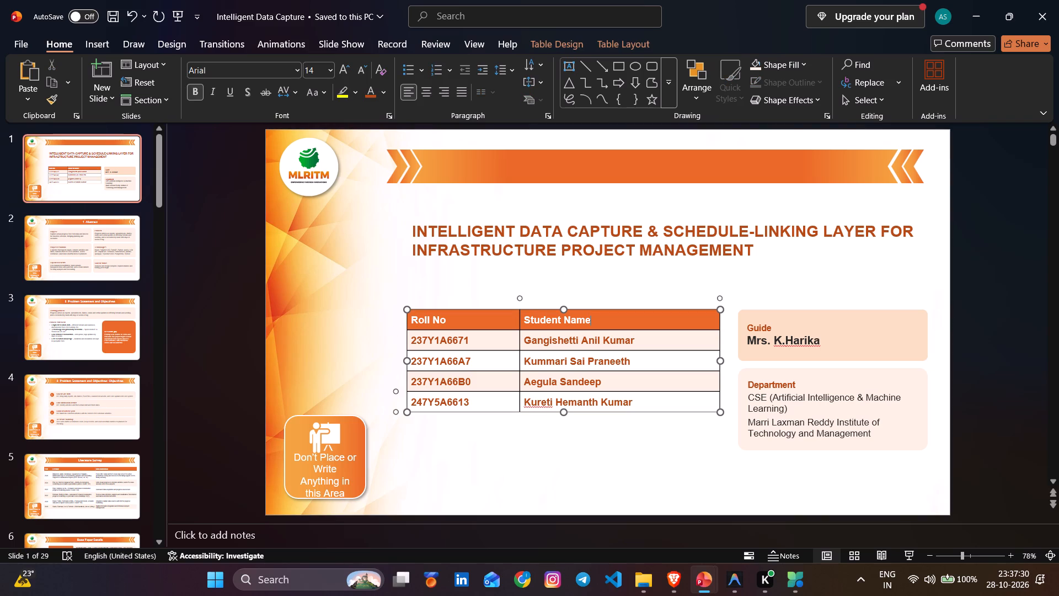
click(715, 410)
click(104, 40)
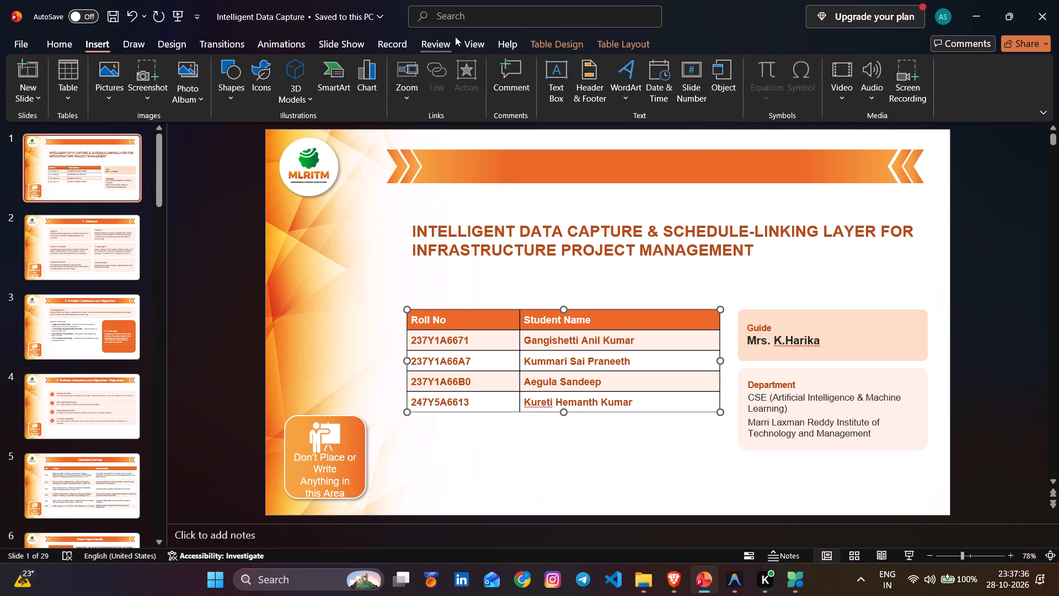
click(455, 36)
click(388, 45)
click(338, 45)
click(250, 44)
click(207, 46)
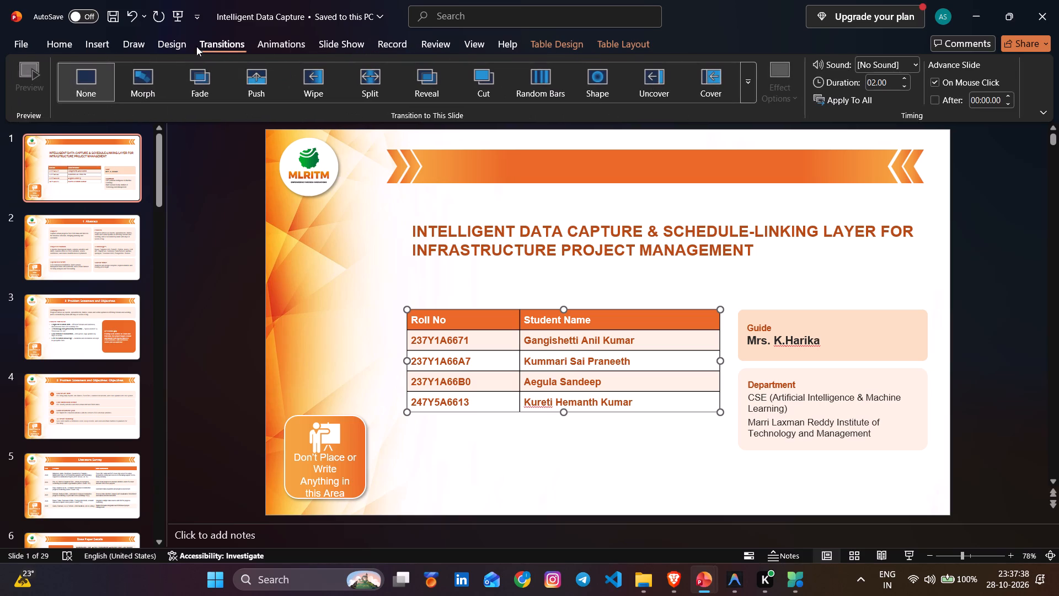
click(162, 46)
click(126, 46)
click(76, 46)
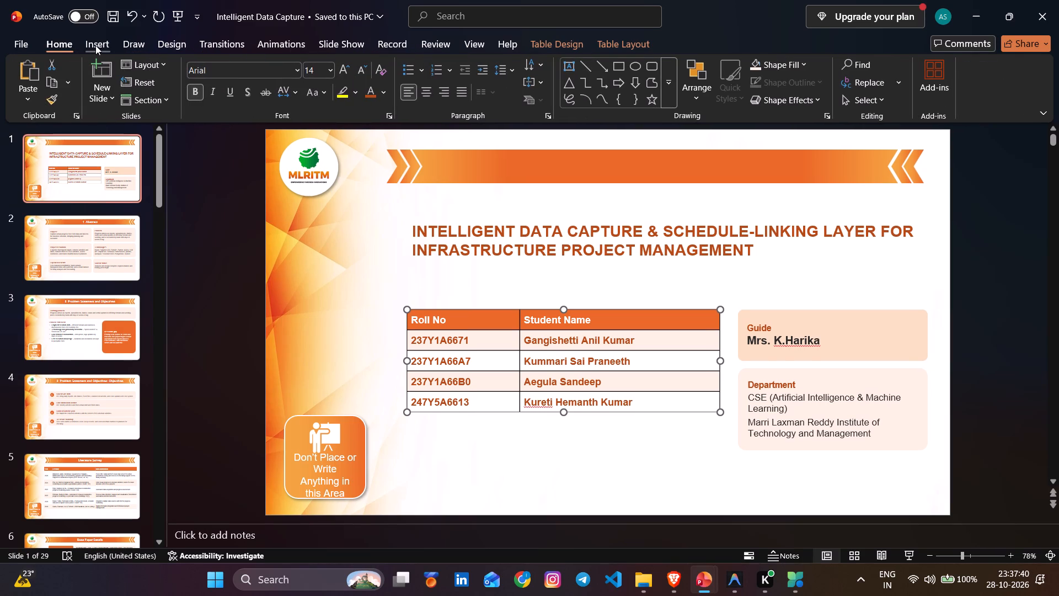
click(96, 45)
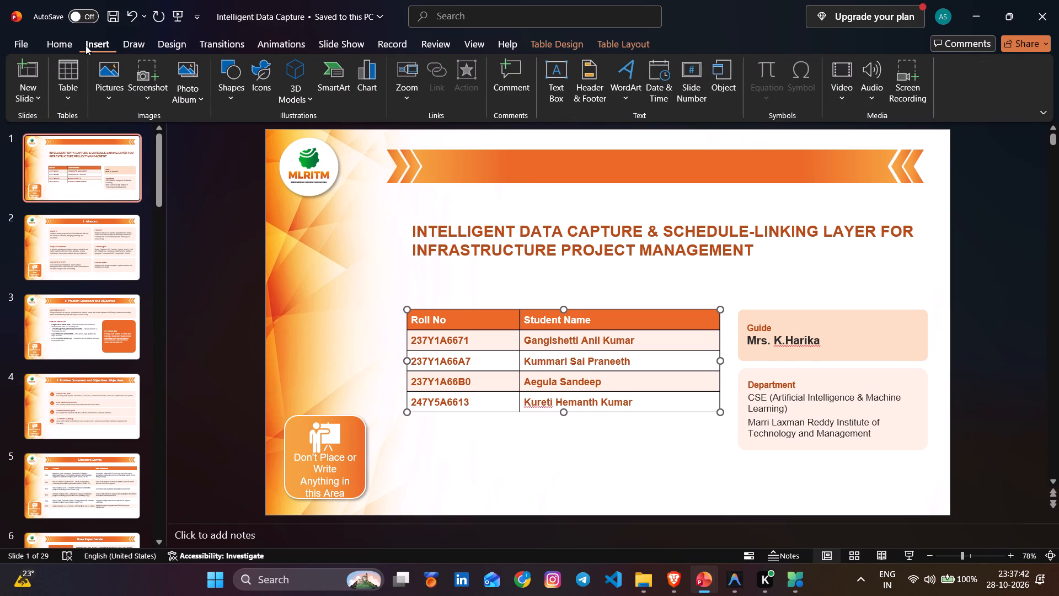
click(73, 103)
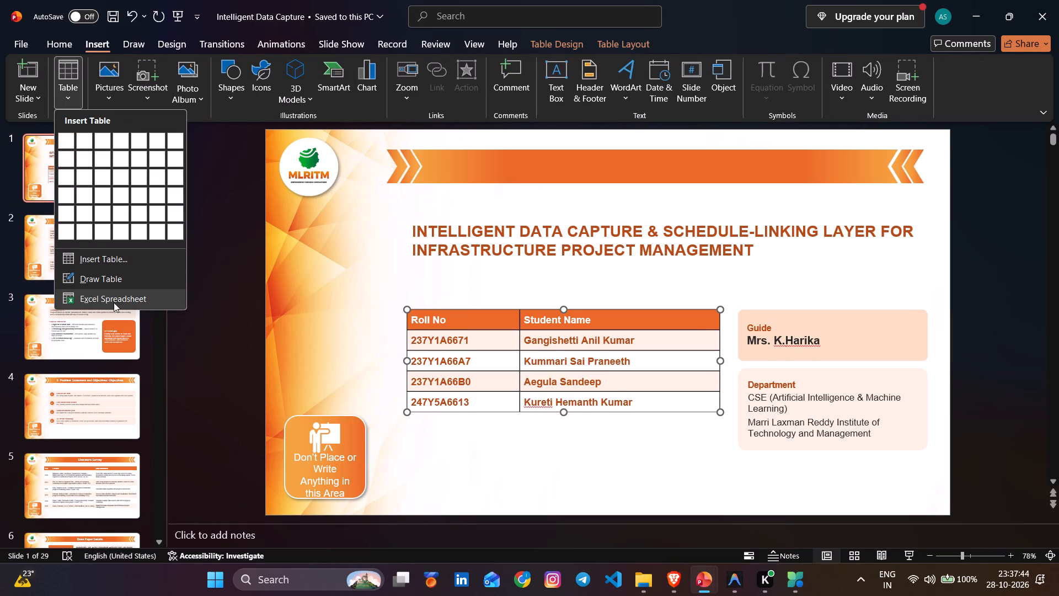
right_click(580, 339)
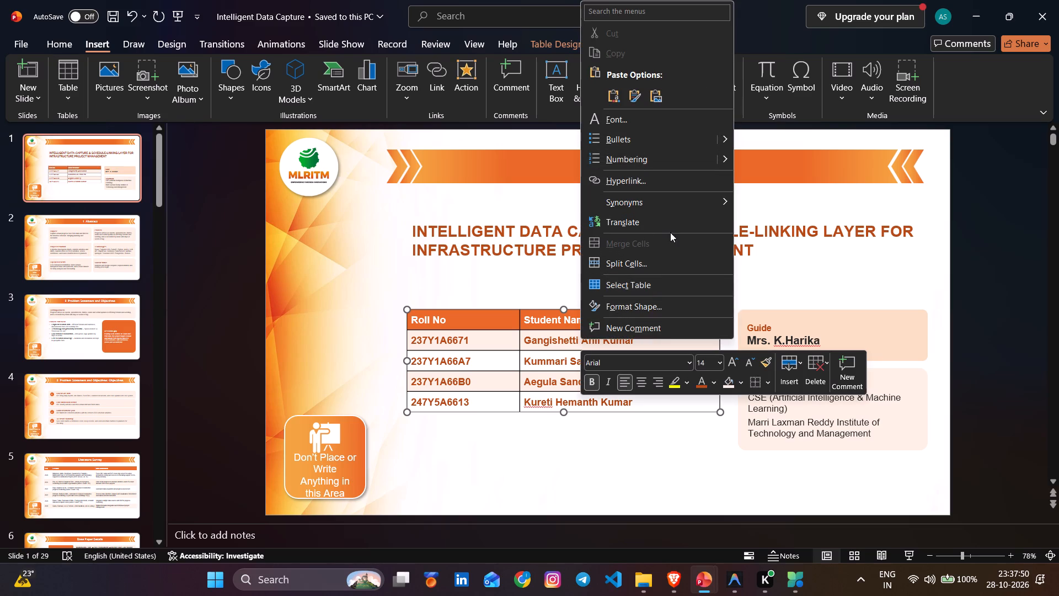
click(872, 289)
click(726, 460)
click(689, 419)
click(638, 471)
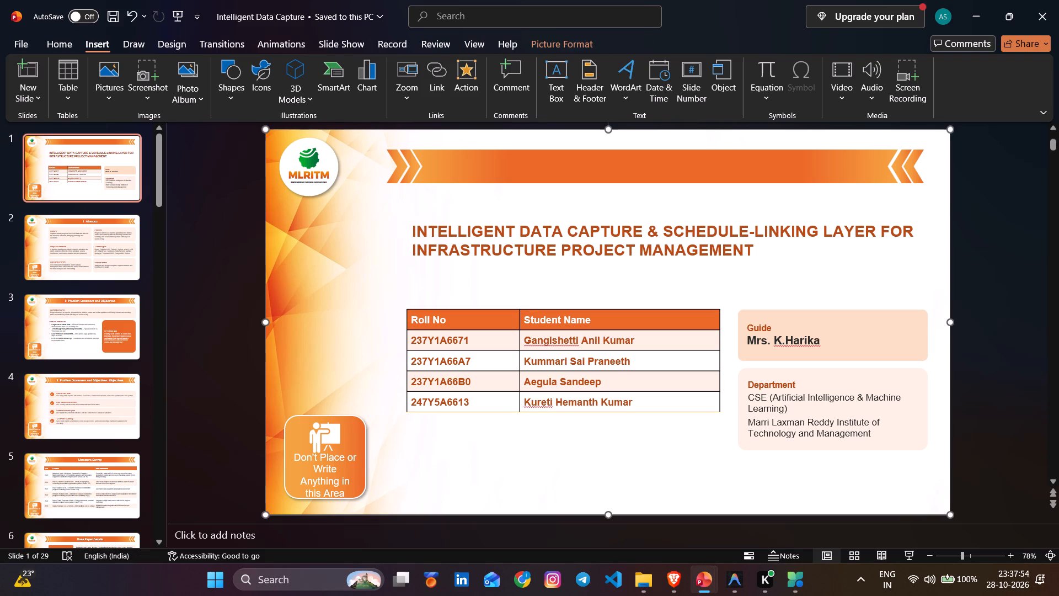
Ignore all spelling flags on the surnames in the first and fourth student rows of the title slide's table.
right_click(547, 341)
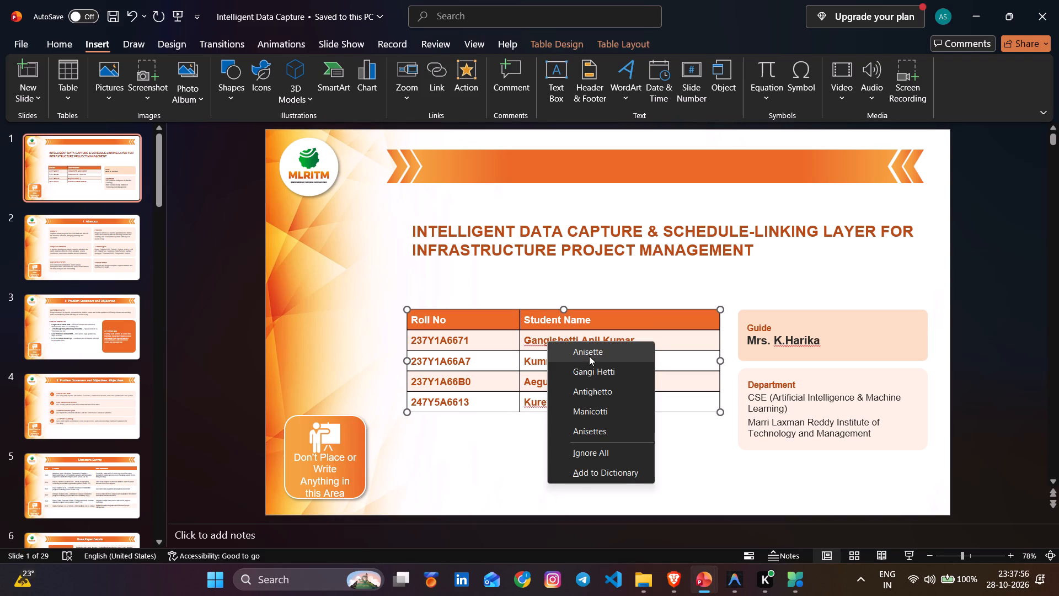
click(589, 455)
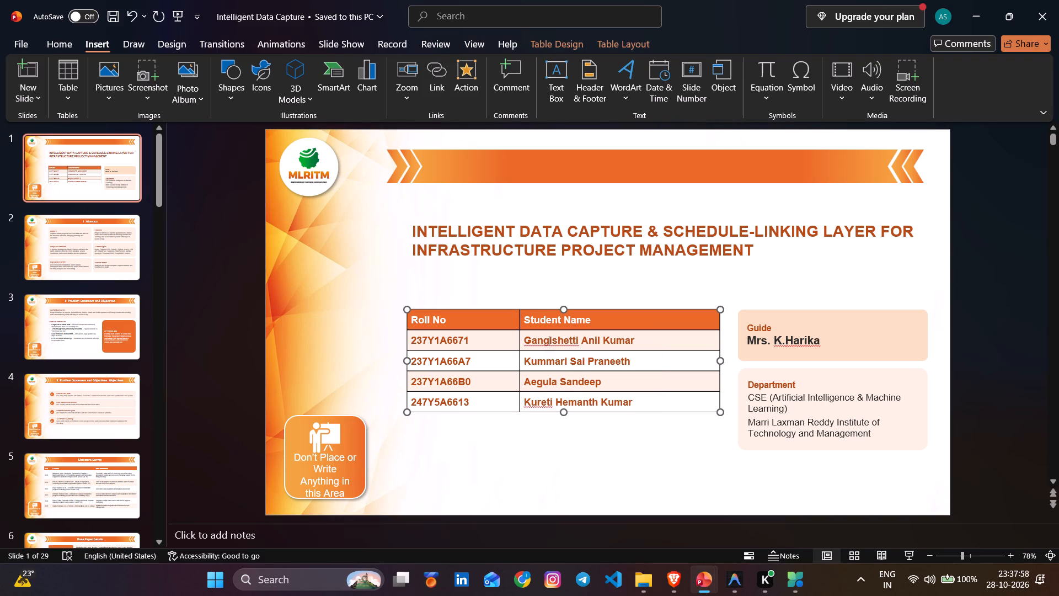
right_click(542, 402)
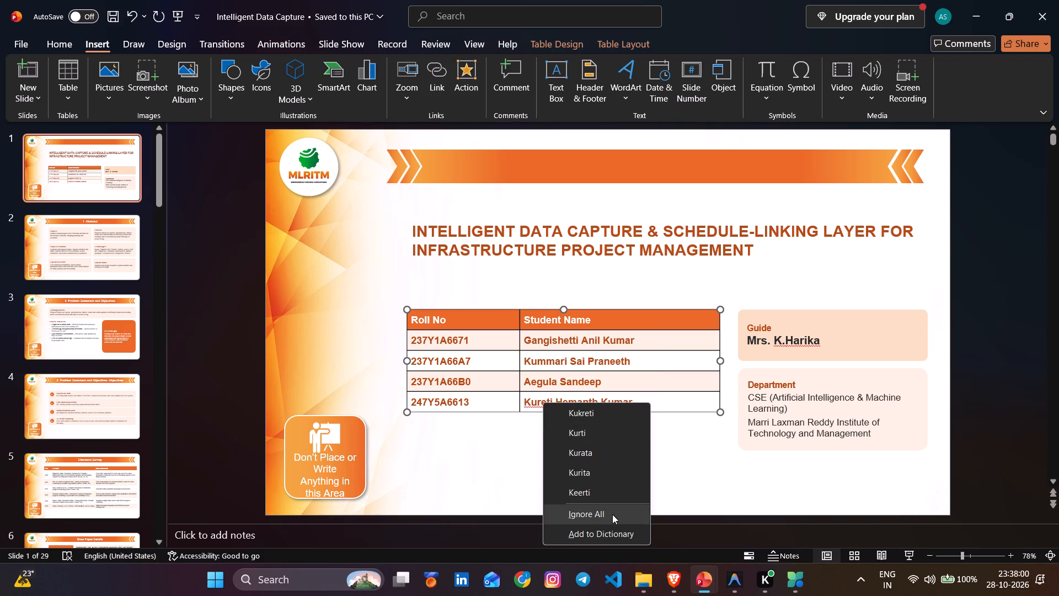
click(612, 514)
click(518, 448)
click(607, 441)
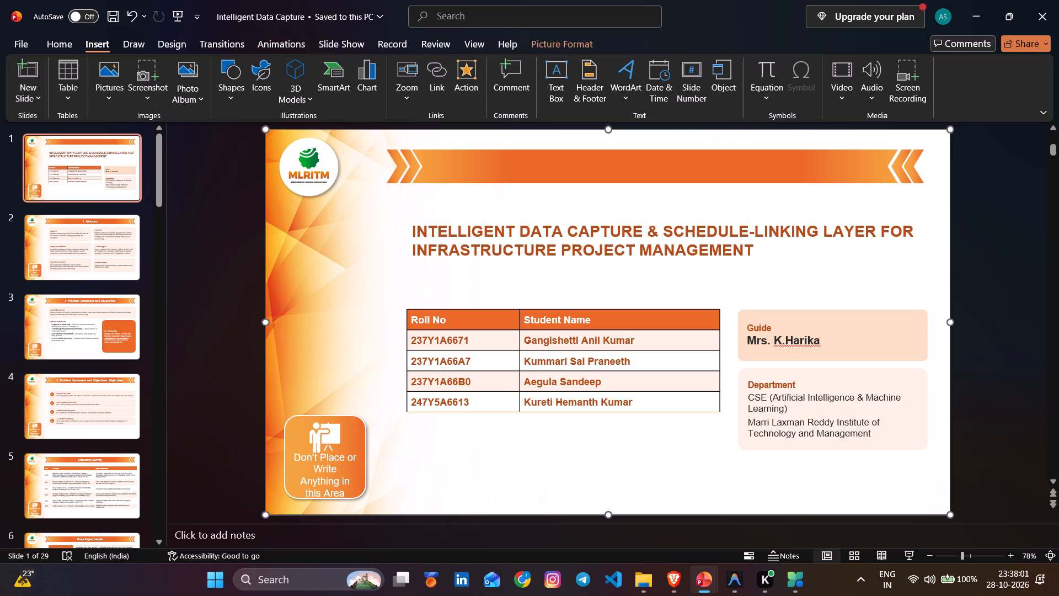
click(784, 267)
click(668, 467)
Clear the spelling flag on the guide's name in the Guide box, adding a space after the initial K.
right_click(799, 344)
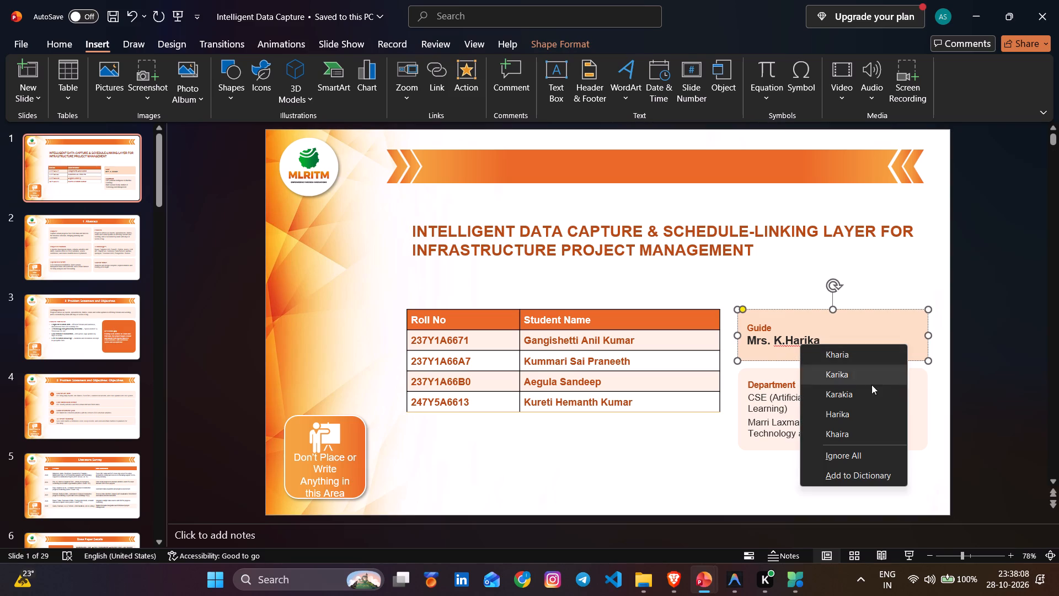
click(865, 457)
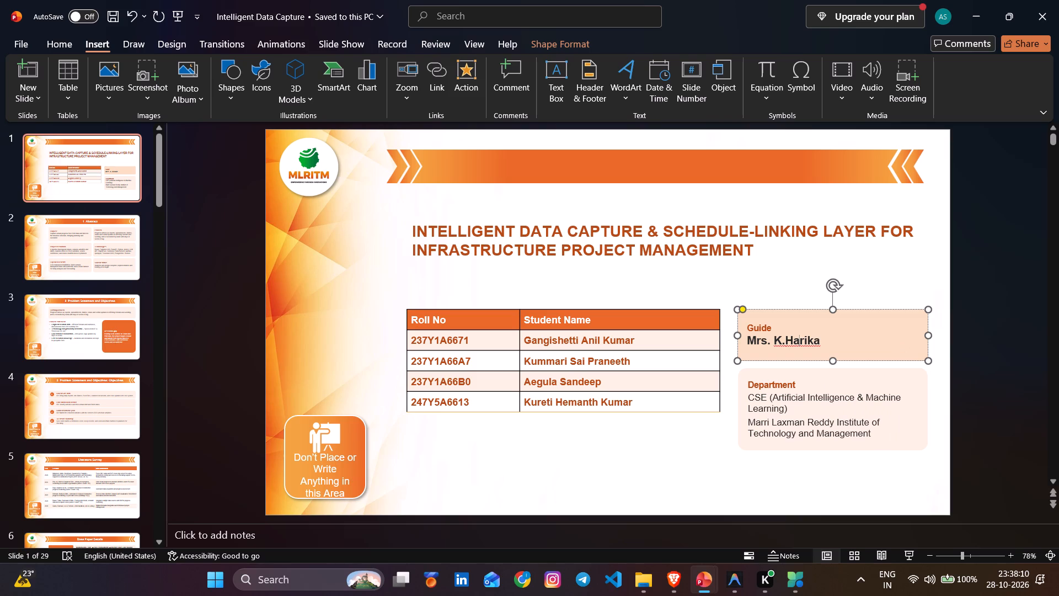
click(783, 341)
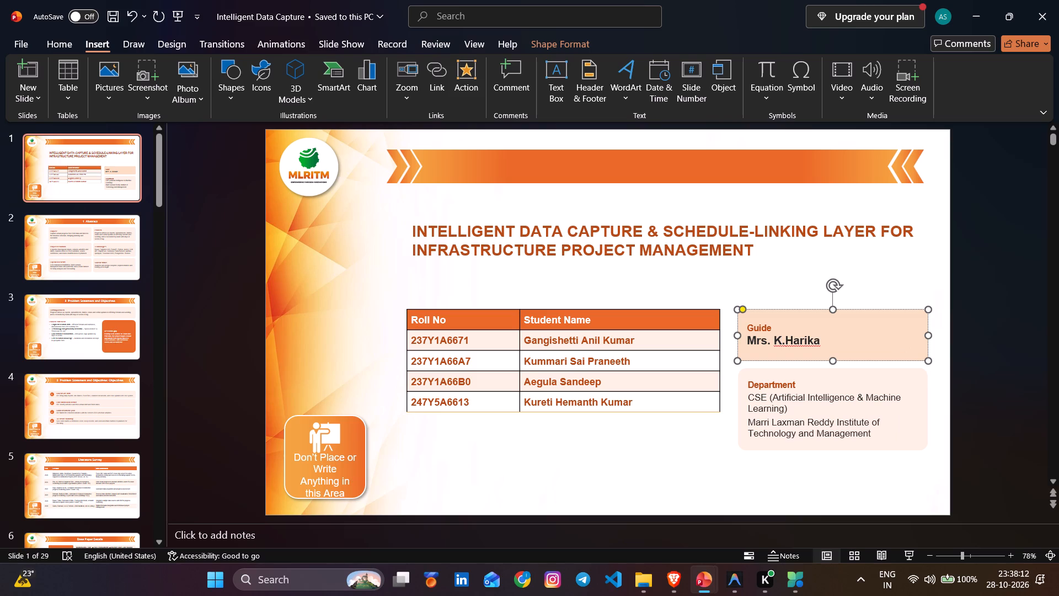
click(786, 342)
key(space)
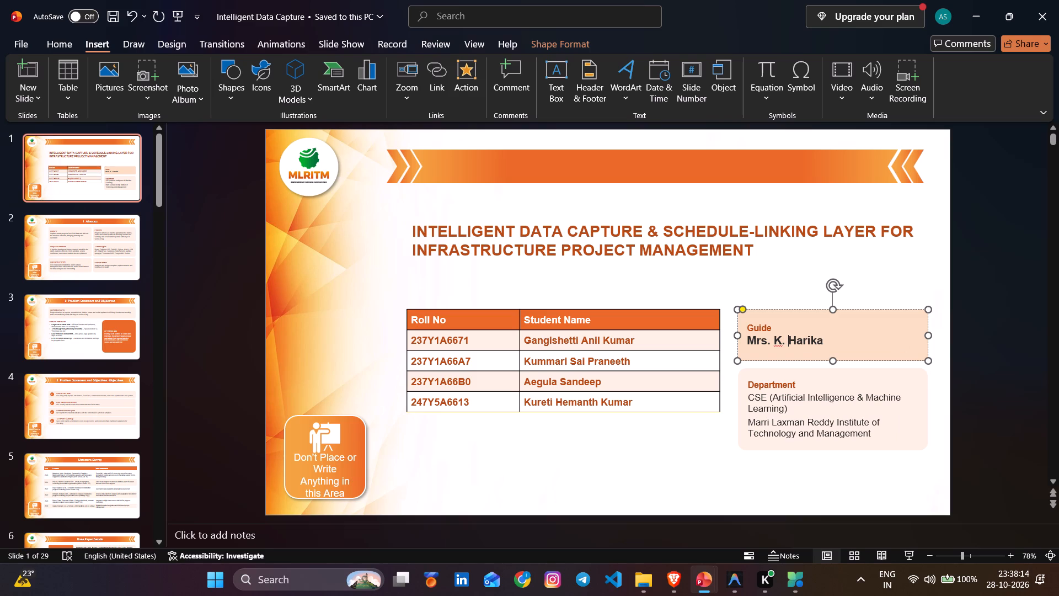
right_click(775, 343)
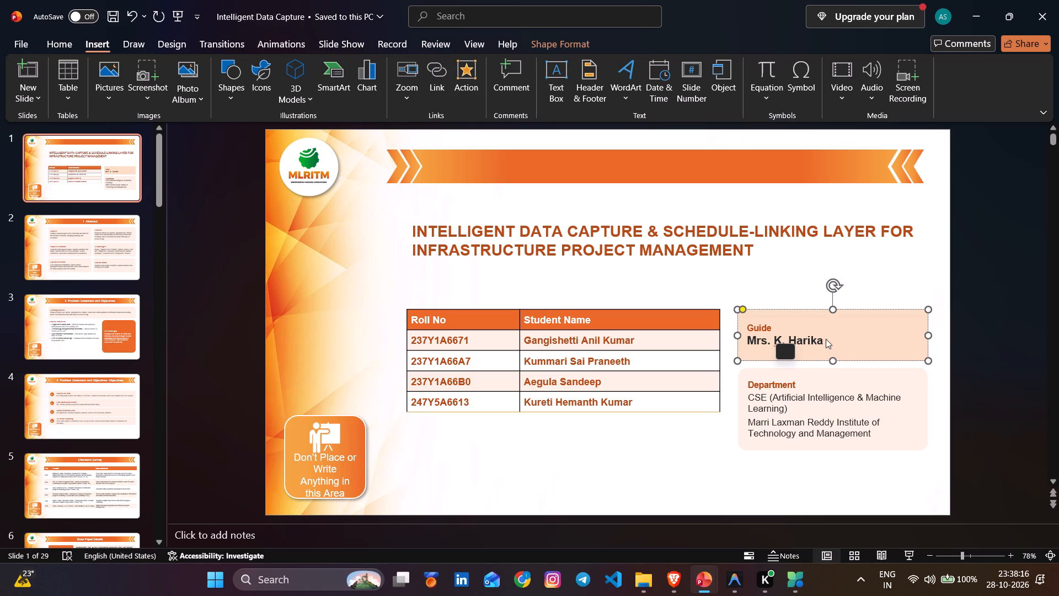
click(826, 339)
right_click(782, 343)
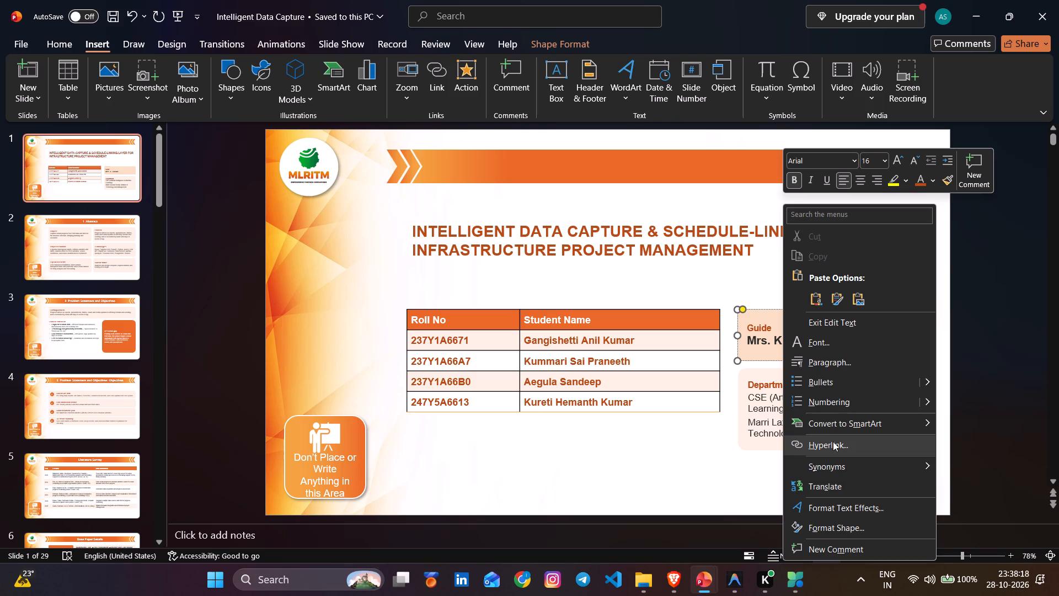
right_click(773, 347)
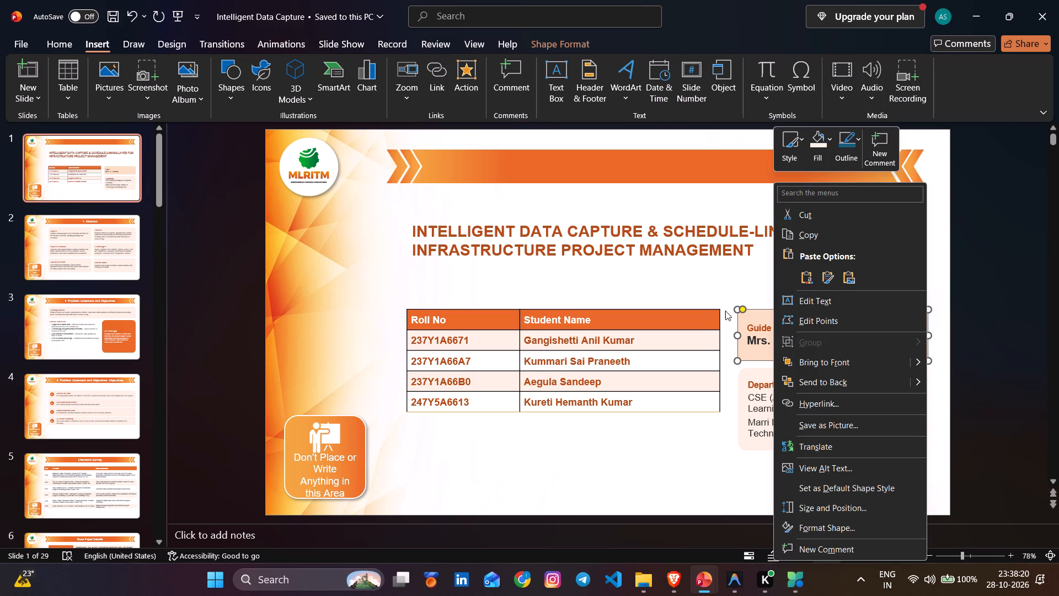
click(715, 292)
click(884, 268)
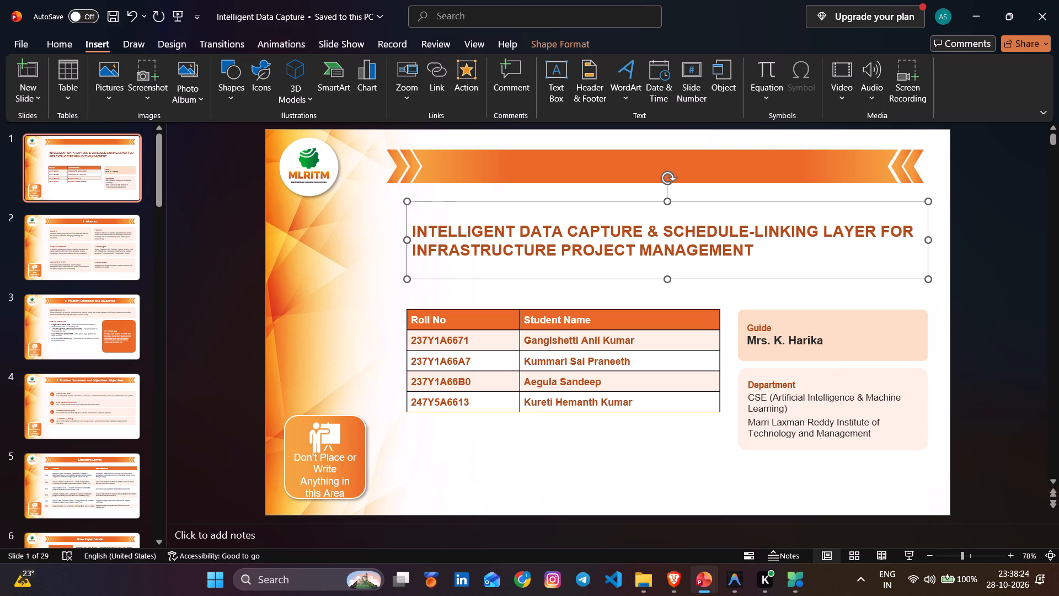
Set the font size of the six entry rows beneath the header of slide 5's Literature Survey table to 14.
scroll(858, 427, up, 5)
scroll(857, 423, down, 4)
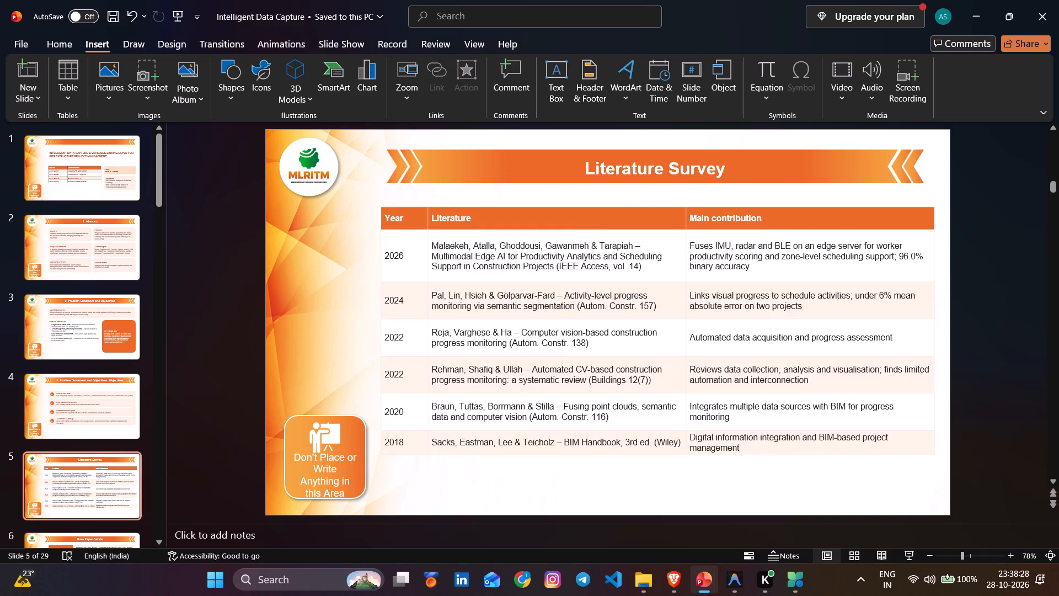
scroll(857, 423, down, 2)
scroll(857, 423, up, 2)
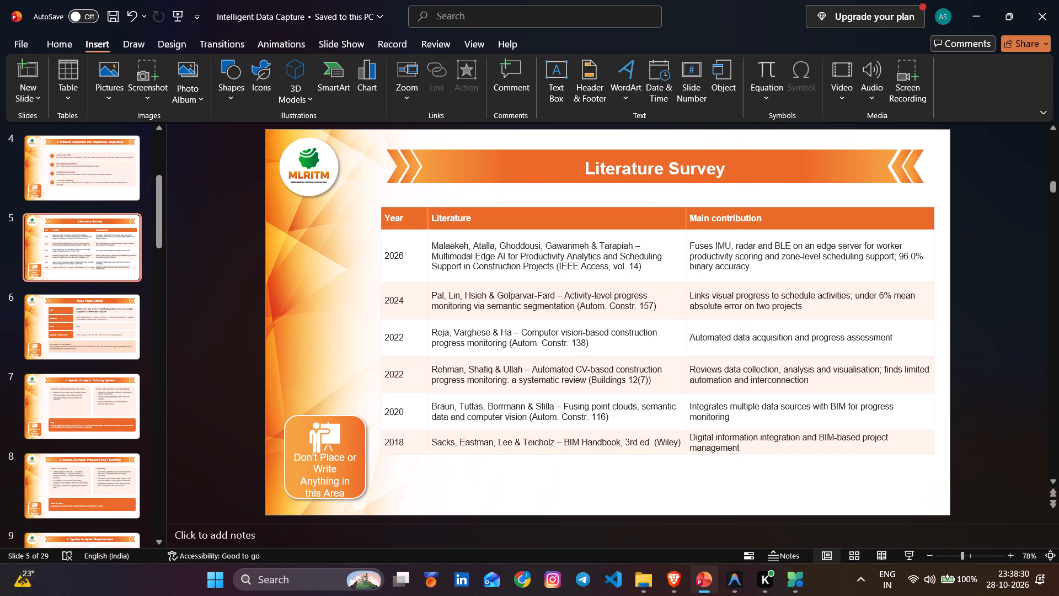
click(707, 337)
click(798, 452)
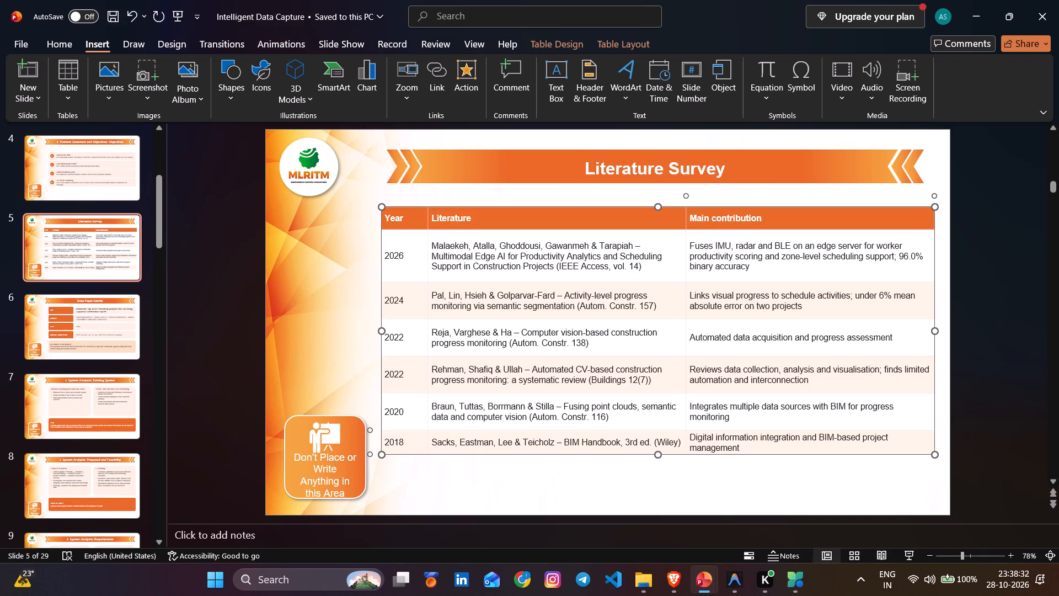
drag(760, 445, 387, 242)
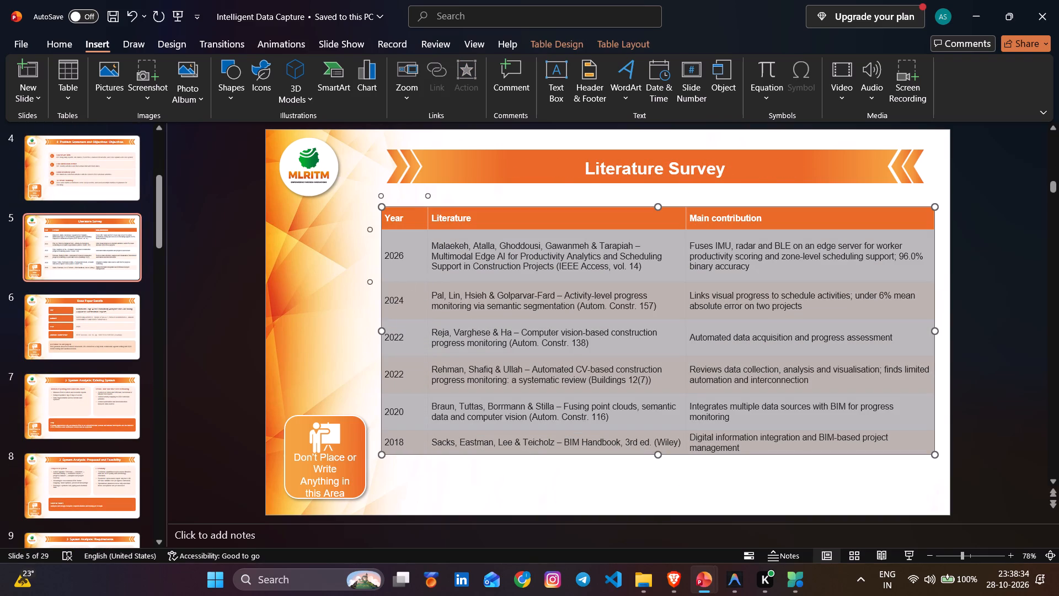
right_click(435, 257)
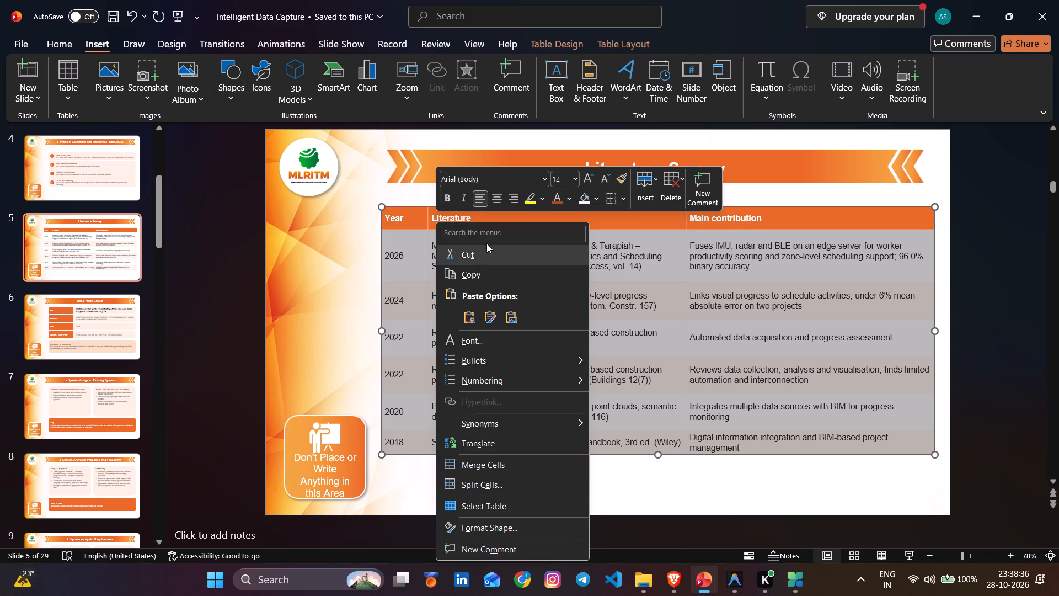
click(576, 180)
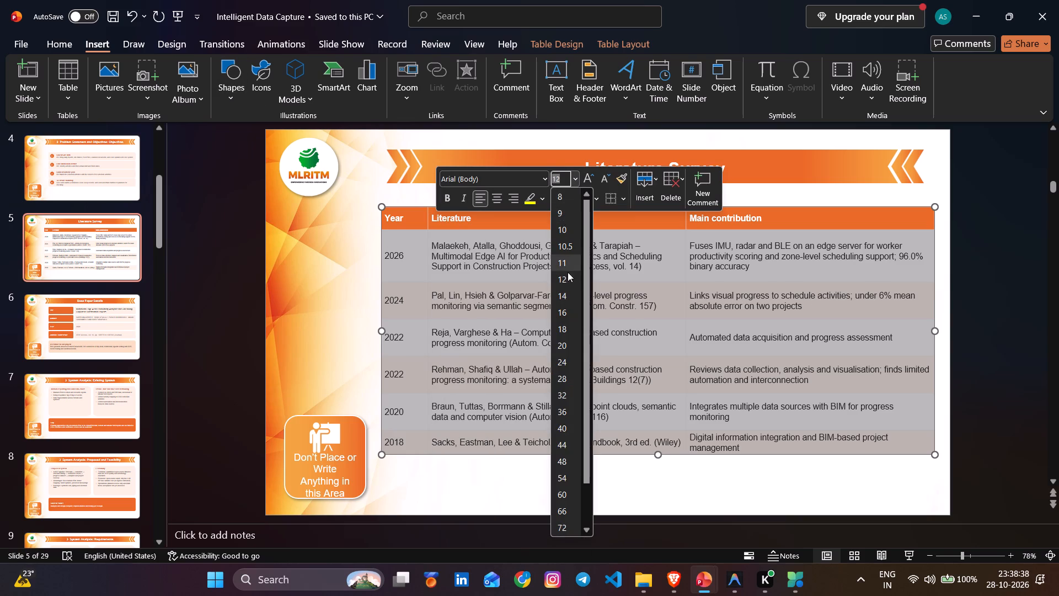
click(568, 294)
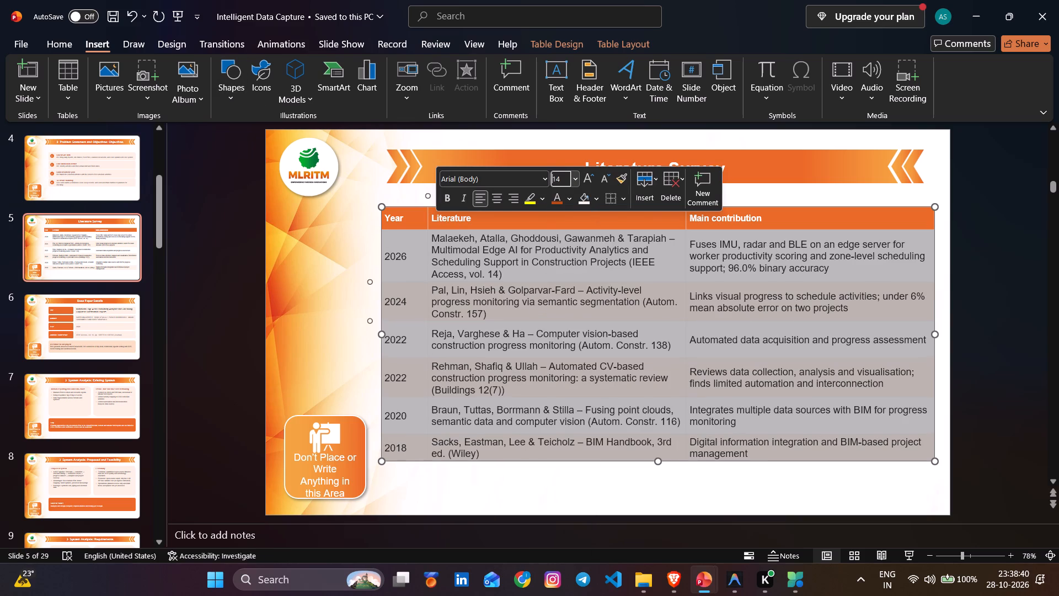
click(707, 475)
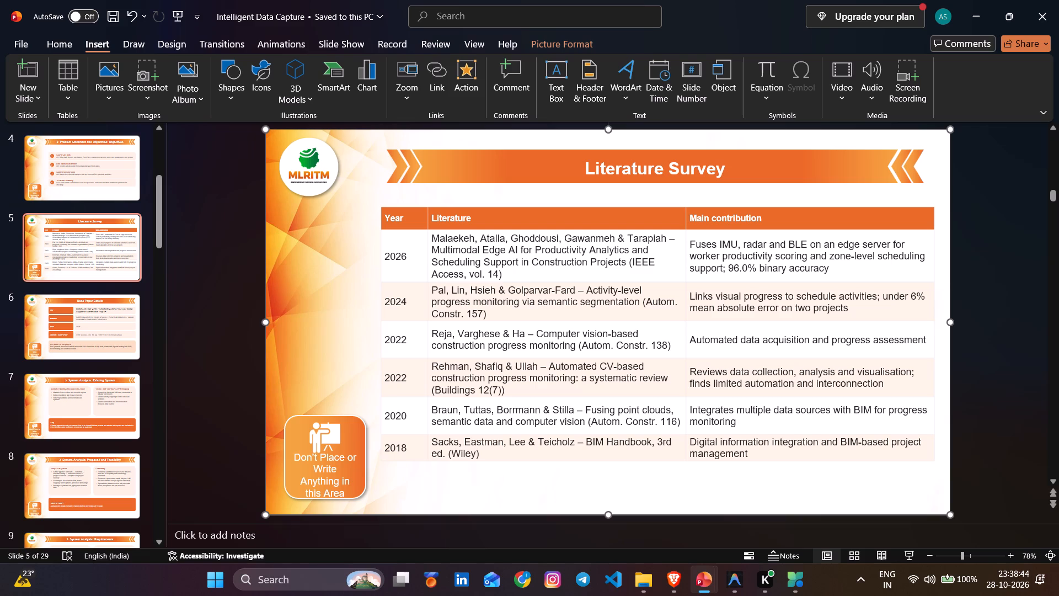
click(919, 453)
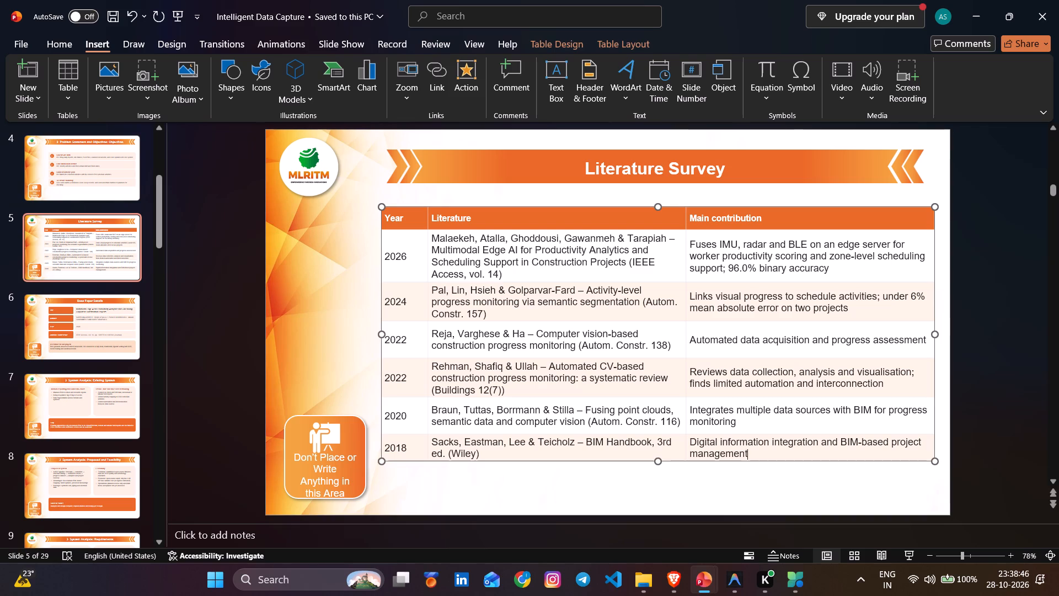
Enlarge slide 5's Literature Survey table slightly in width and stretch its height down toward the slide's bottom edge.
drag(937, 464, 942, 487)
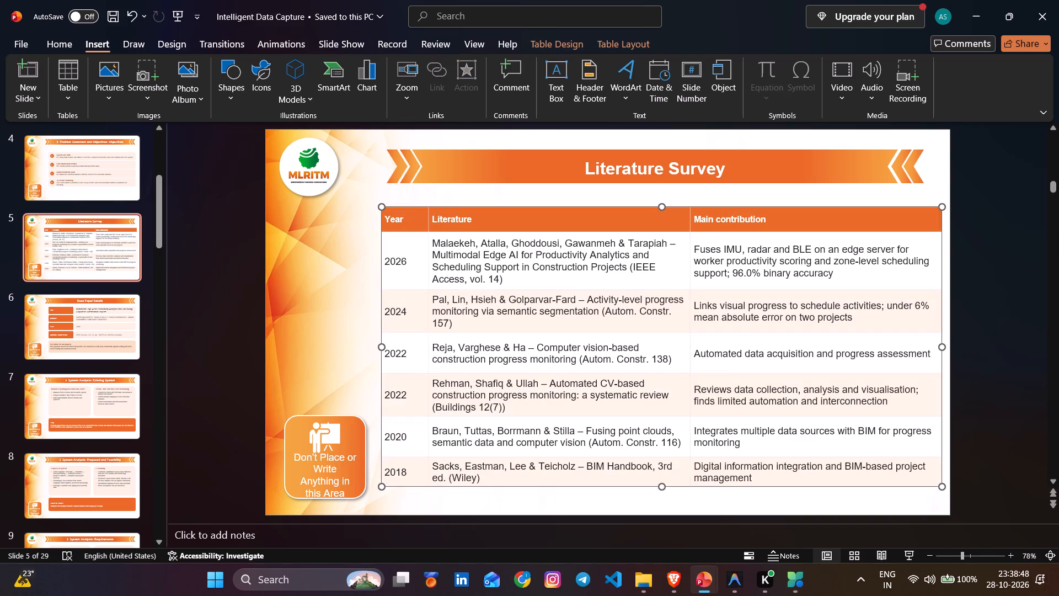
drag(662, 487, 662, 498)
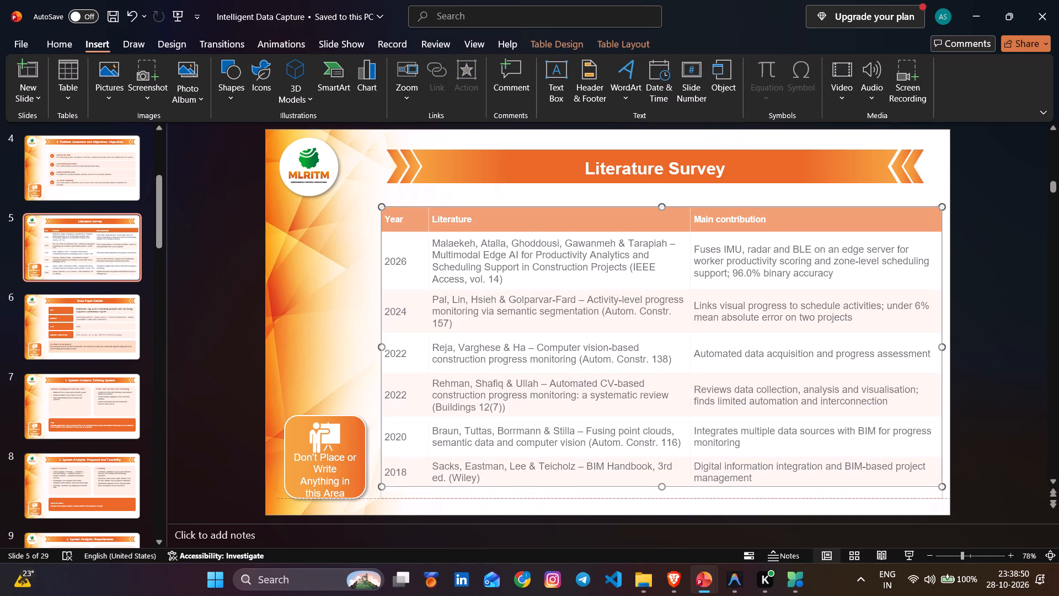
drag(662, 498, 662, 499)
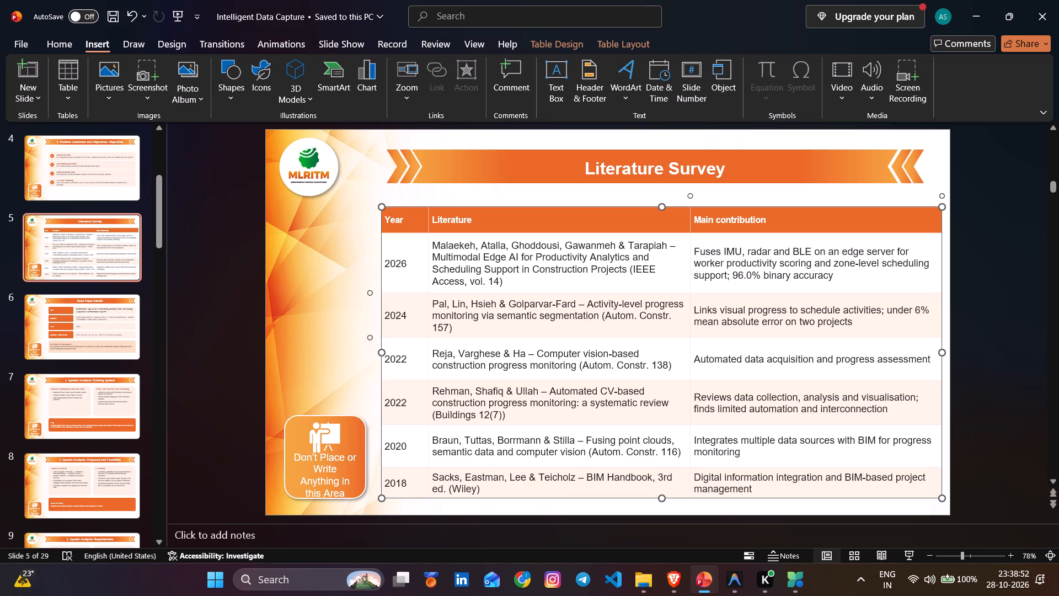
Delete the citation "(IEEE Access, vol. 14)" from the 2026 entry in the Literature column.
click(575, 324)
click(684, 304)
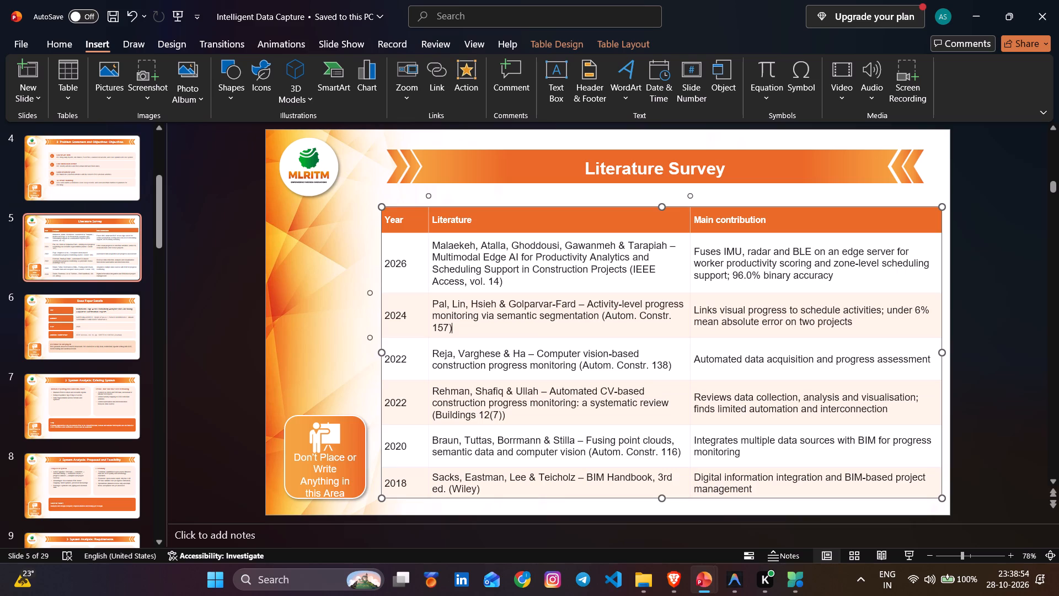
click(345, 296)
click(616, 307)
click(628, 271)
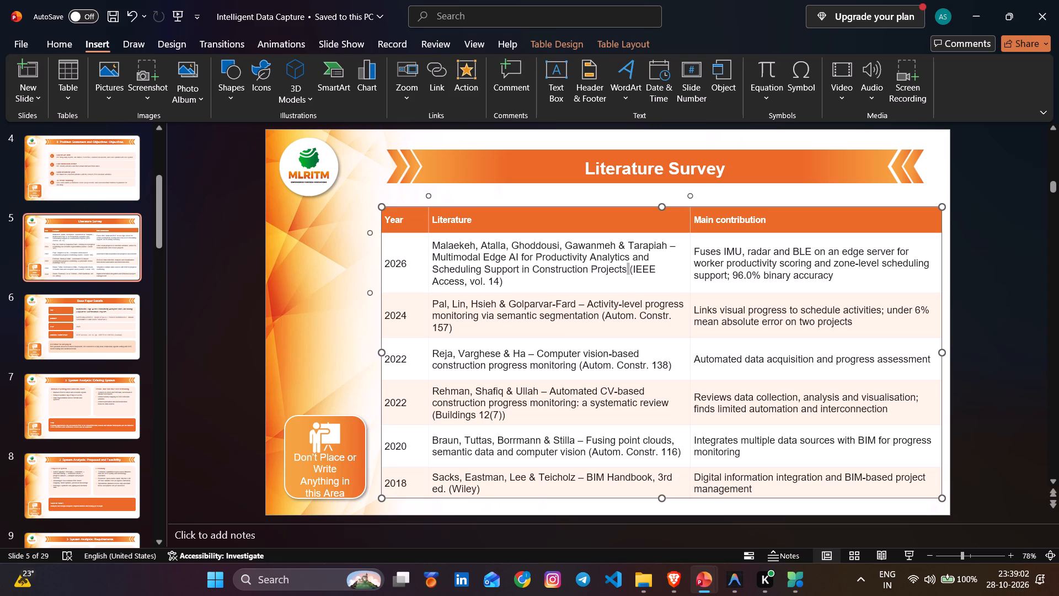
click(637, 268)
drag(630, 264, 635, 281)
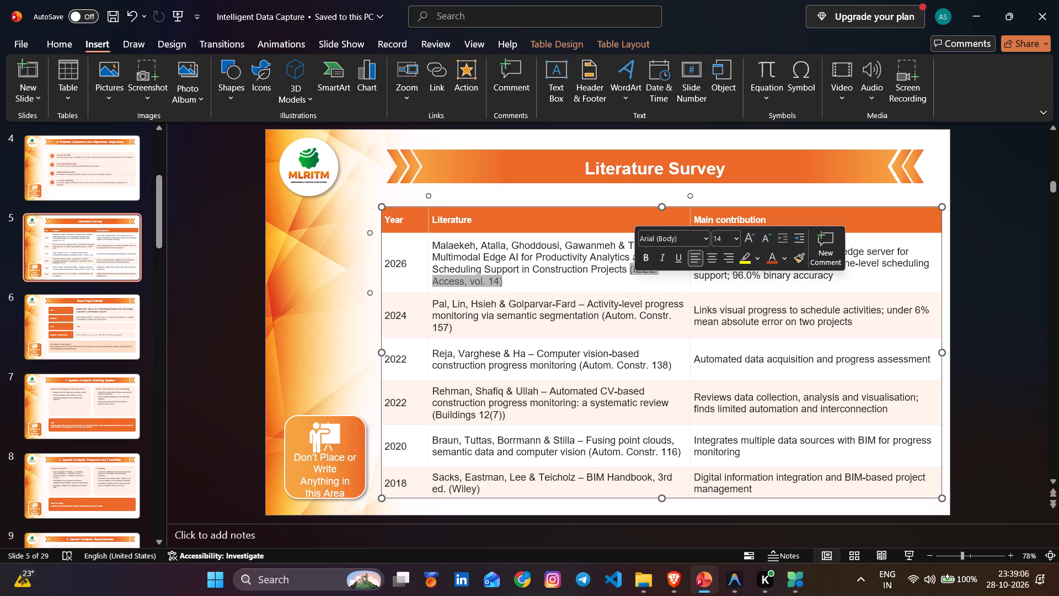
key(BackSpace)
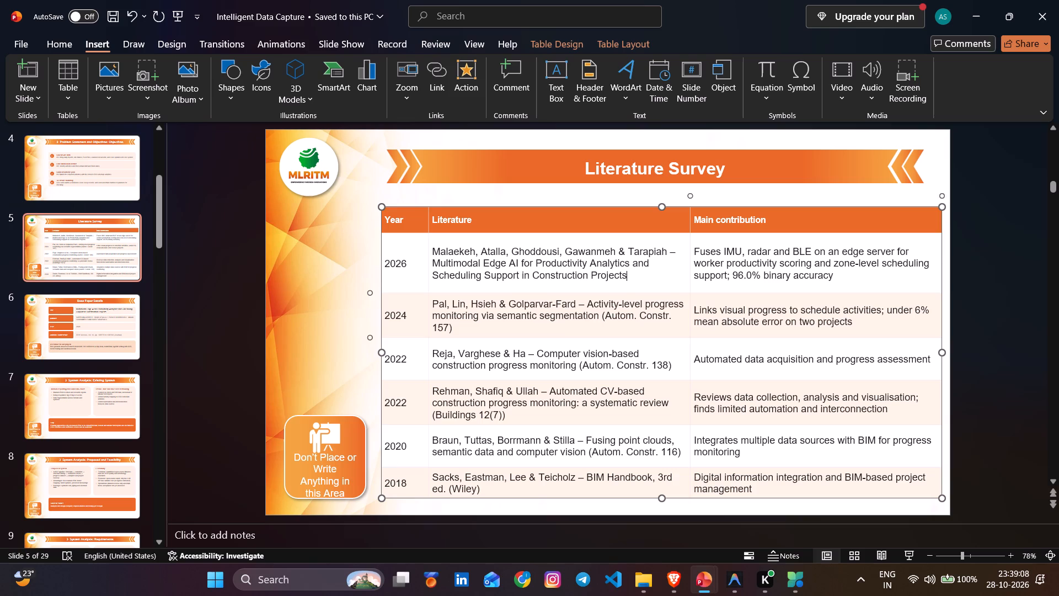
Shift the Literature Survey table slightly left beneath the title banner and resize its height to end just above the slide's bottom edge.
click(672, 292)
click(687, 292)
click(677, 274)
click(679, 363)
click(665, 500)
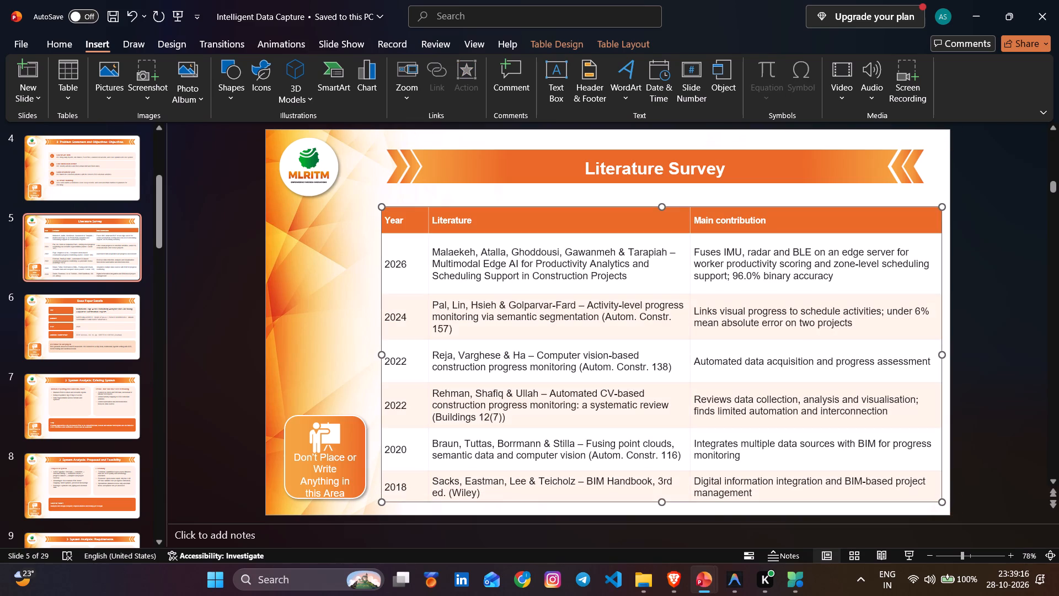
drag(663, 206, 678, 289)
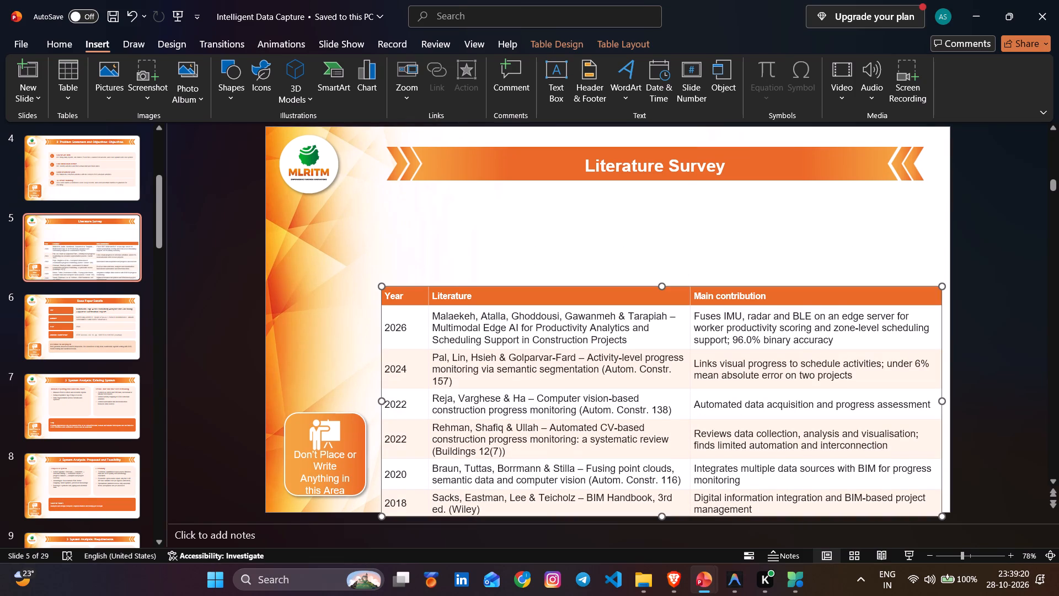
drag(666, 284, 656, 203)
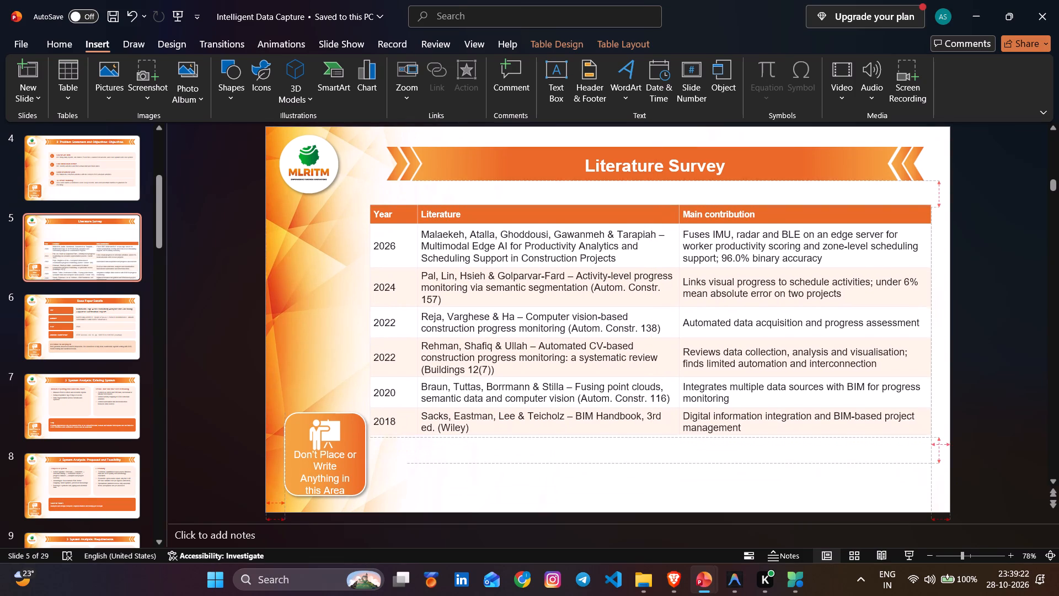
drag(656, 203, 656, 203)
drag(648, 436, 652, 456)
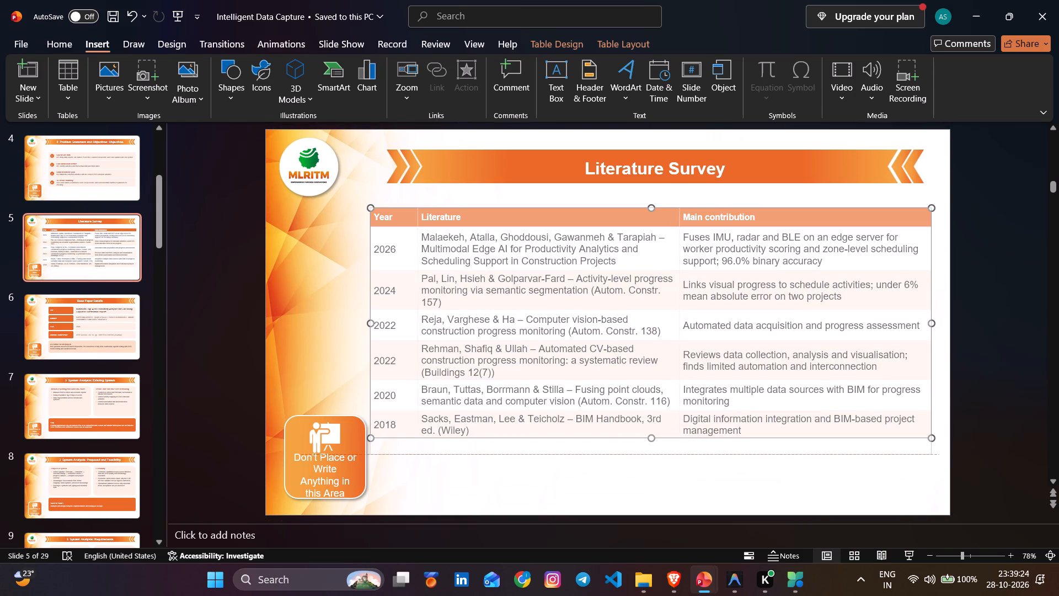
drag(652, 456, 655, 483)
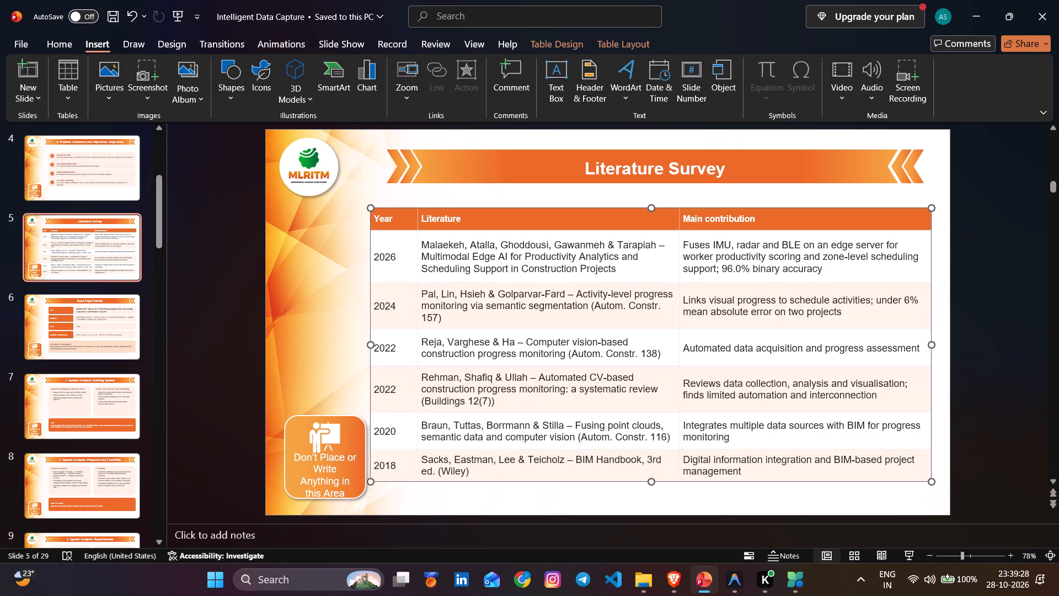
drag(932, 485, 932, 492)
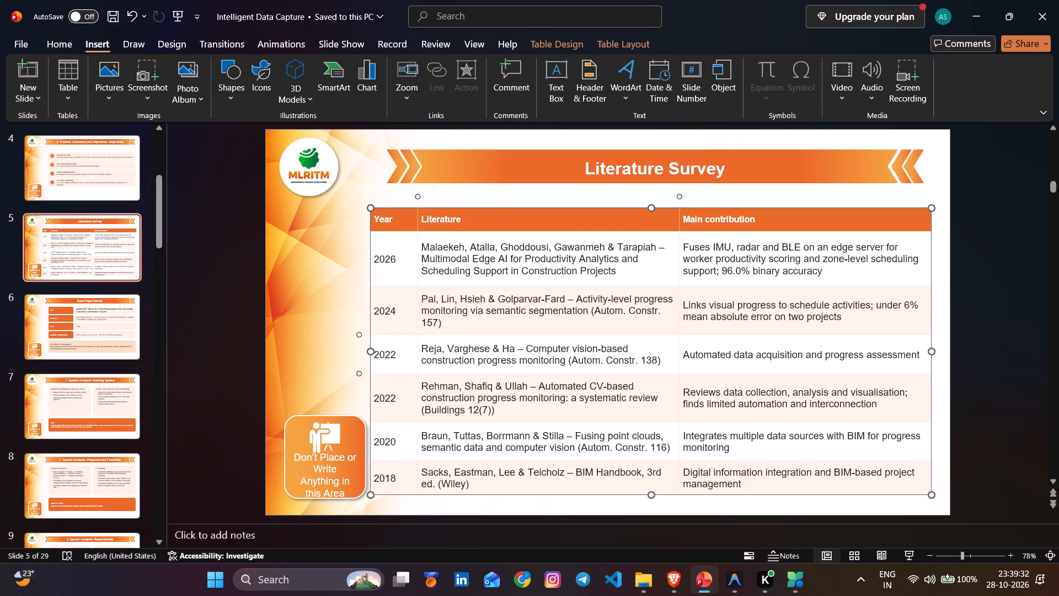
Copy all the text of the Functional requirements (FR-01 to FR-10) box on slide 9, System Analysis: Requirements.
scroll(663, 362, down, 1)
scroll(661, 359, up, 1)
scroll(661, 358, down, 1)
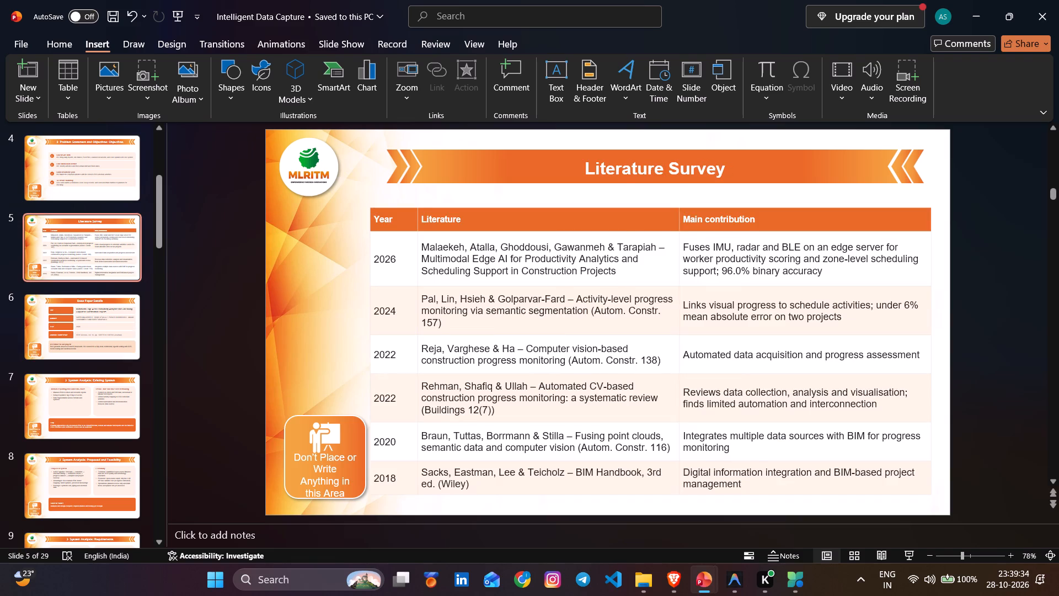
scroll(661, 358, down, 1)
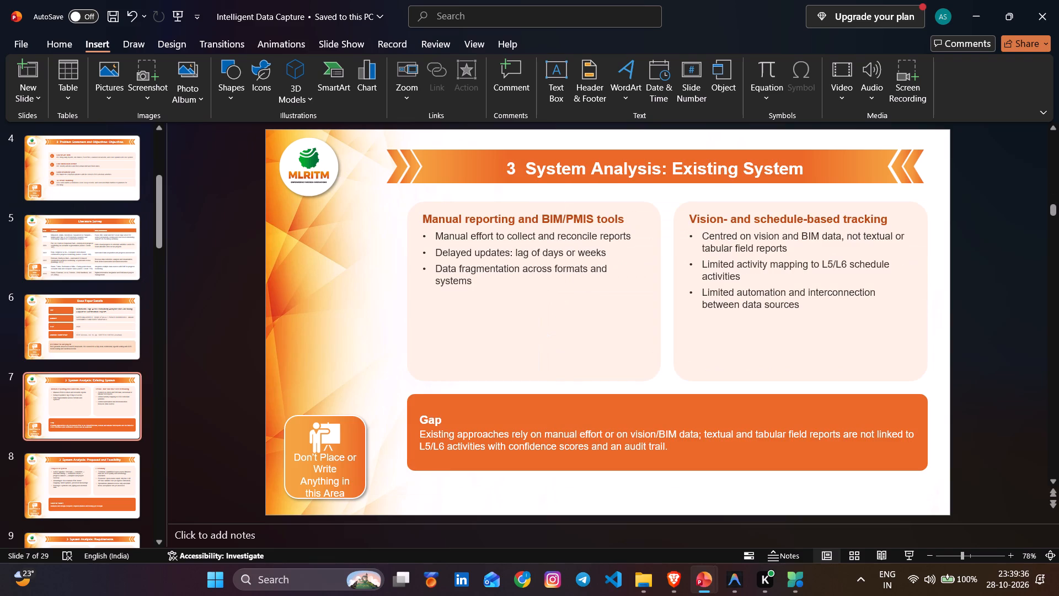
scroll(661, 358, down, 2)
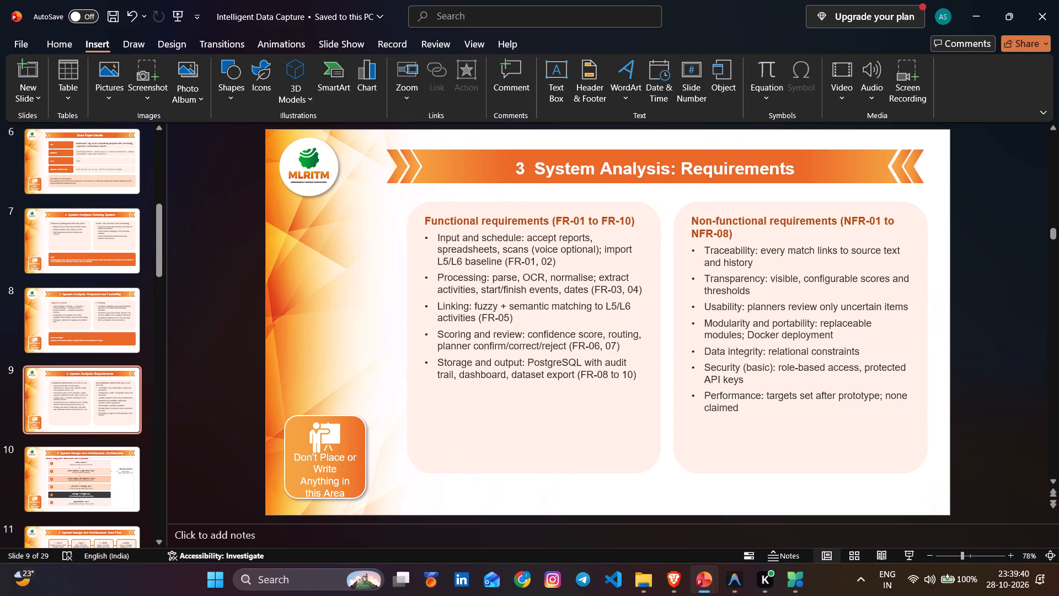
click(581, 291)
click(594, 364)
click(639, 375)
drag(639, 375, 597, 301)
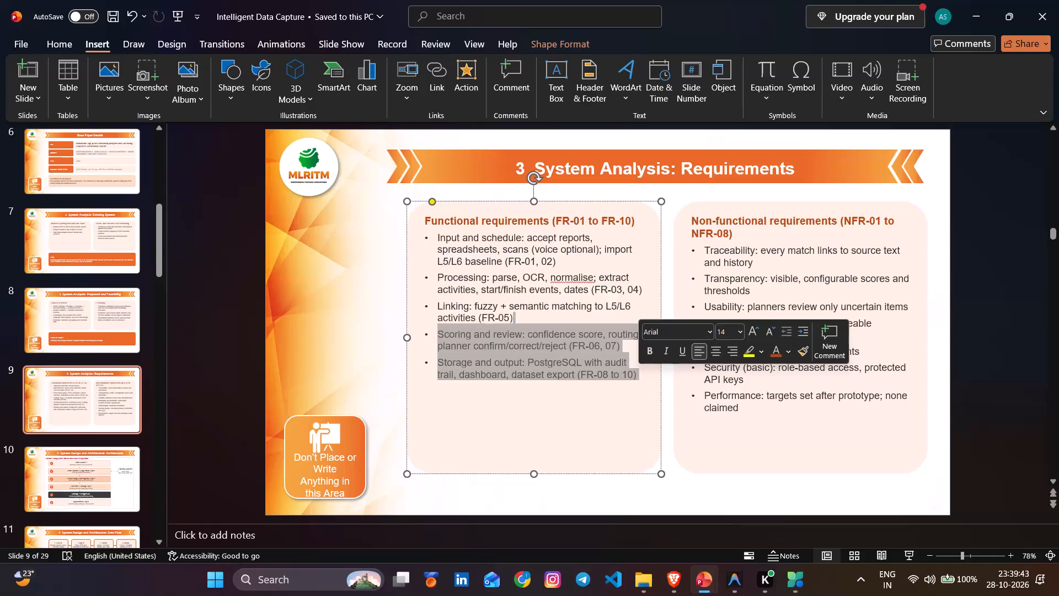
drag(597, 301, 434, 207)
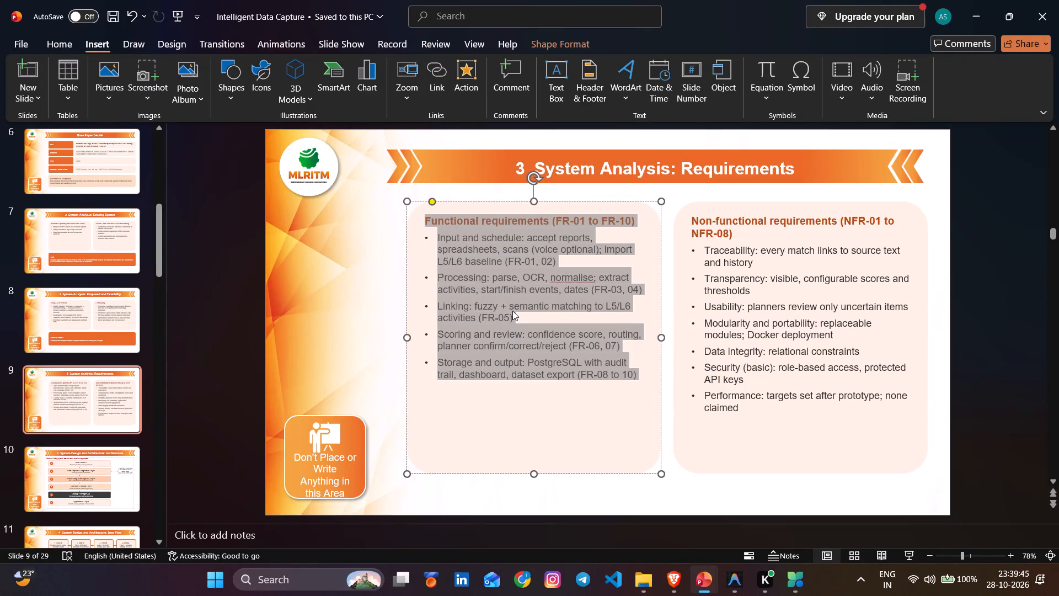
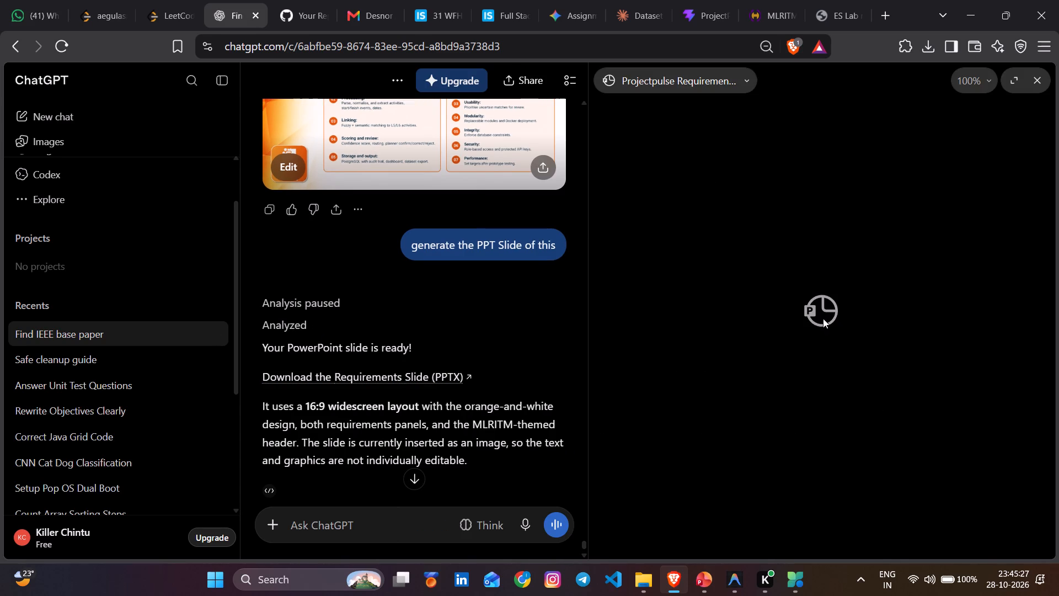
click(812, 300)
scroll(753, 331, down, 7)
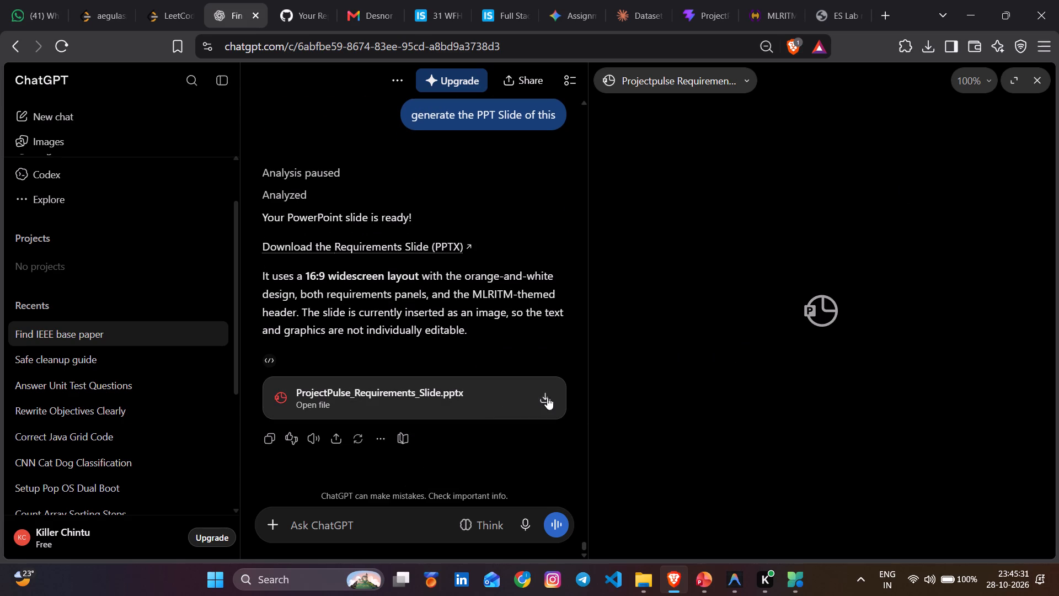
click(550, 397)
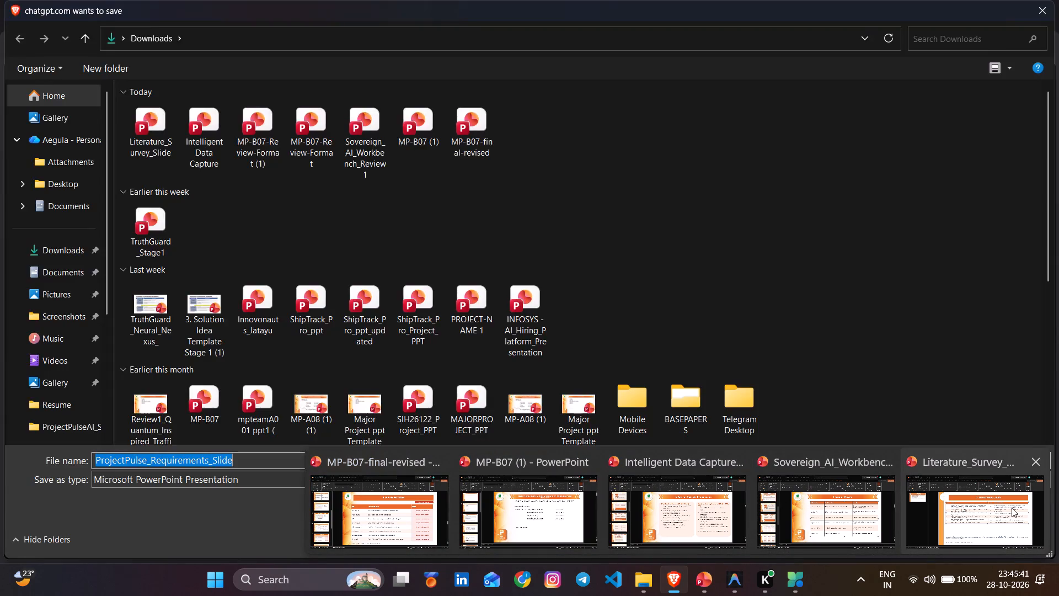
click(1030, 466)
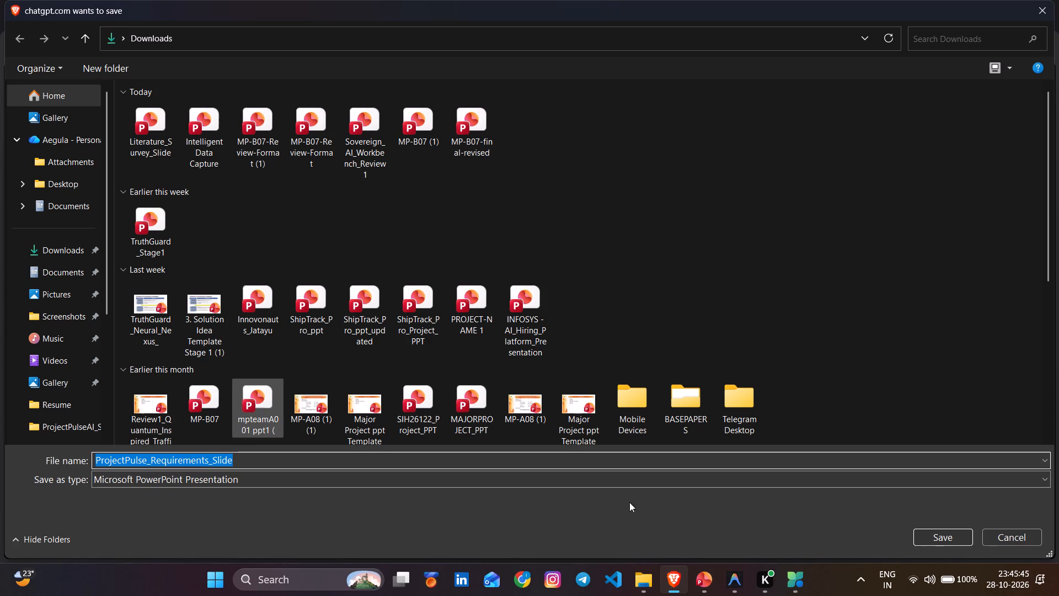
click(943, 536)
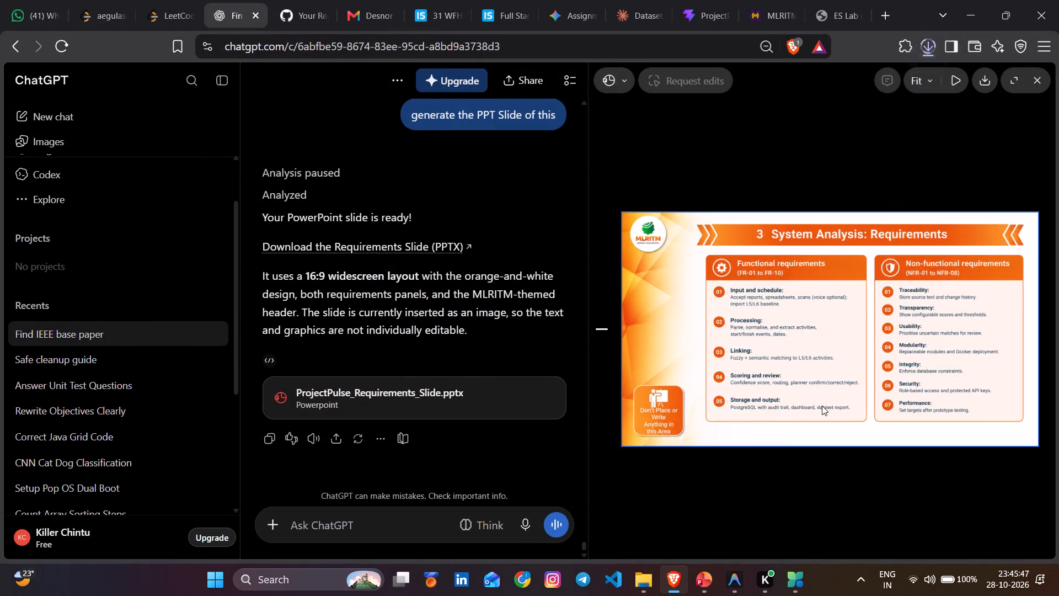
Open the downloaded ProjectPulse_Requirements_Slide.pptx in PowerPoint from the browser's downloads.
click(927, 47)
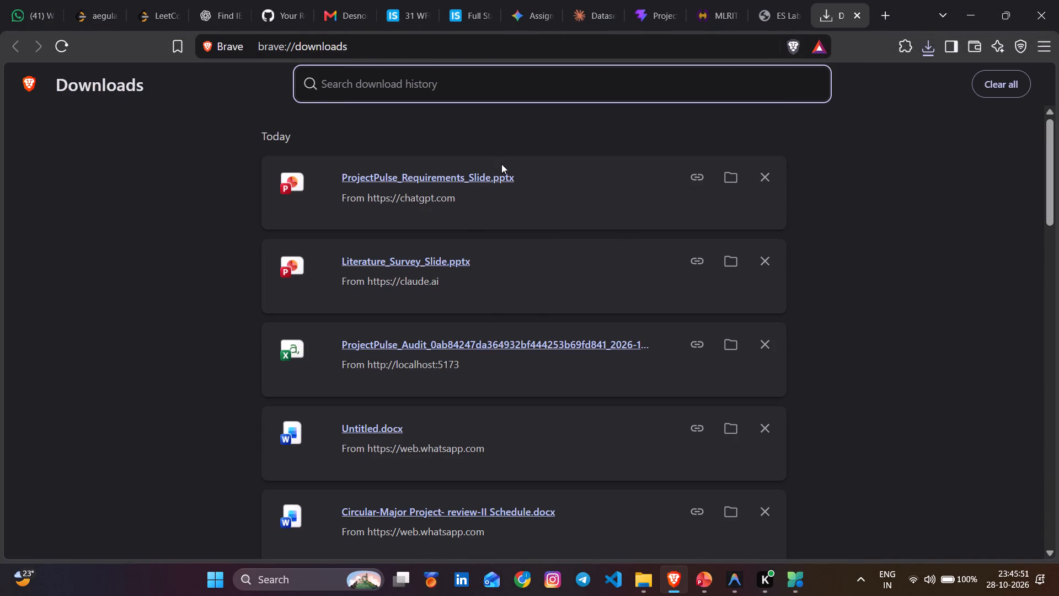
click(486, 180)
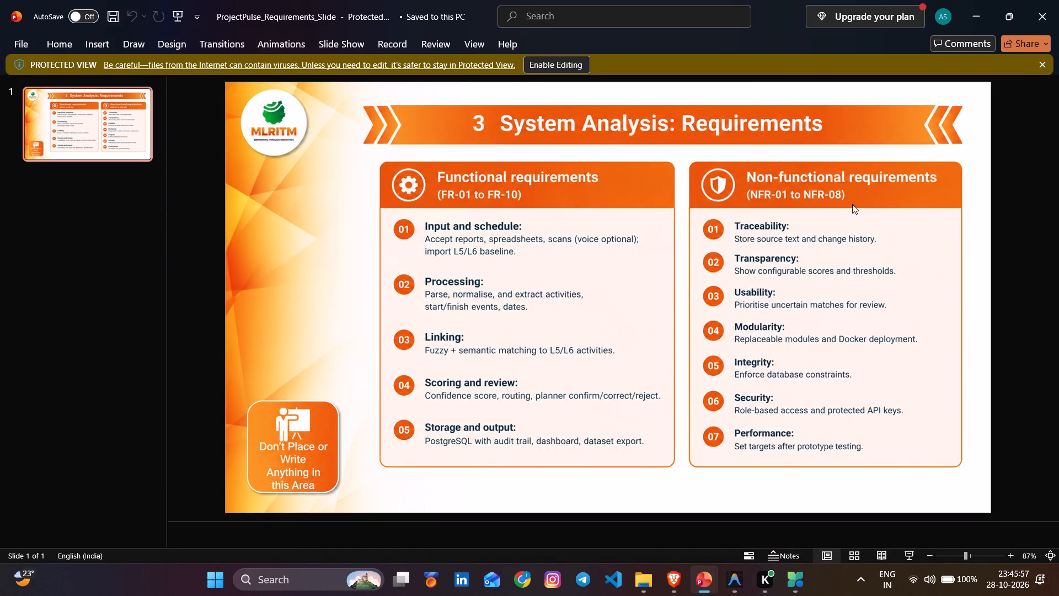
Copy the single System Analysis: Requirements slide from the ProjectPulse_Requirements_Slide presentation.
scroll(547, 373, down, 1)
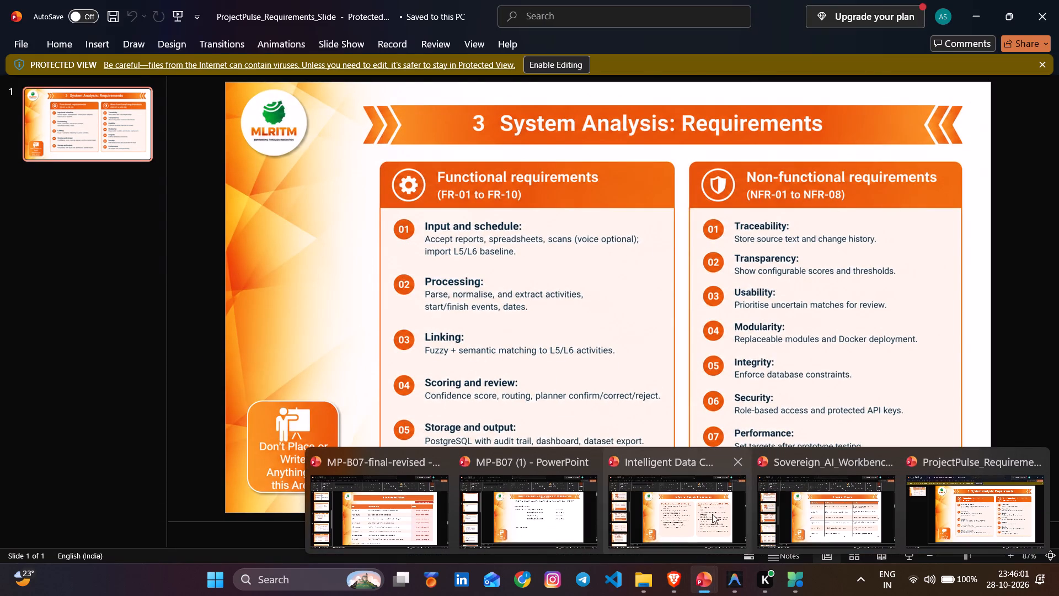
click(696, 504)
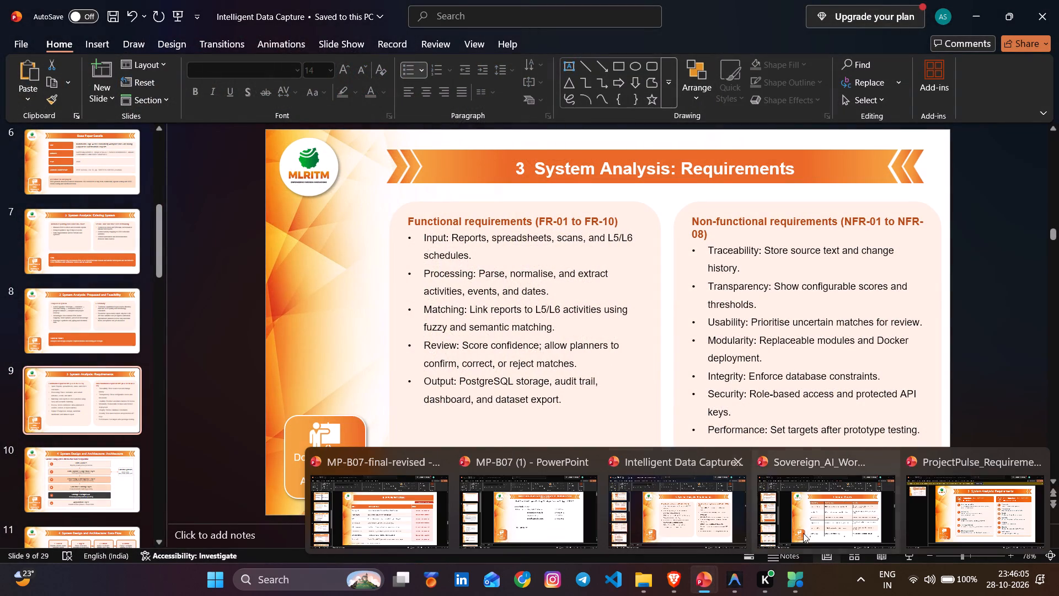
click(972, 520)
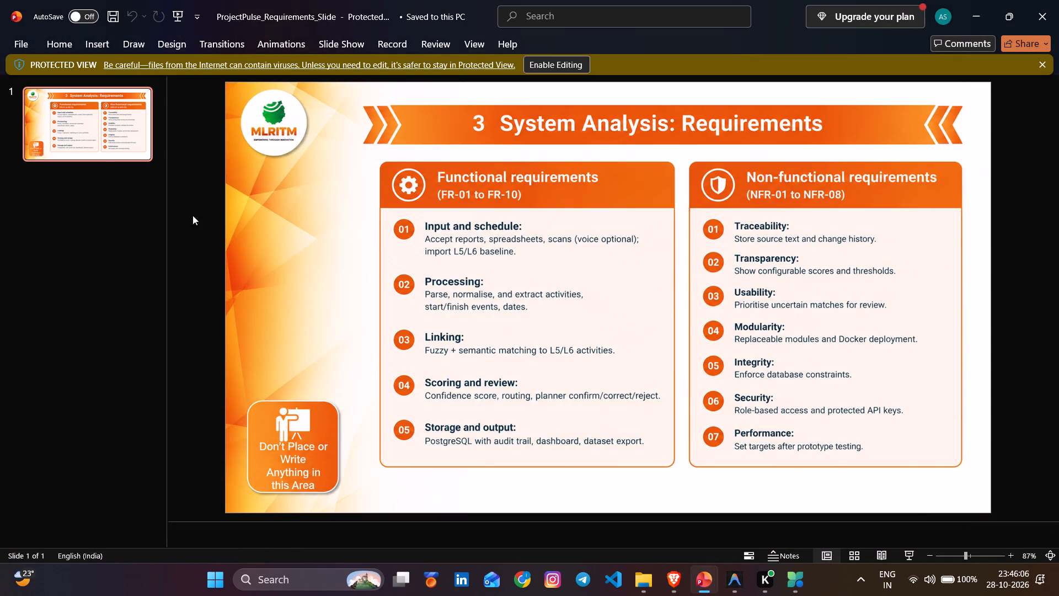
right_click(77, 118)
click(129, 173)
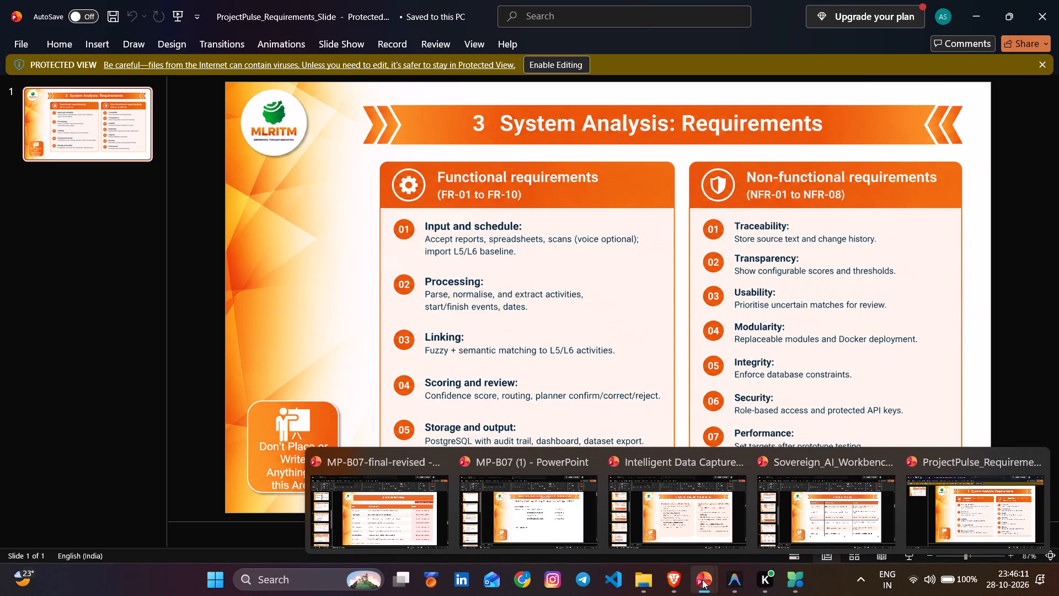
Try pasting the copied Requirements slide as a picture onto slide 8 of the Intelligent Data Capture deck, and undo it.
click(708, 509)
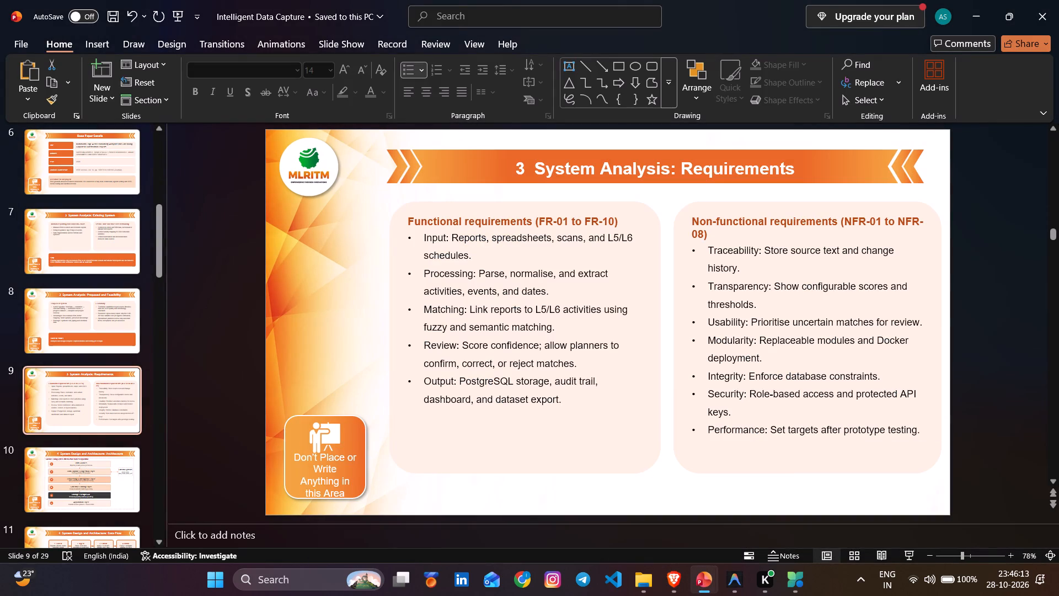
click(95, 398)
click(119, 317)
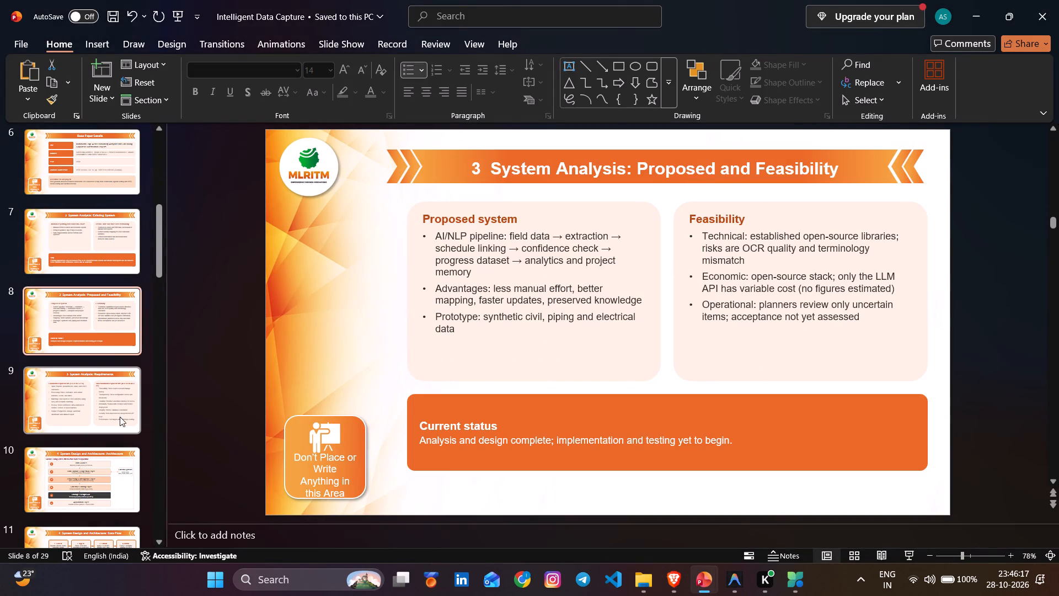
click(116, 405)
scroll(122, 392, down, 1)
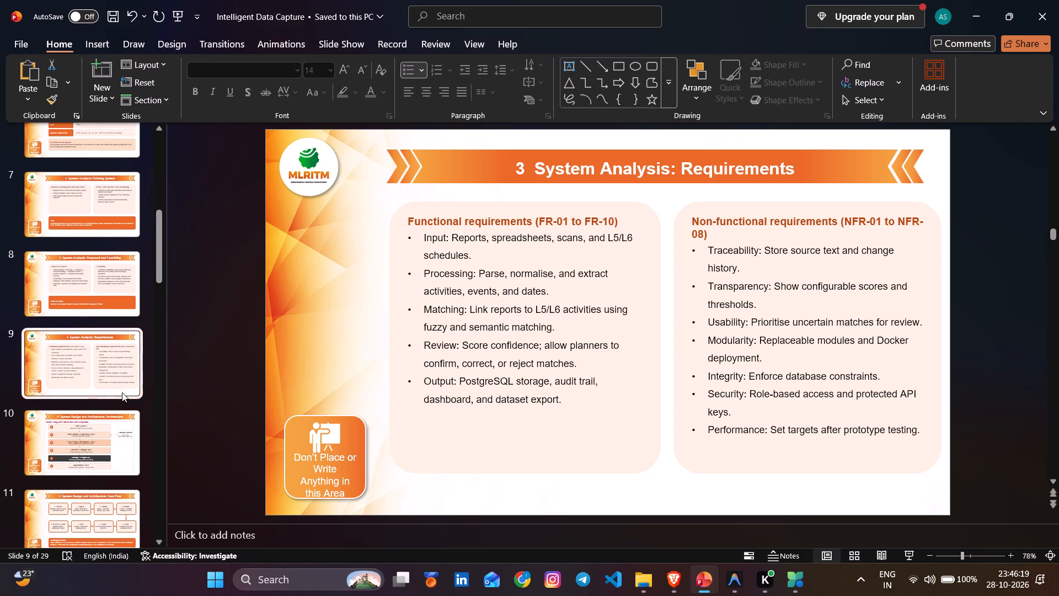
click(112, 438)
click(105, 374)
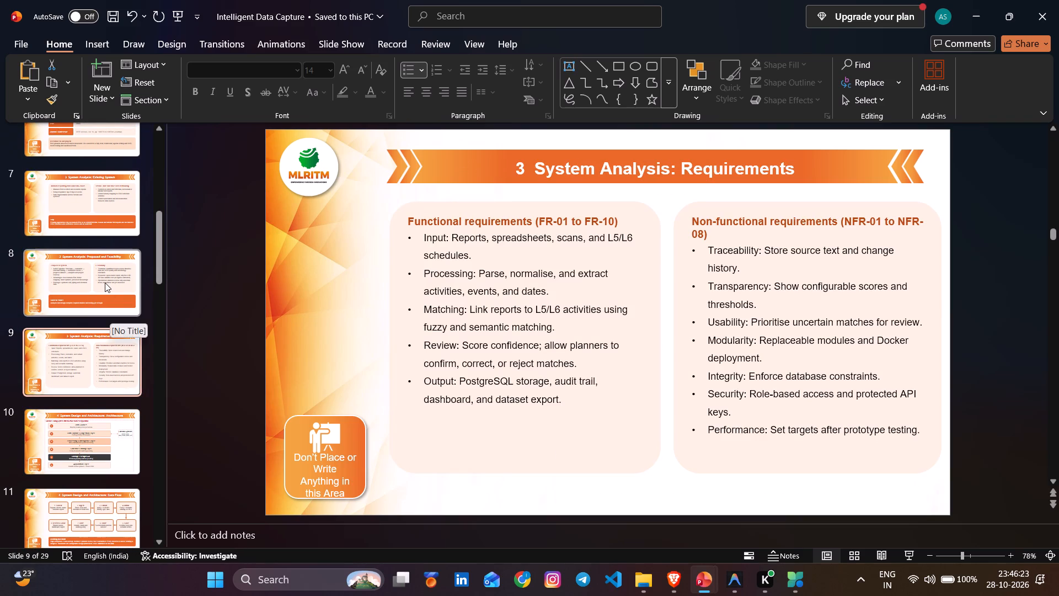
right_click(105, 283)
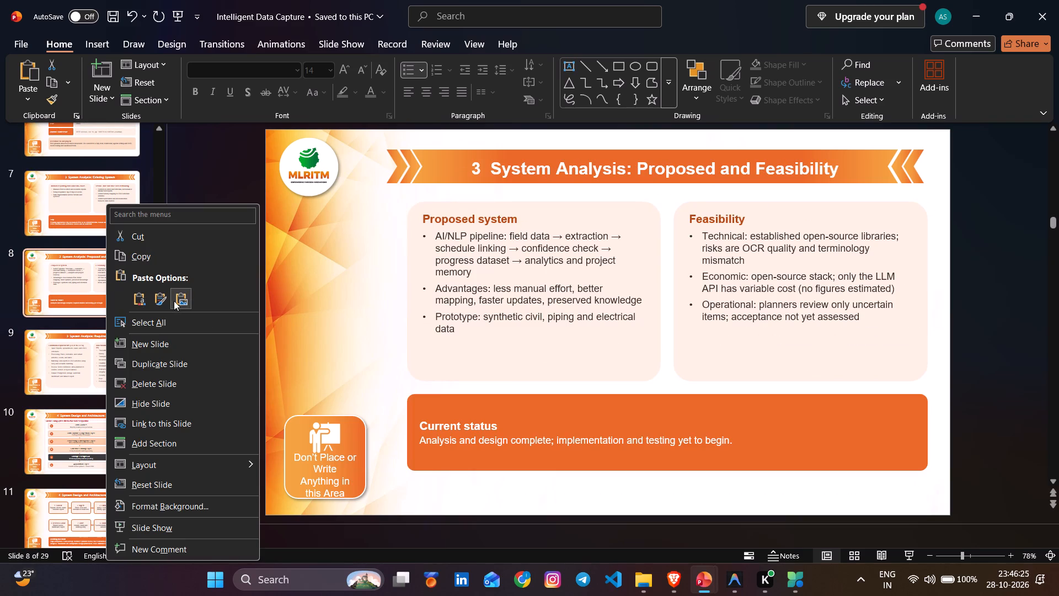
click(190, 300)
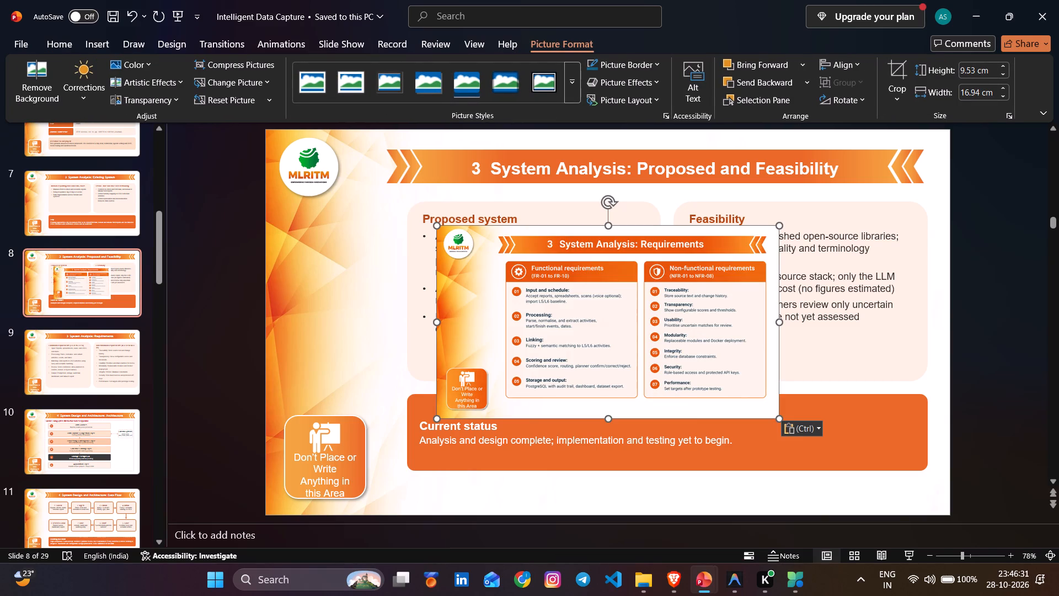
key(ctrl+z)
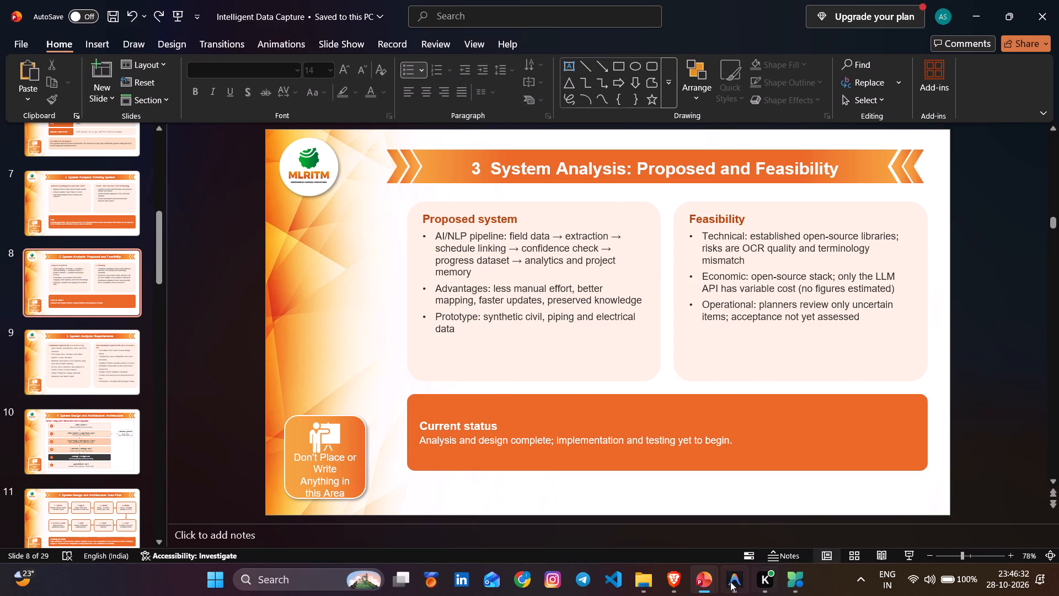
Return to the ProjectPulse_Requirements_Slide presentation, enable editing, and copy its System Analysis: Requirements slide again.
click(949, 524)
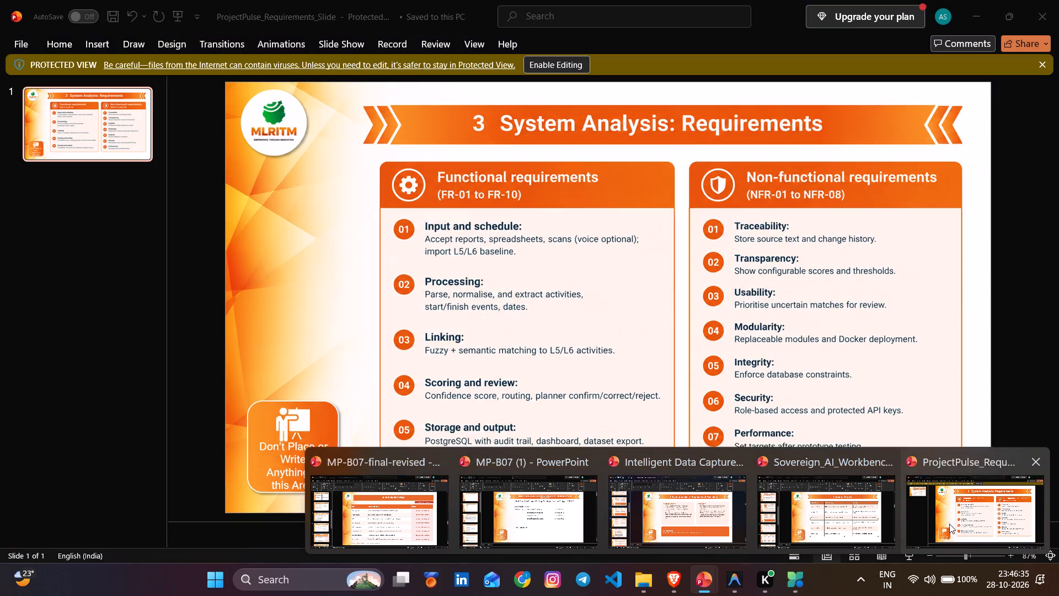
right_click(76, 106)
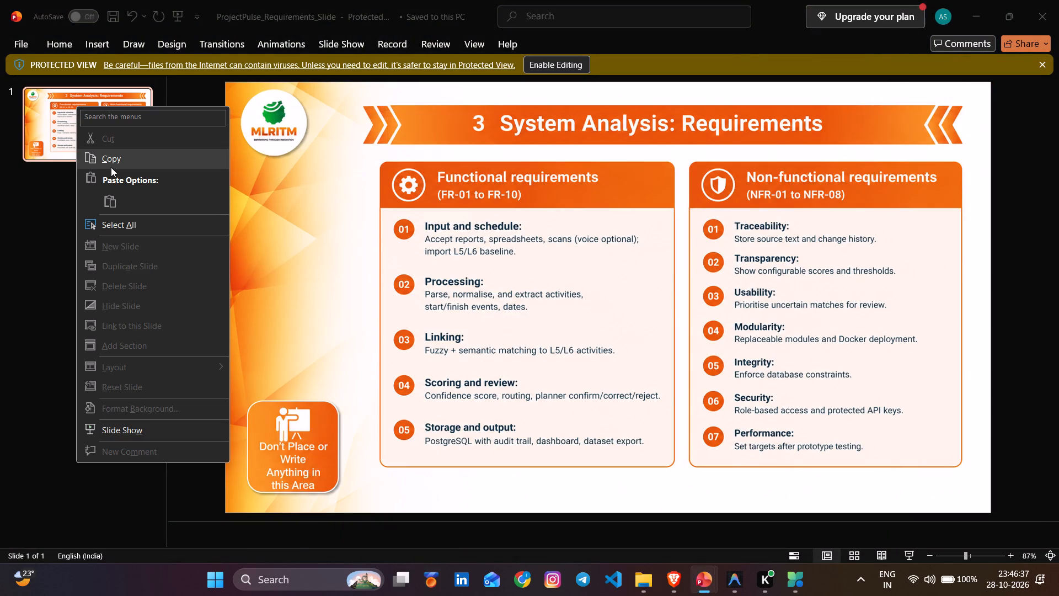
click(126, 155)
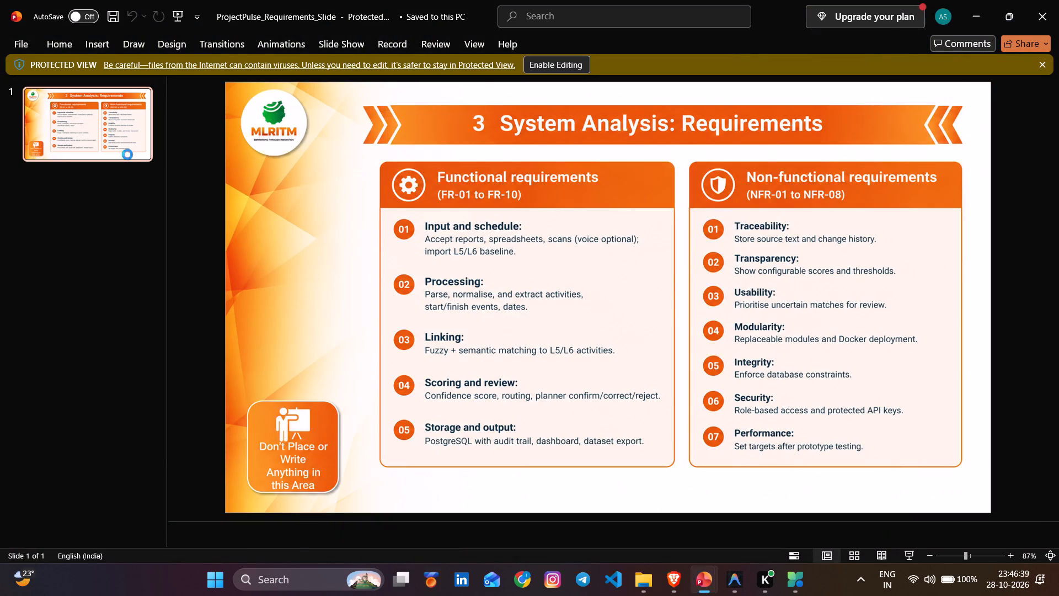
click(557, 69)
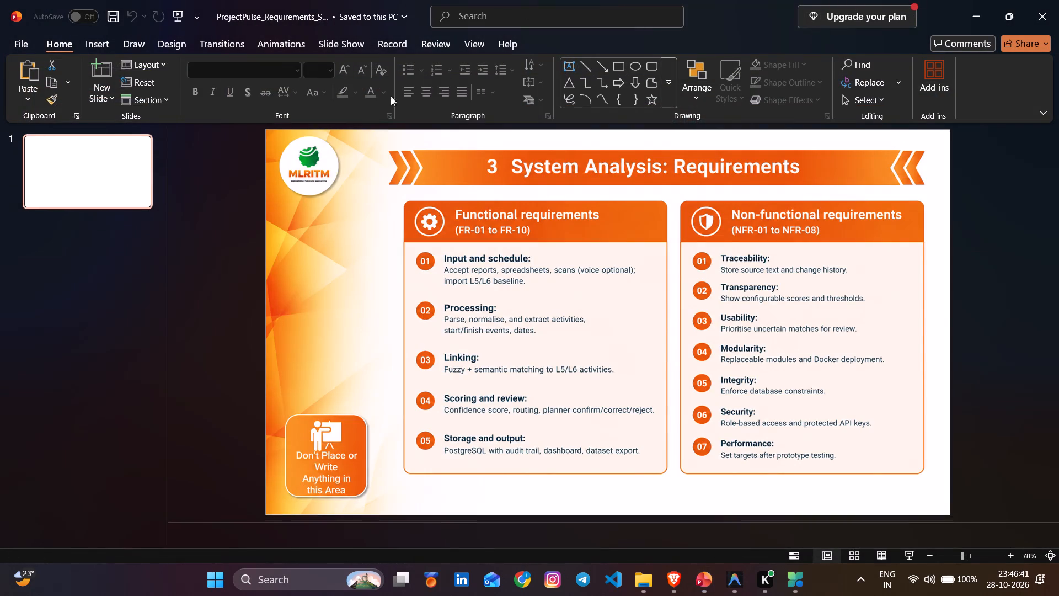
right_click(83, 165)
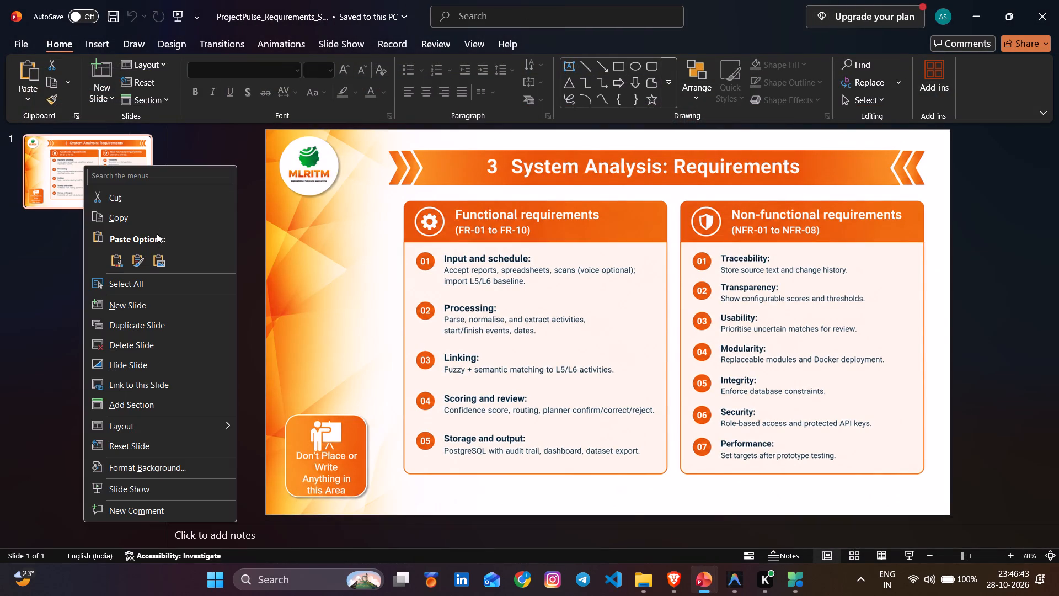
click(156, 220)
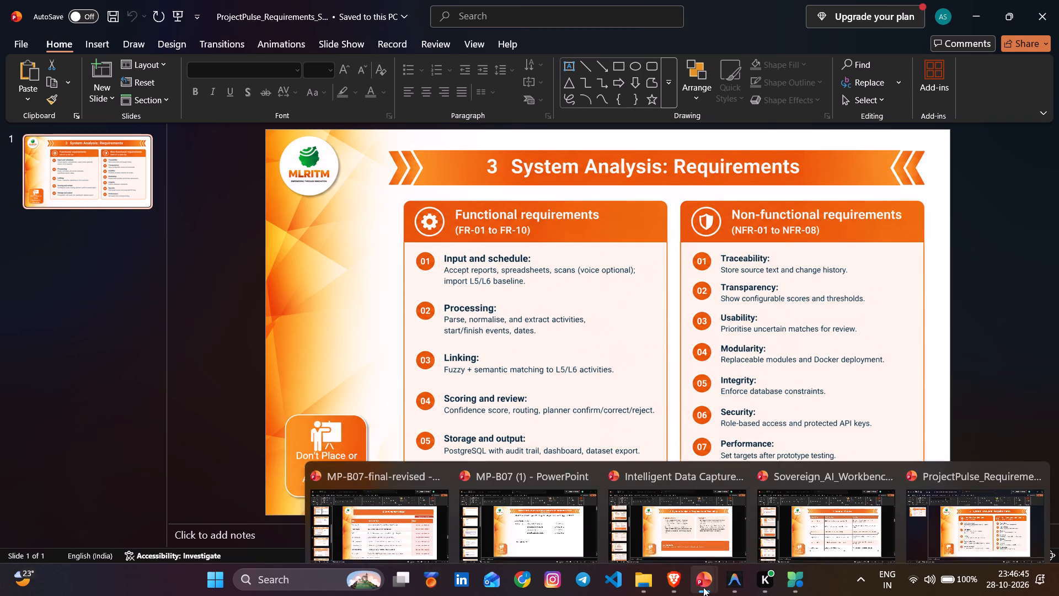
Paste the copied Requirements slide as a picture onto slide 9 of the Intelligent Data Capture deck.
click(698, 527)
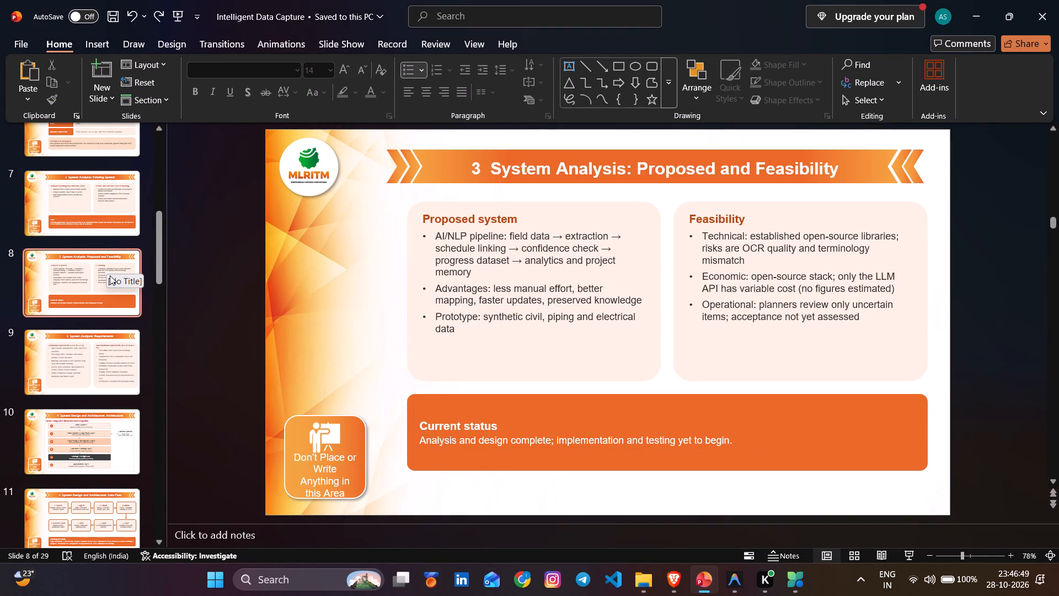
scroll(126, 333, down, 1)
click(117, 350)
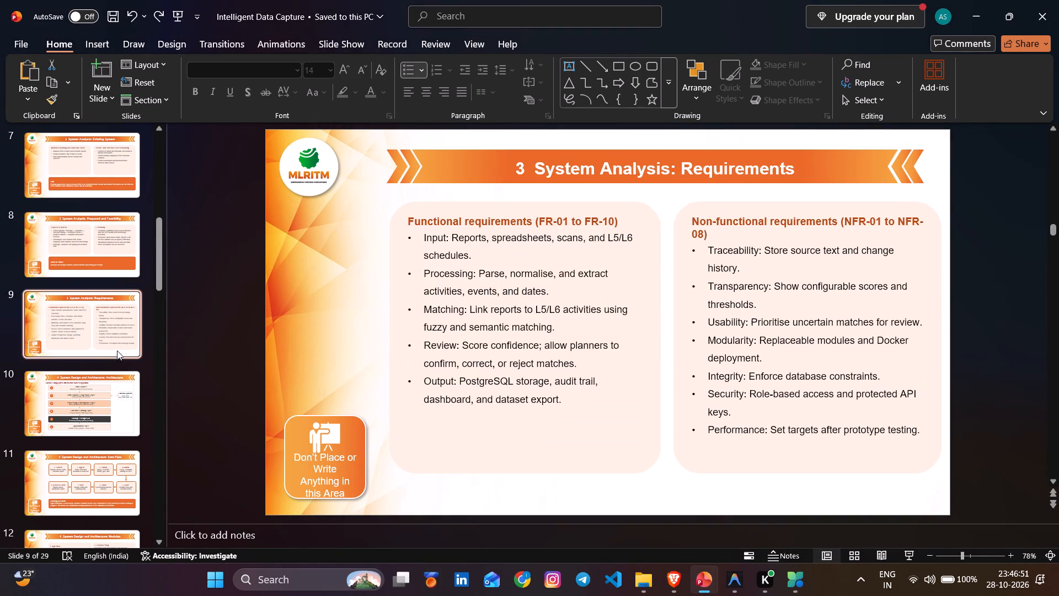
right_click(111, 332)
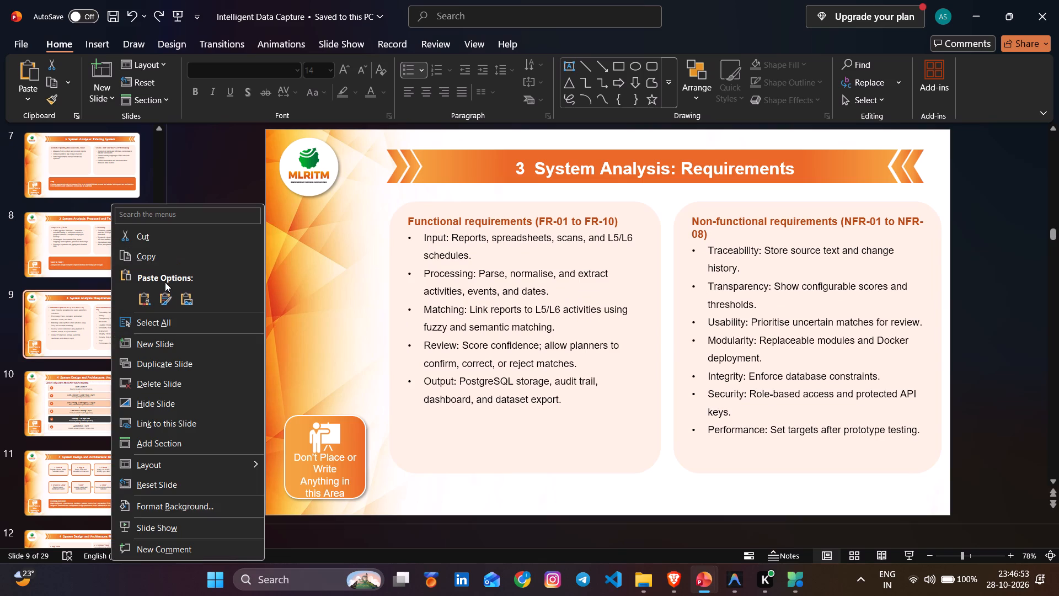
click(186, 294)
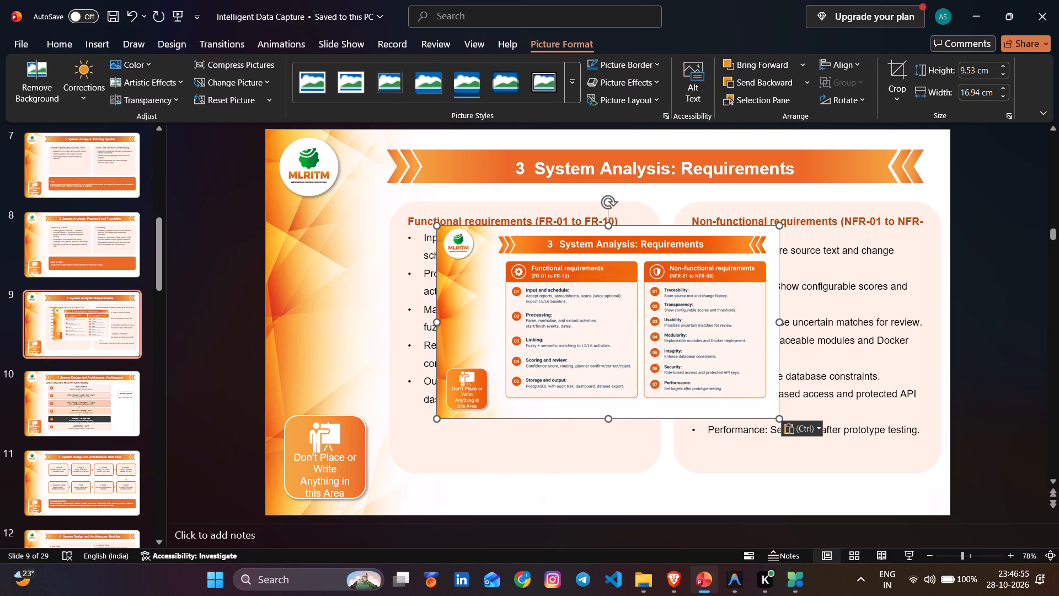
click(99, 343)
right_click(108, 334)
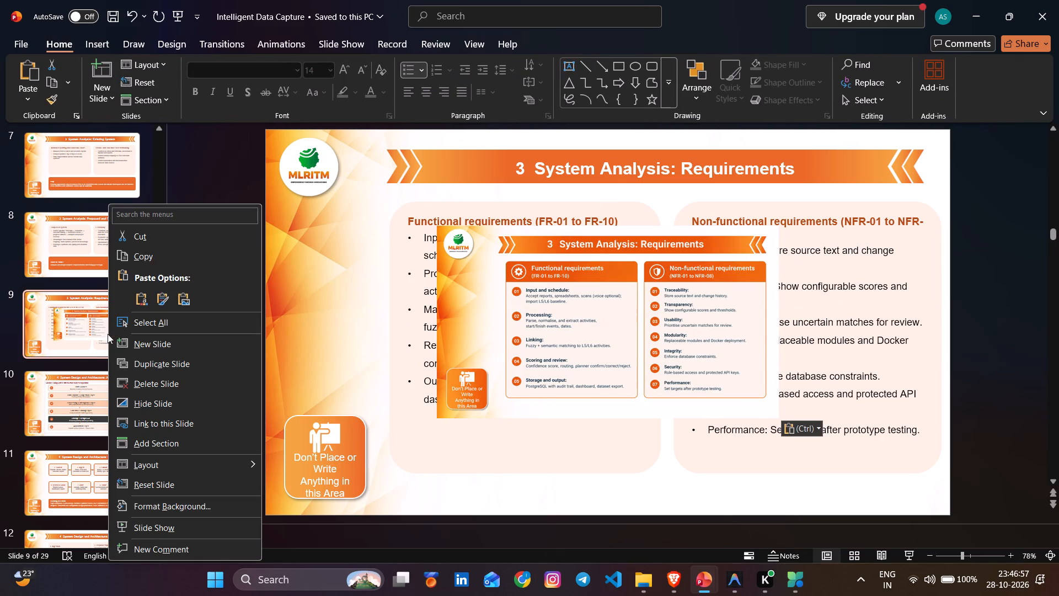
click(470, 320)
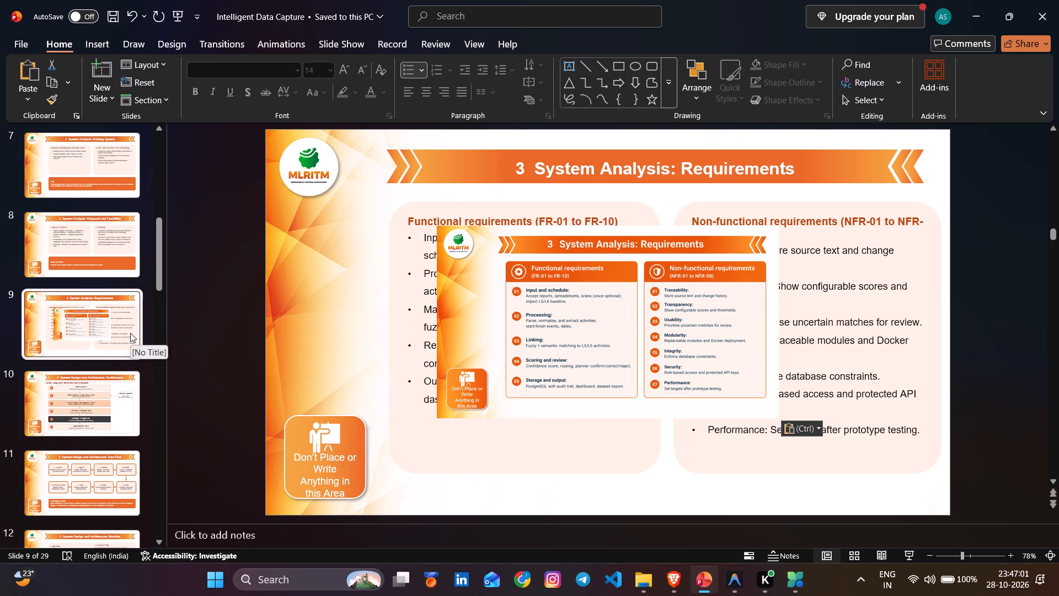
Examine the picture pasted on slide 9 and its neighbouring slides, including a brief slide show preview.
scroll(677, 318, up, 1)
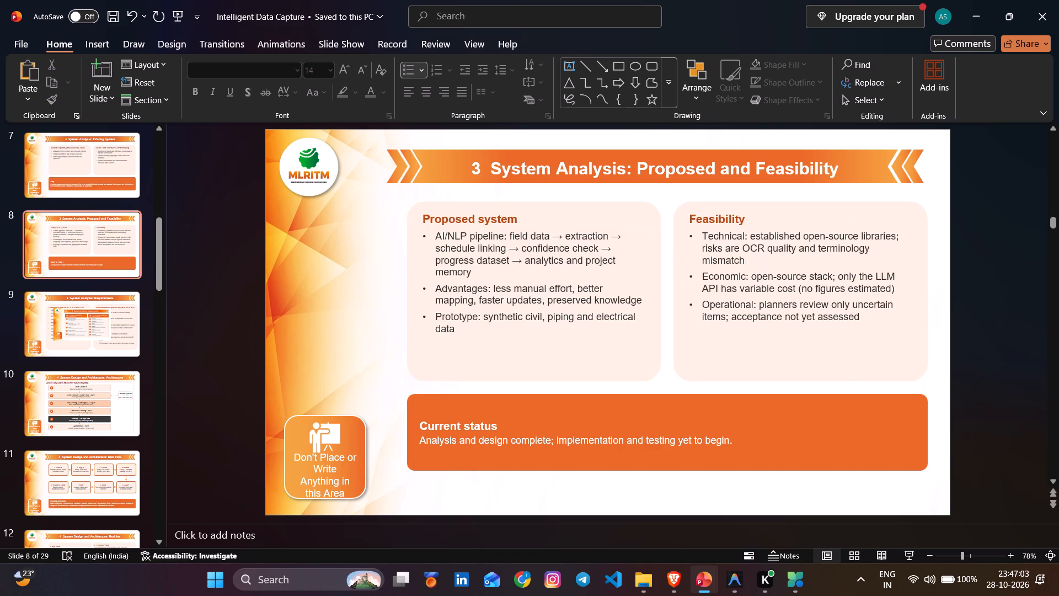
scroll(677, 318, down, 1)
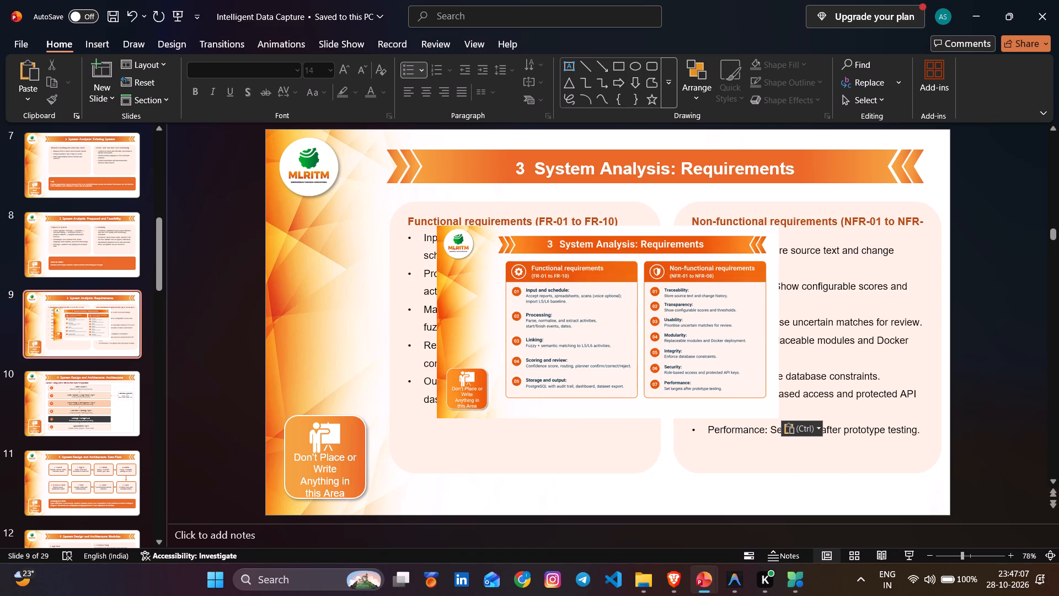
ctrl+scroll(644, 315, up, 5)
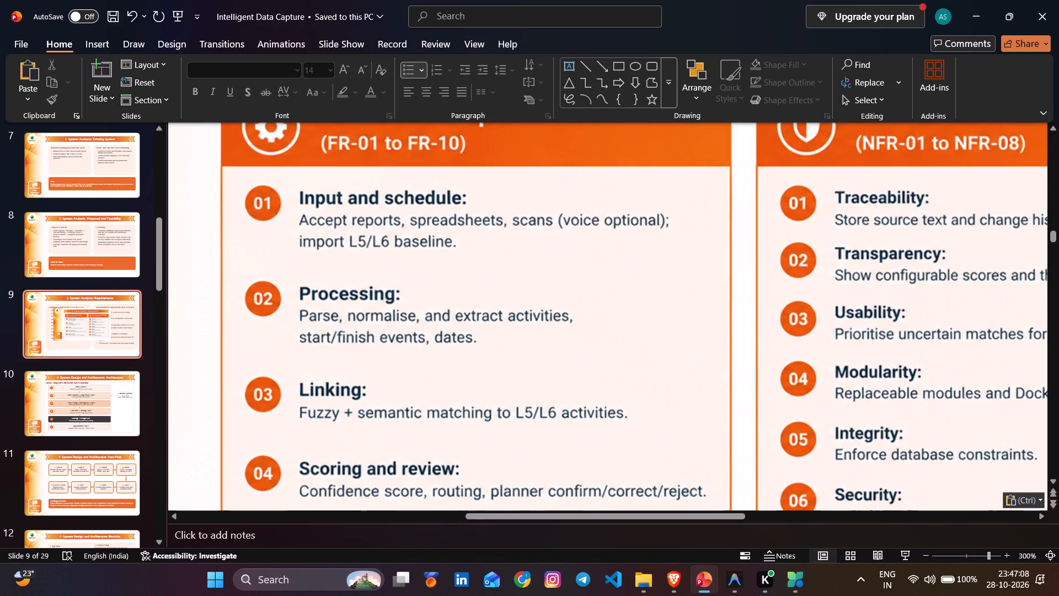
ctrl+scroll(644, 315, down, 1)
ctrl+scroll(644, 315, up, 1)
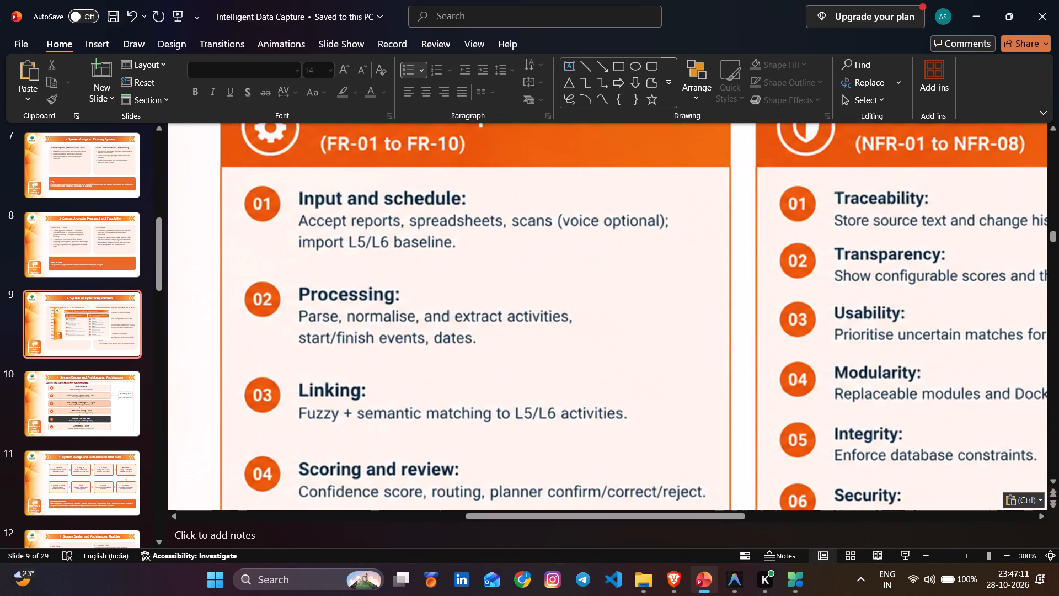
right_click(644, 315)
ctrl+scroll(644, 315, down, 3)
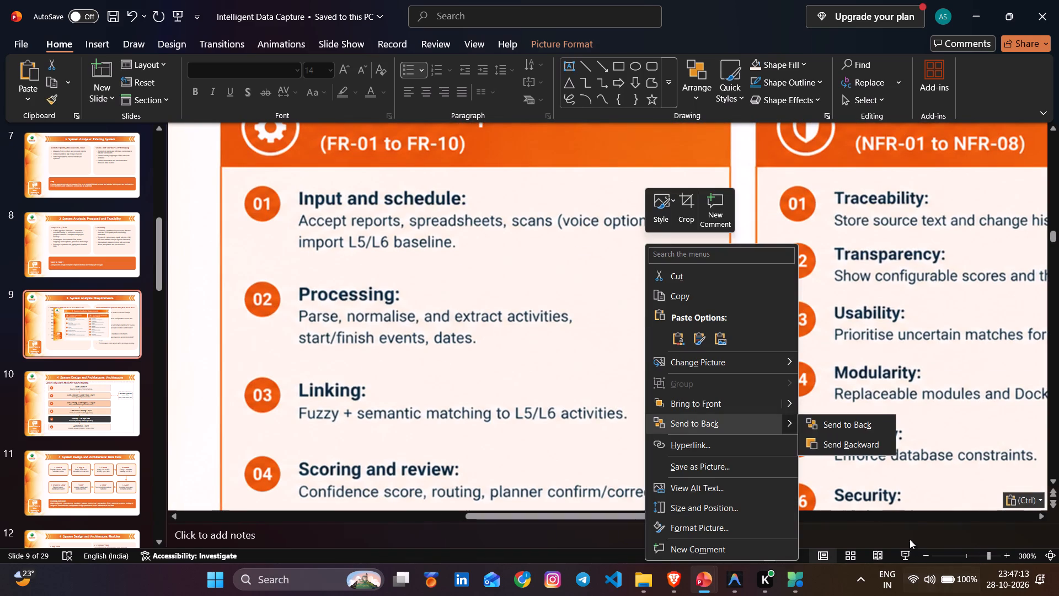
click(910, 538)
click(905, 558)
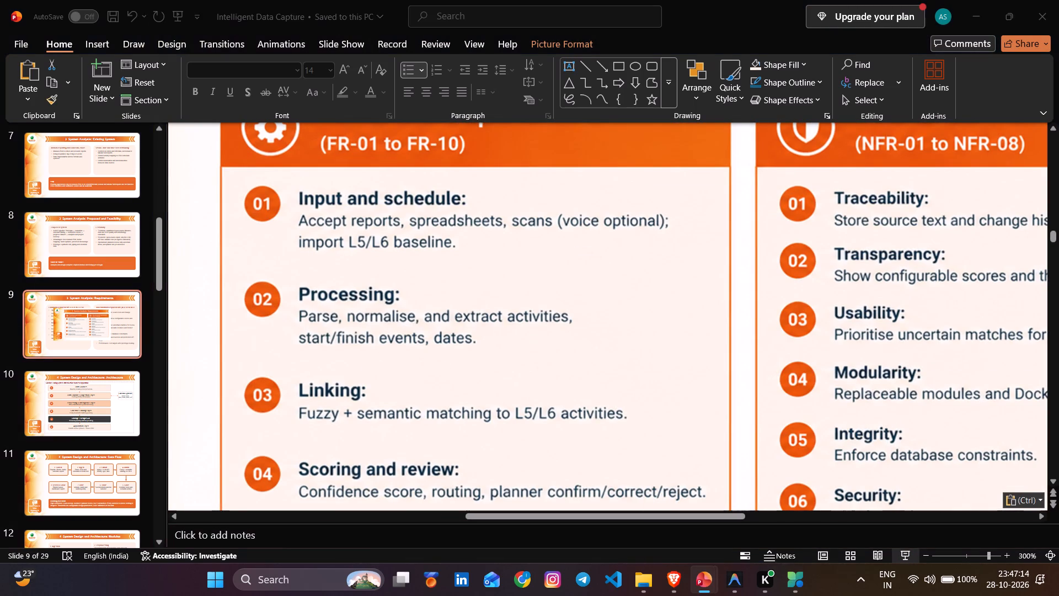
click(766, 338)
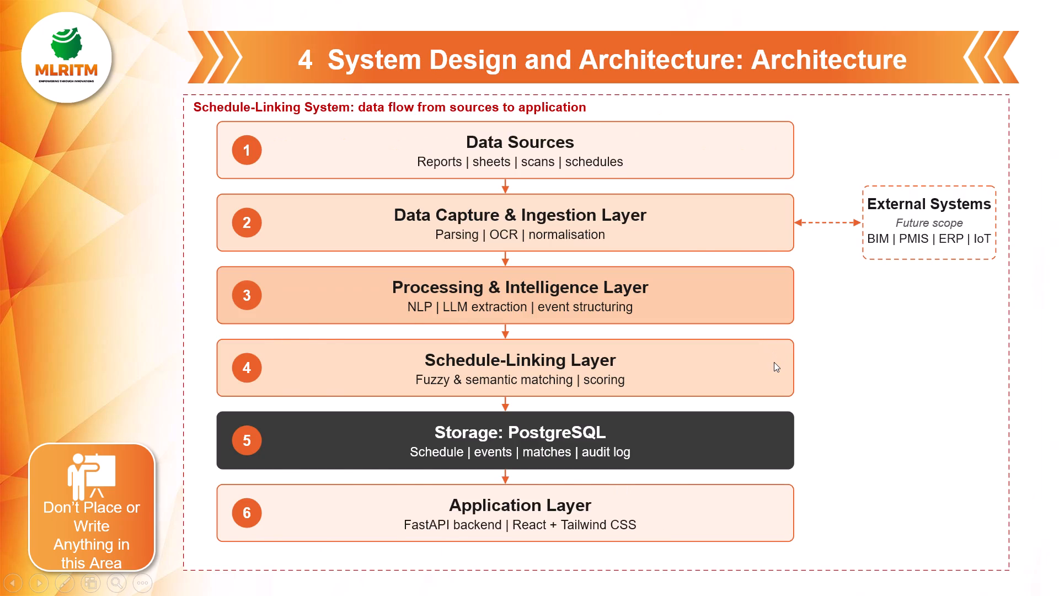
key(Escape)
ctrl+scroll(678, 398, down, 4)
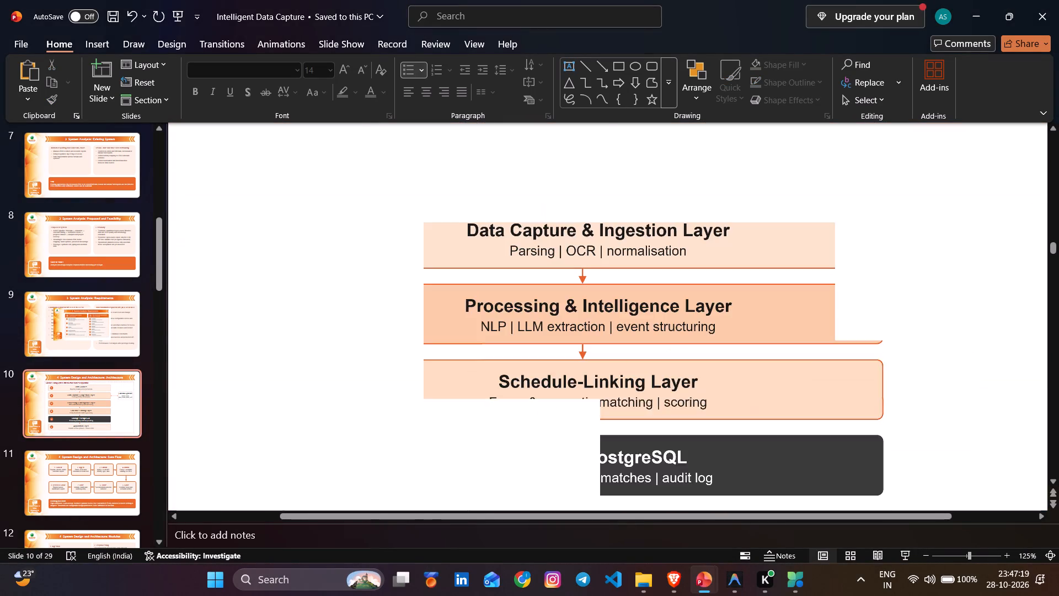
ctrl+scroll(678, 397, down, 2)
Align the pasted Requirements picture with slide 9's top-left corner and enlarge it to cover the whole slide.
click(111, 324)
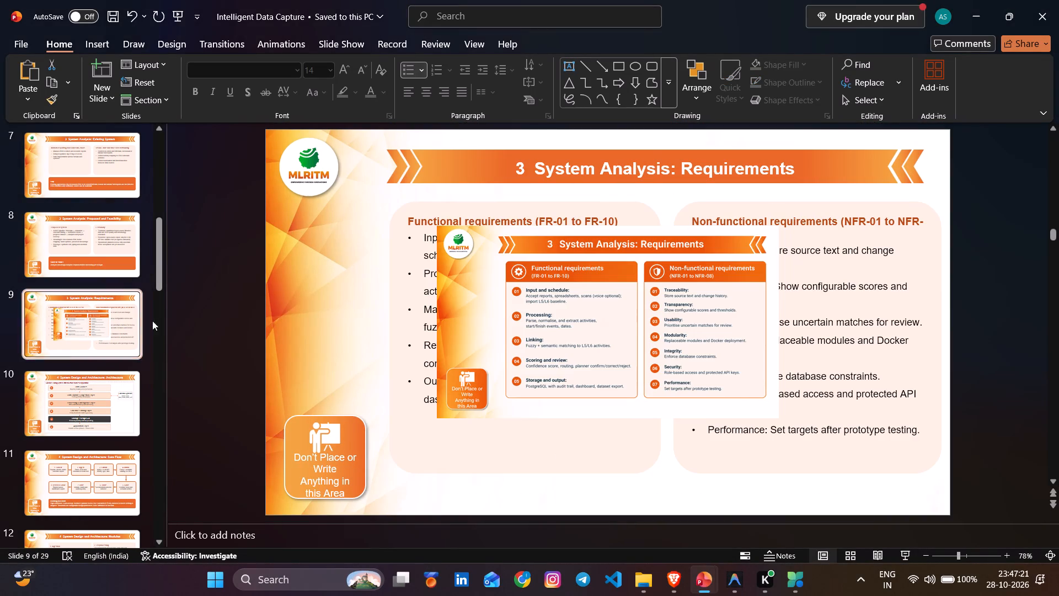
click(523, 306)
drag(535, 312, 454, 279)
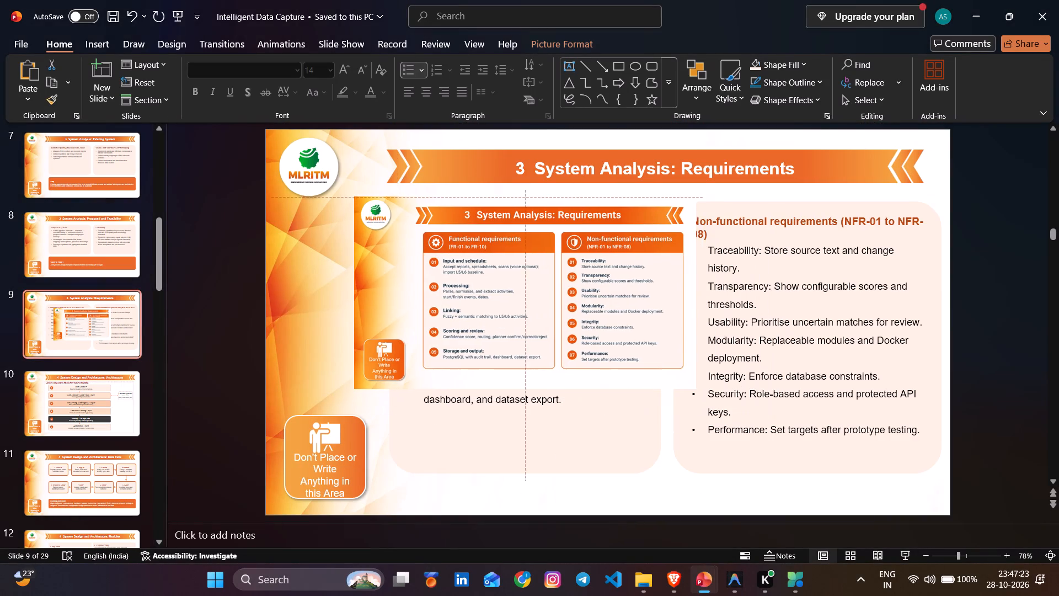
drag(454, 279, 361, 208)
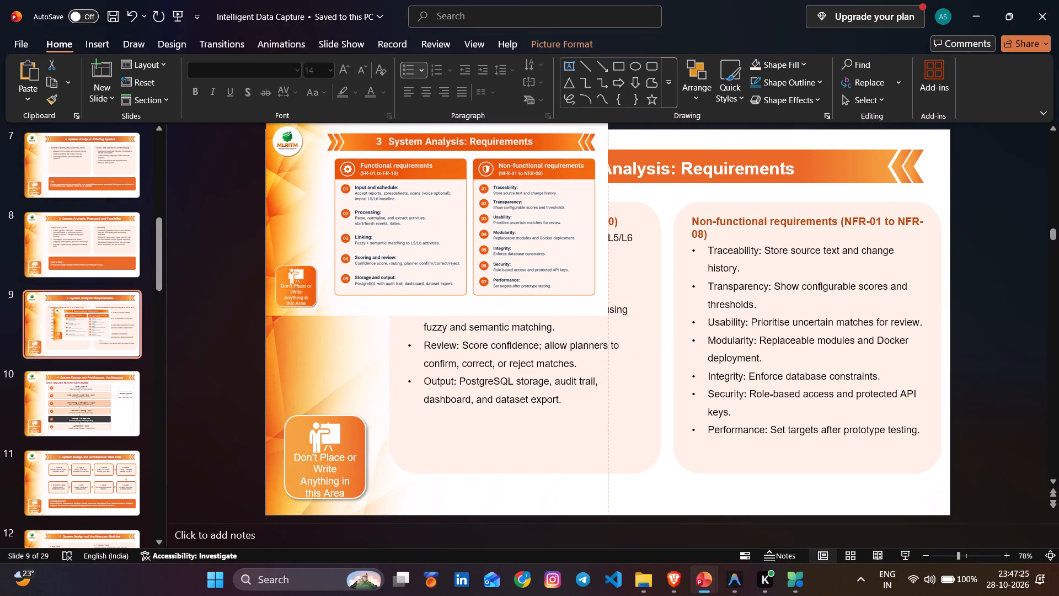
drag(361, 208, 365, 215)
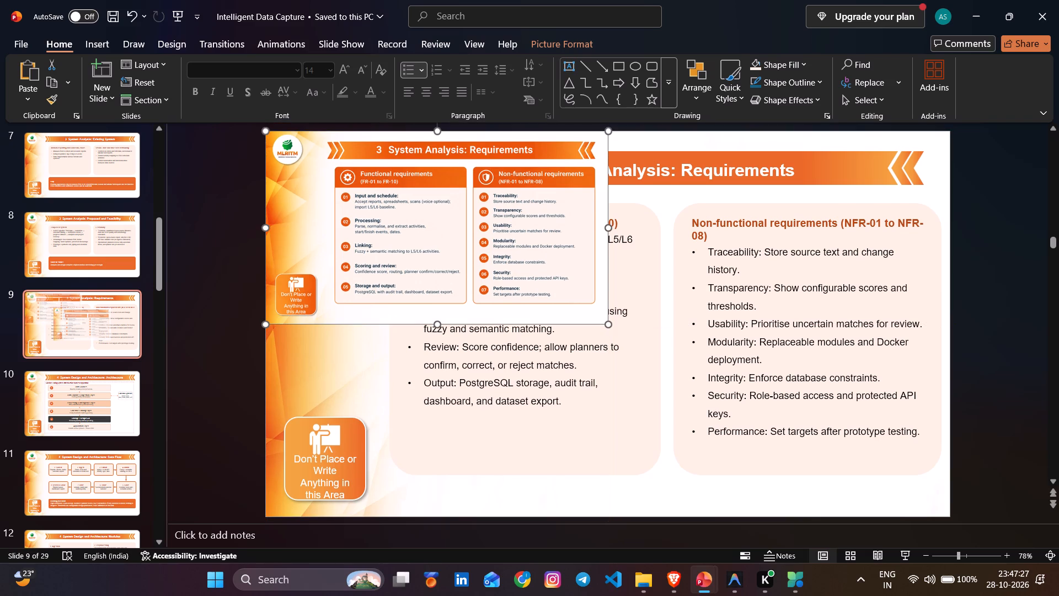
drag(612, 323, 612, 326)
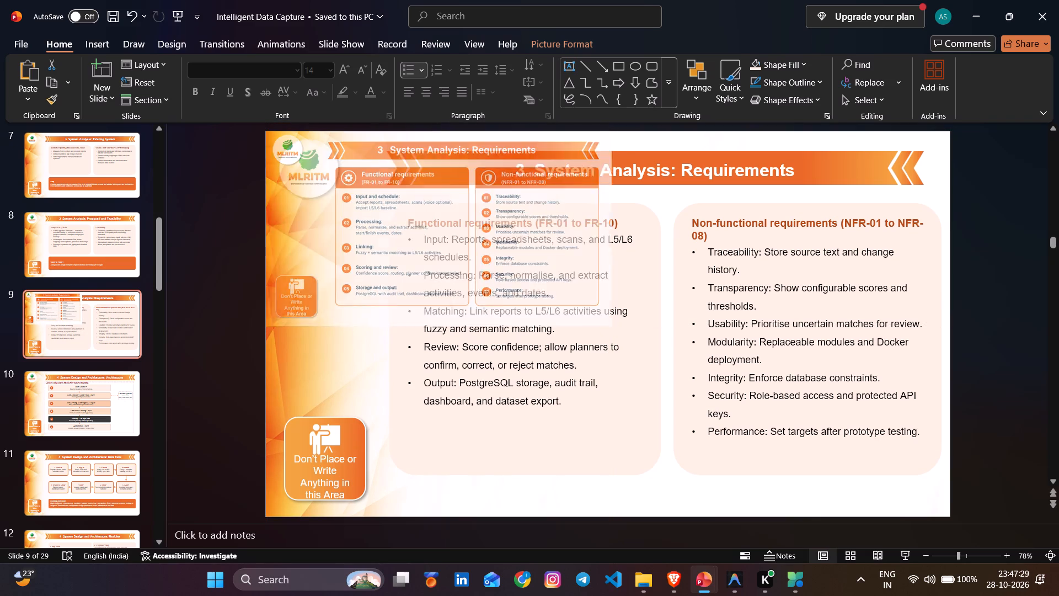
drag(612, 326, 954, 493)
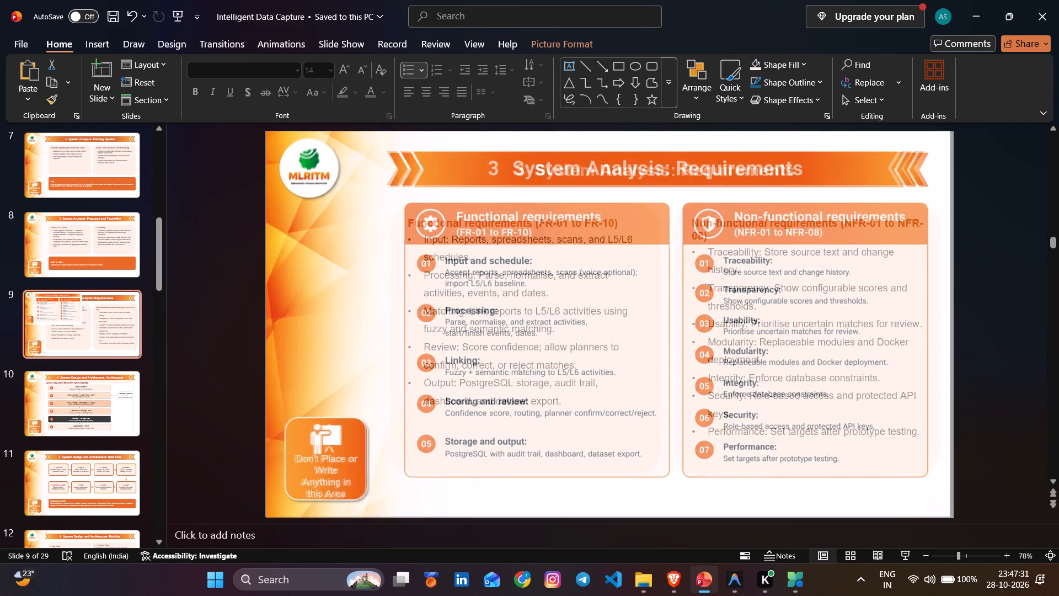
drag(954, 493, 950, 491)
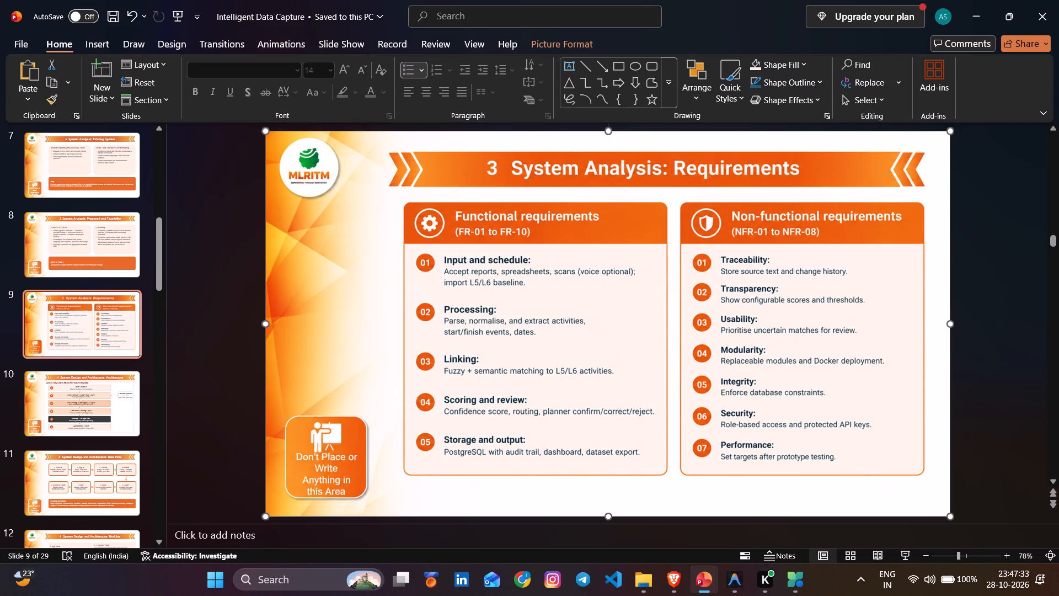
click(988, 284)
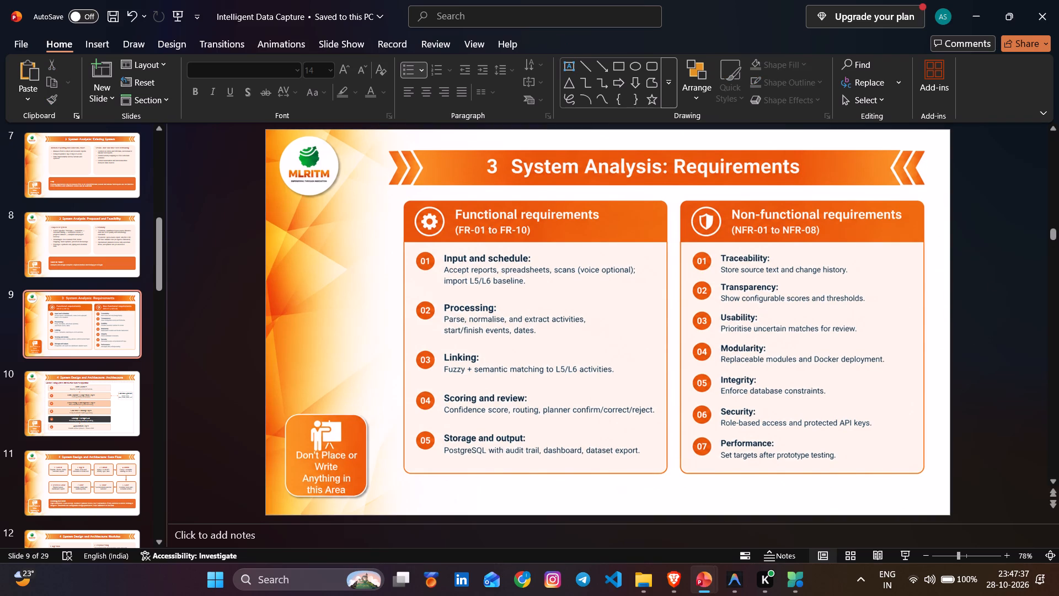
Compare the full-slide Requirements picture on slide 9 with neighbouring slides 7, 8 and 10.
scroll(873, 373, up, 1)
scroll(873, 373, down, 1)
click(806, 350)
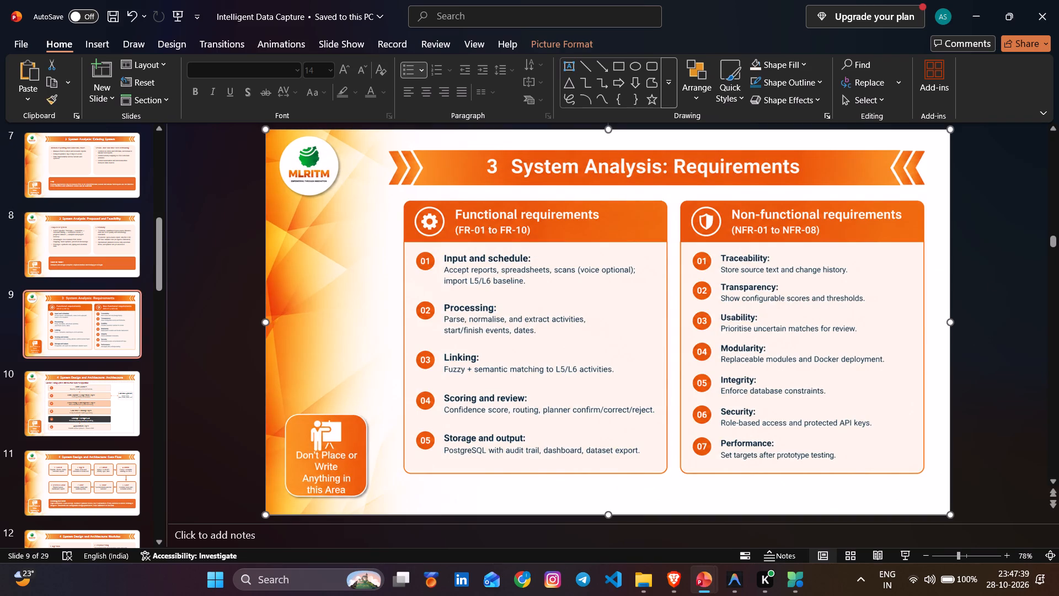
scroll(627, 347, up, 1)
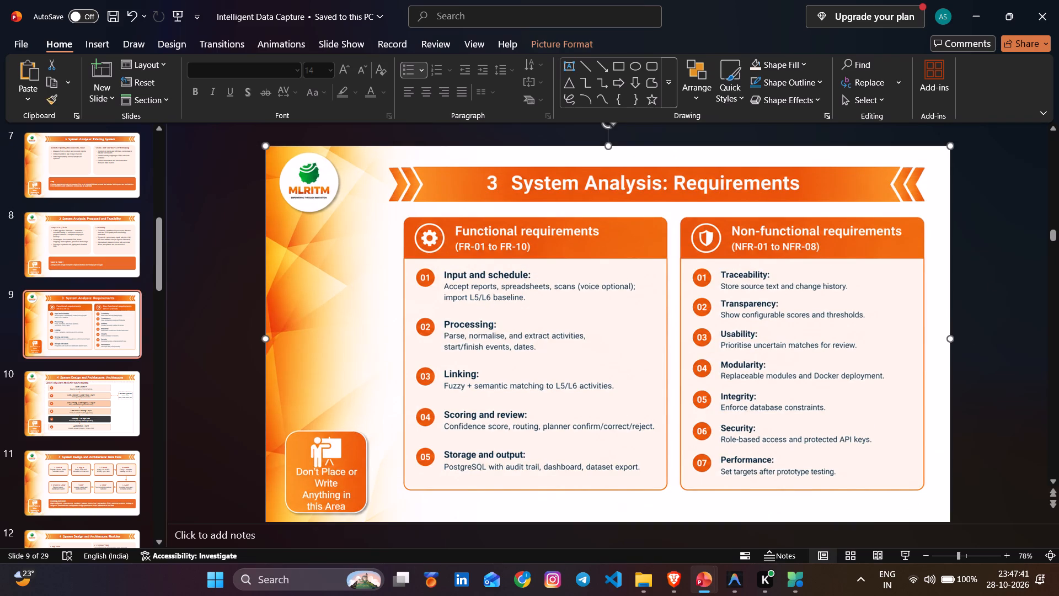
scroll(628, 347, down, 1)
scroll(629, 347, up, 1)
click(100, 237)
click(97, 304)
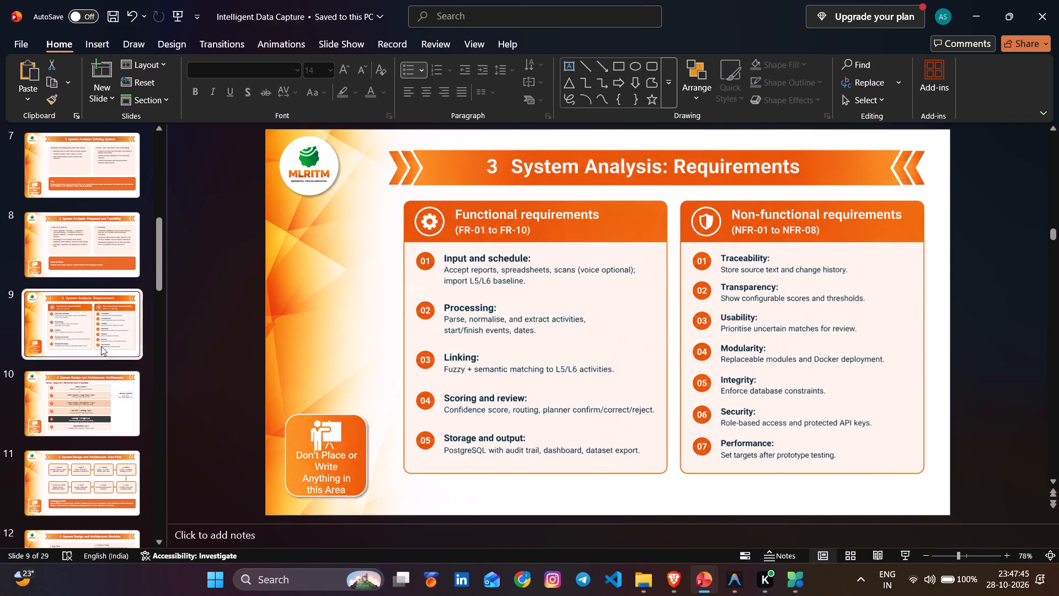
click(103, 362)
click(101, 308)
click(91, 256)
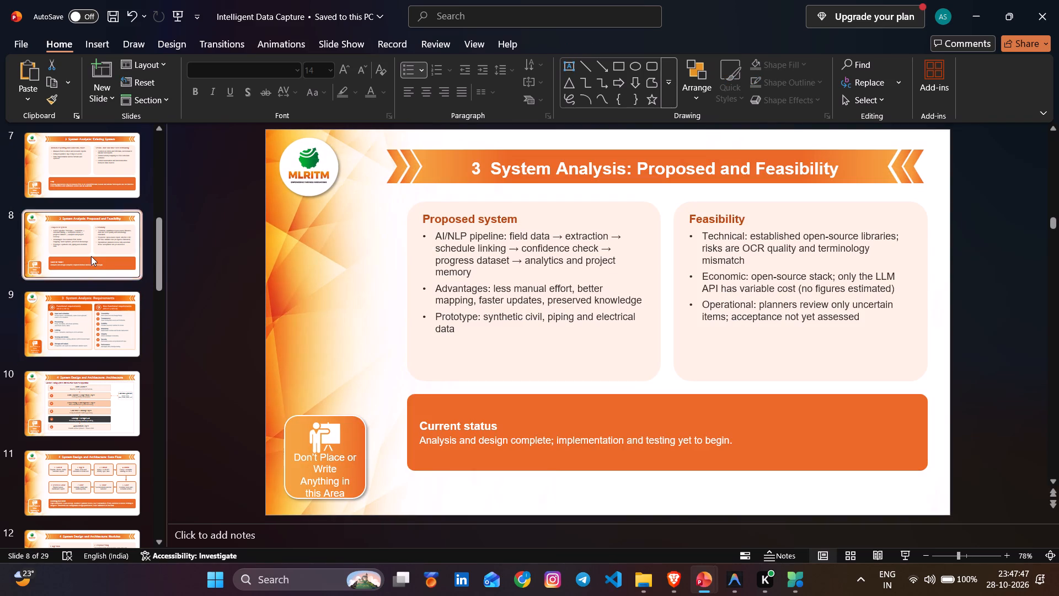
click(91, 326)
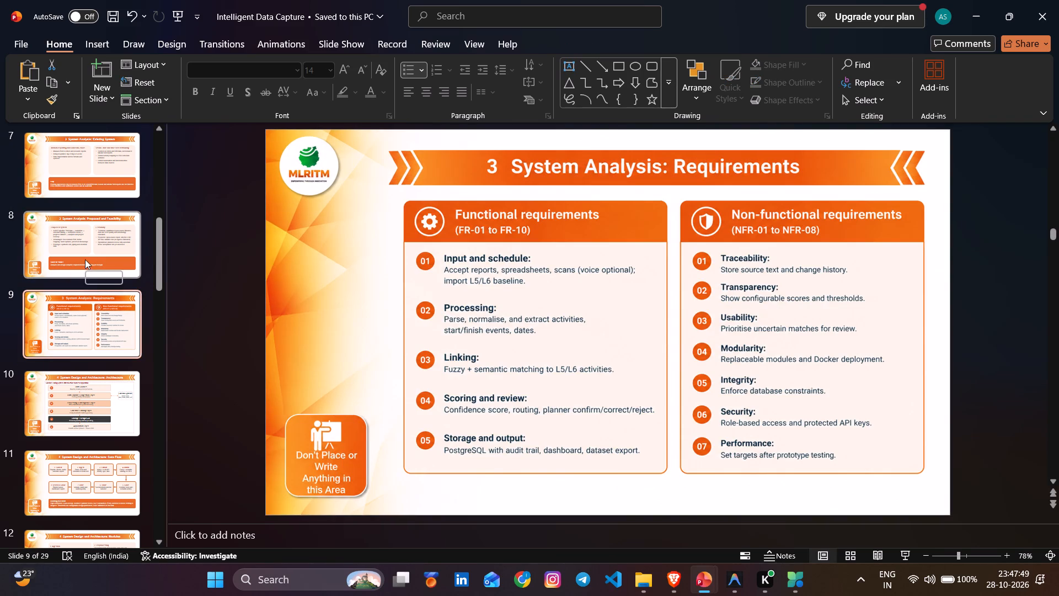
click(118, 241)
click(125, 164)
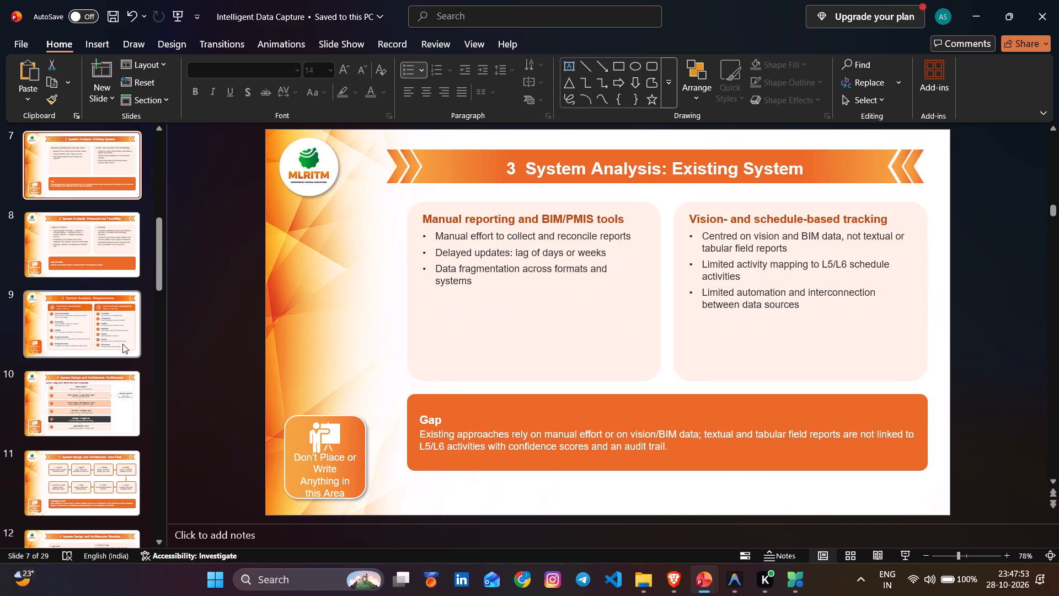
click(122, 344)
click(115, 379)
click(108, 336)
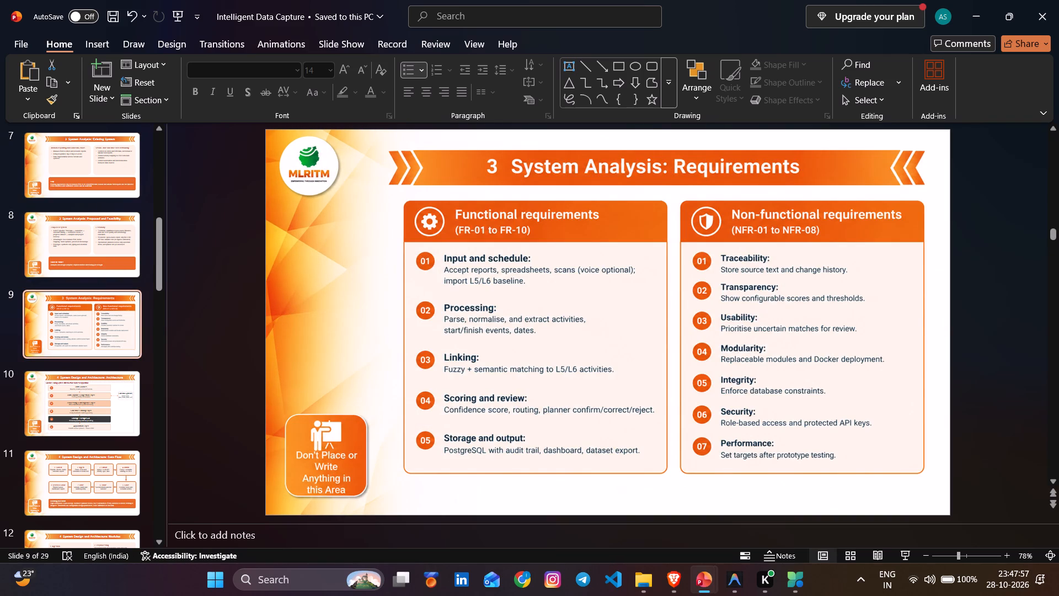
Preview the slide show from slide 9 back to the title slide and check the Abstract slide.
click(906, 559)
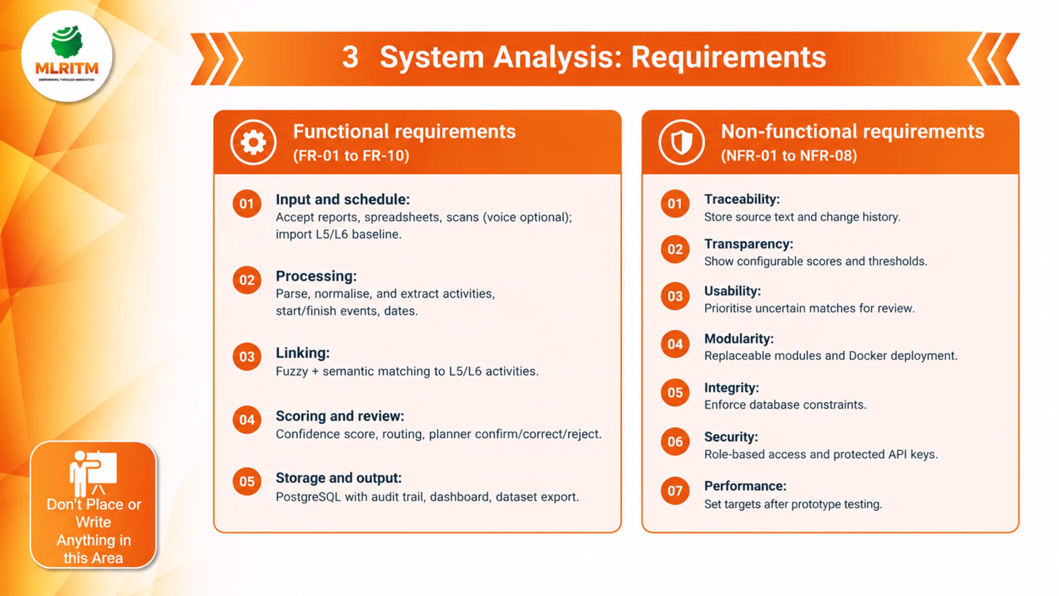
scroll(846, 386, up, 3)
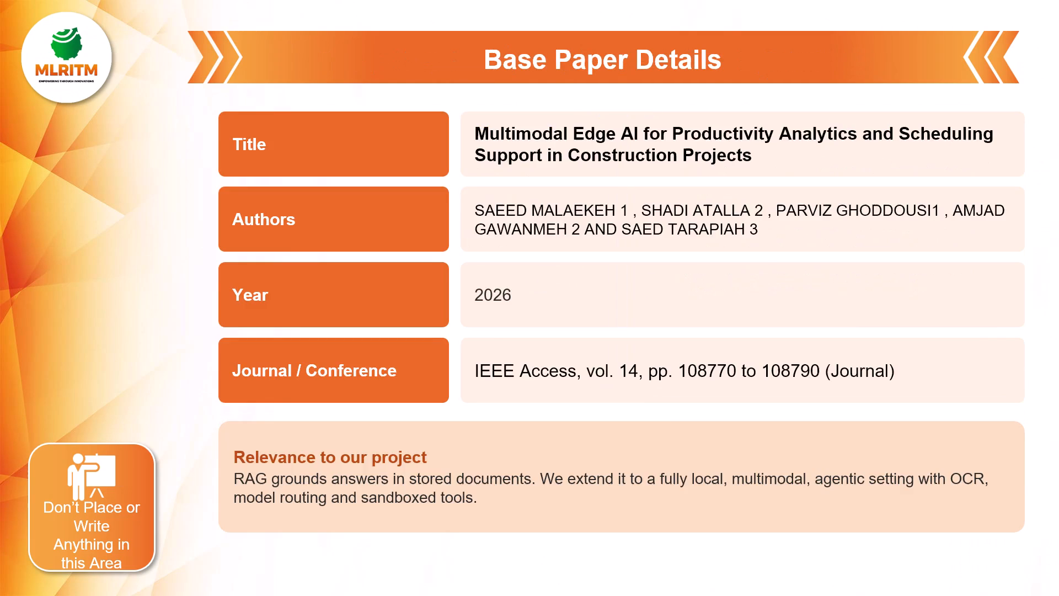
scroll(846, 386, up, 3)
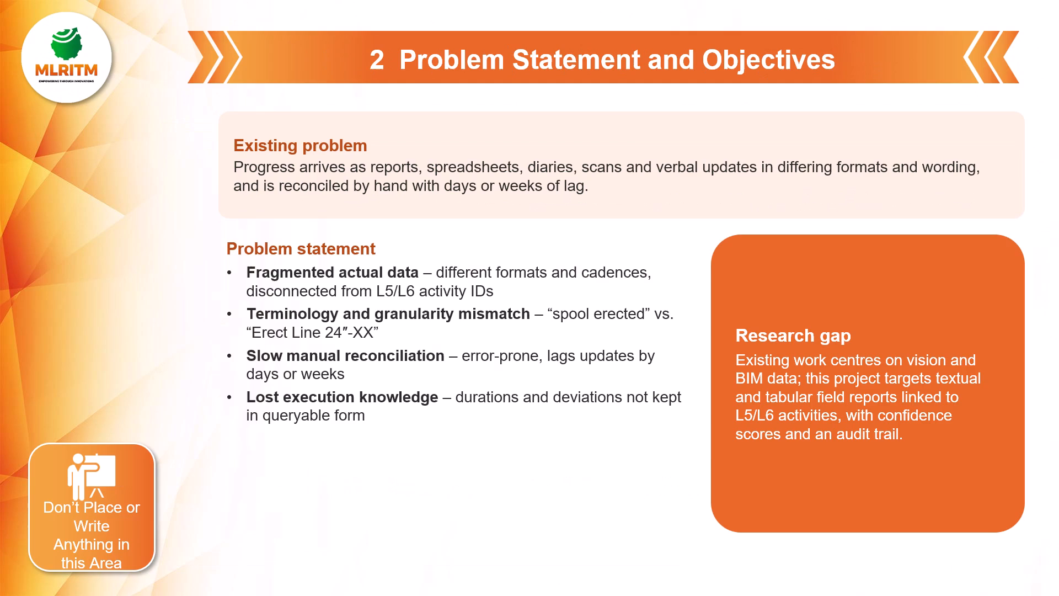
scroll(846, 386, up, 3)
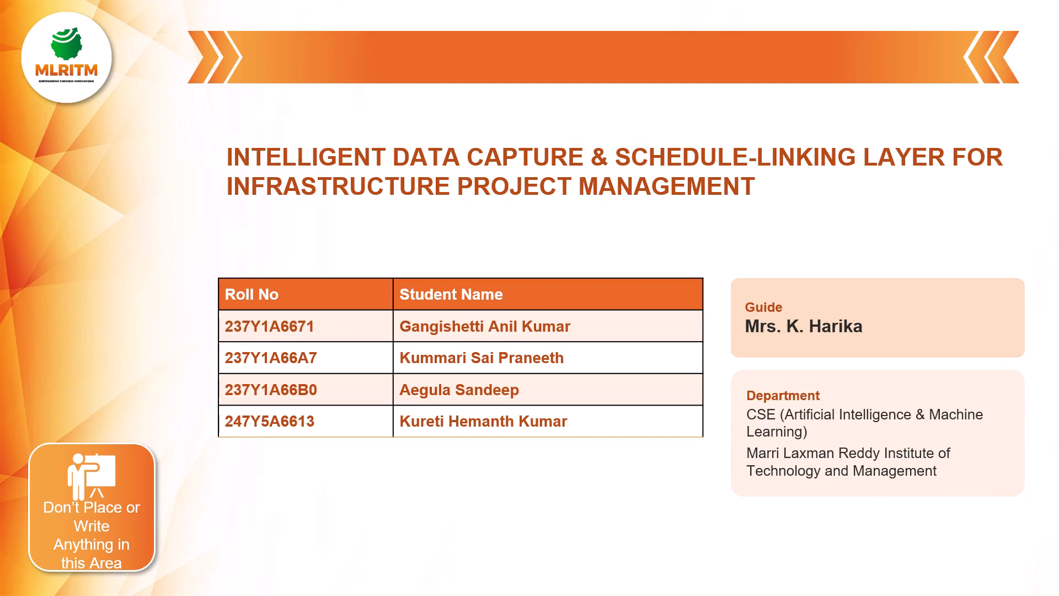
scroll(846, 386, down, 1)
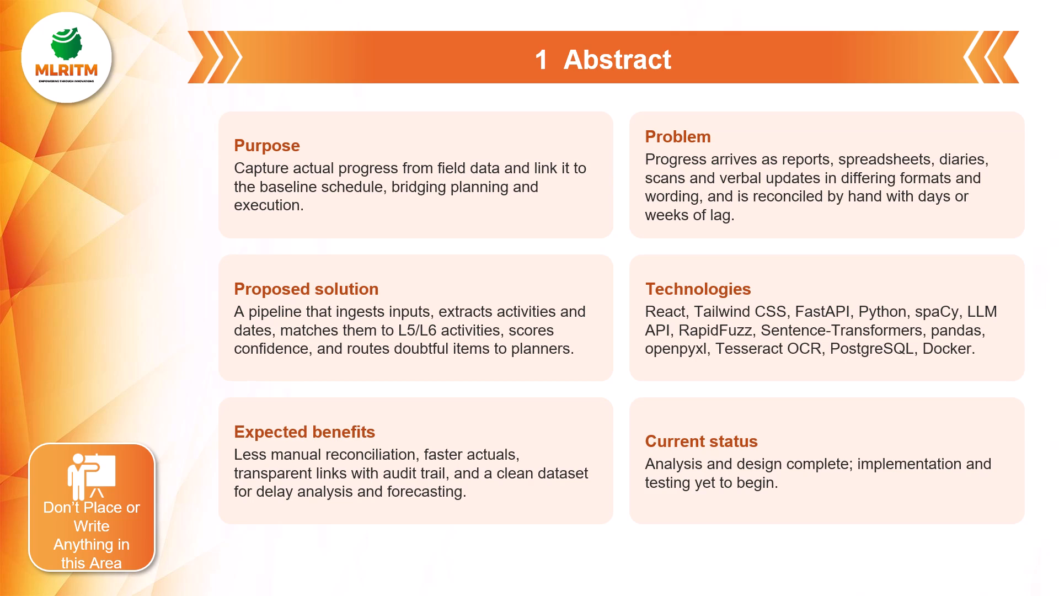
key(Escape)
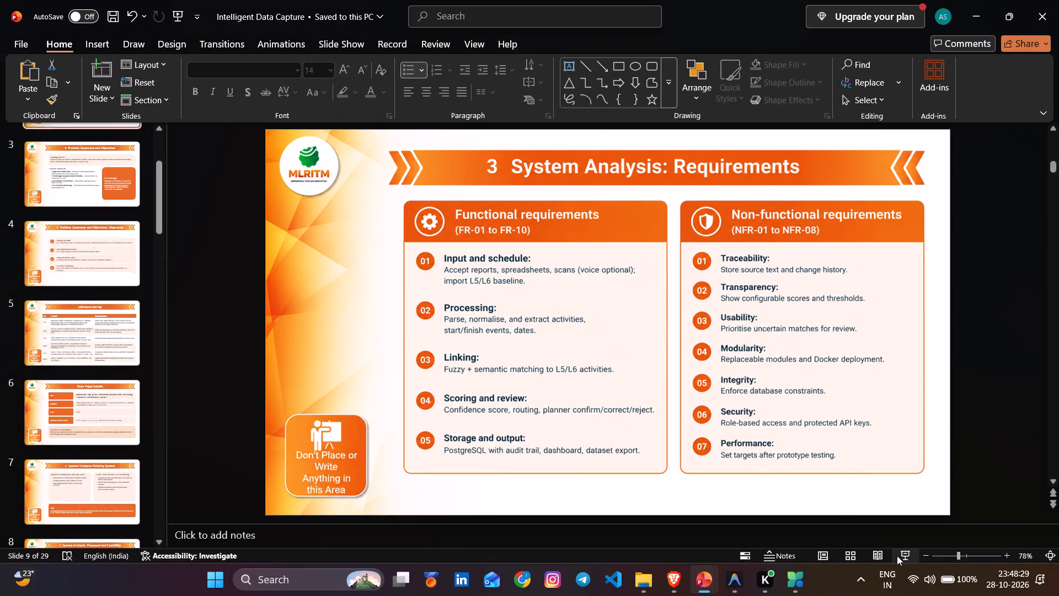
Delete the words "yet to begin" from the Current status text on the Abstract slide.
click(734, 441)
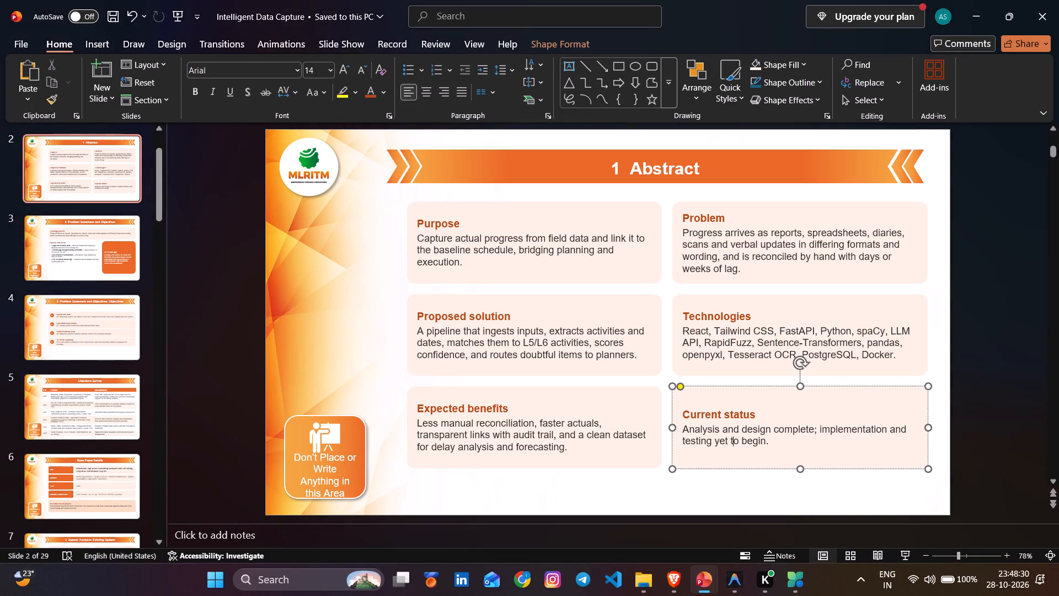
click(771, 441)
click(767, 439)
drag(767, 438, 718, 438)
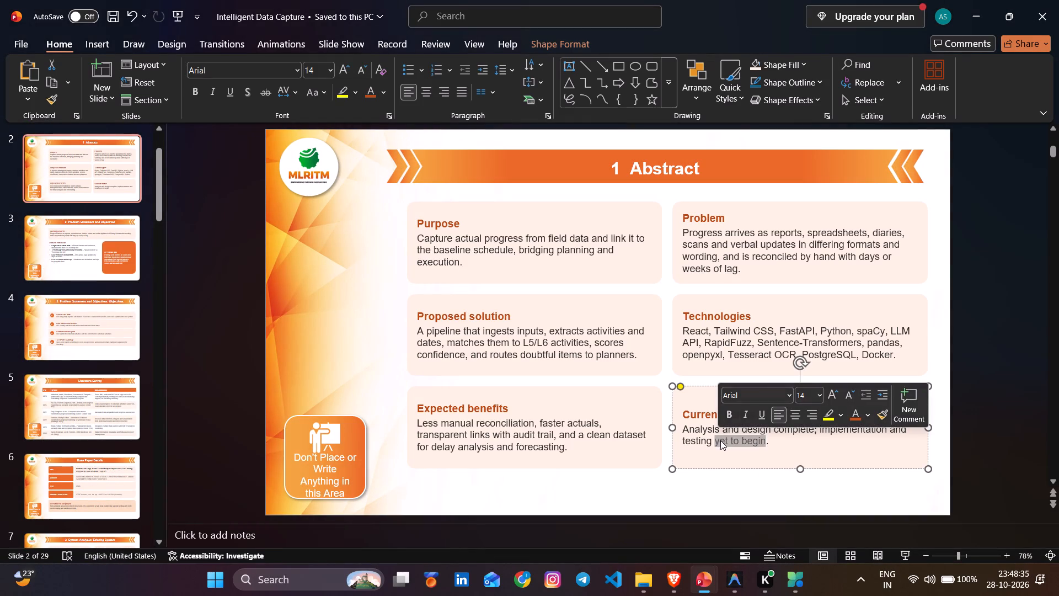
key(BackSpace)
key(space)
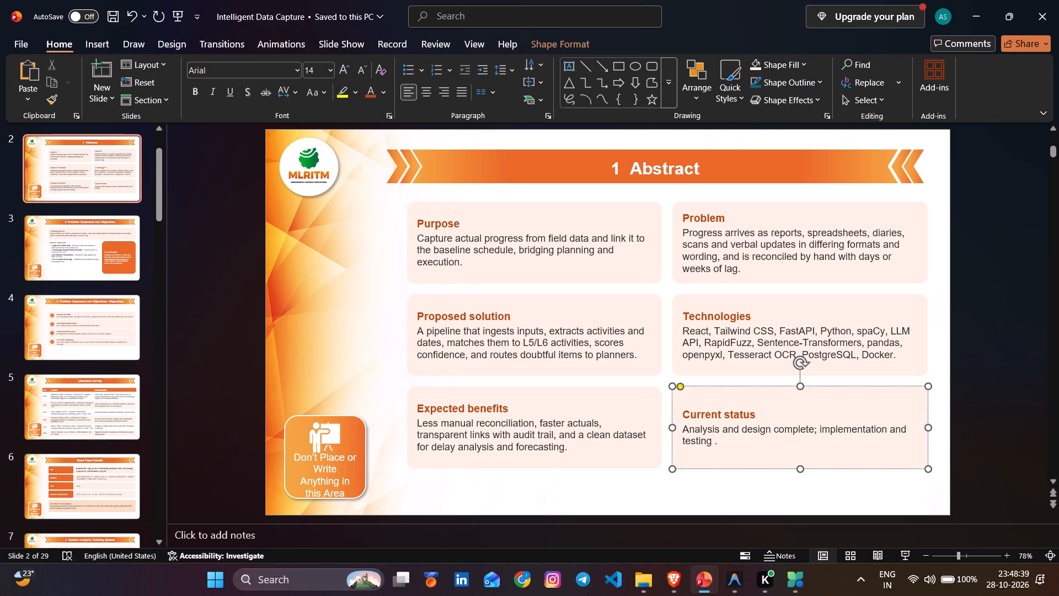
click(954, 366)
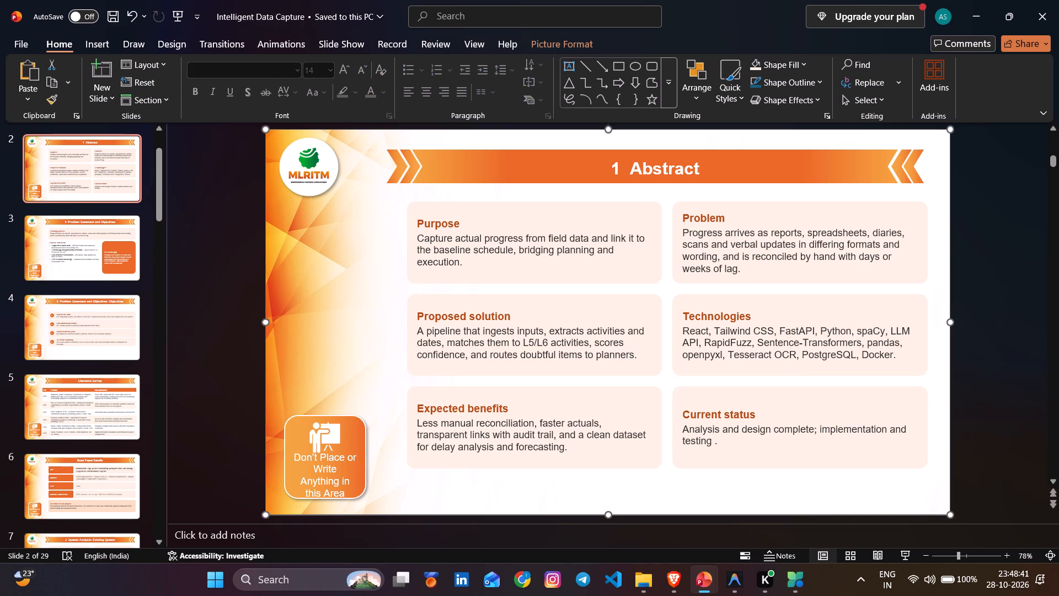
Review the slide show from the Abstract slide through to the System Analysis: Requirements slide.
scroll(928, 376, down, 1)
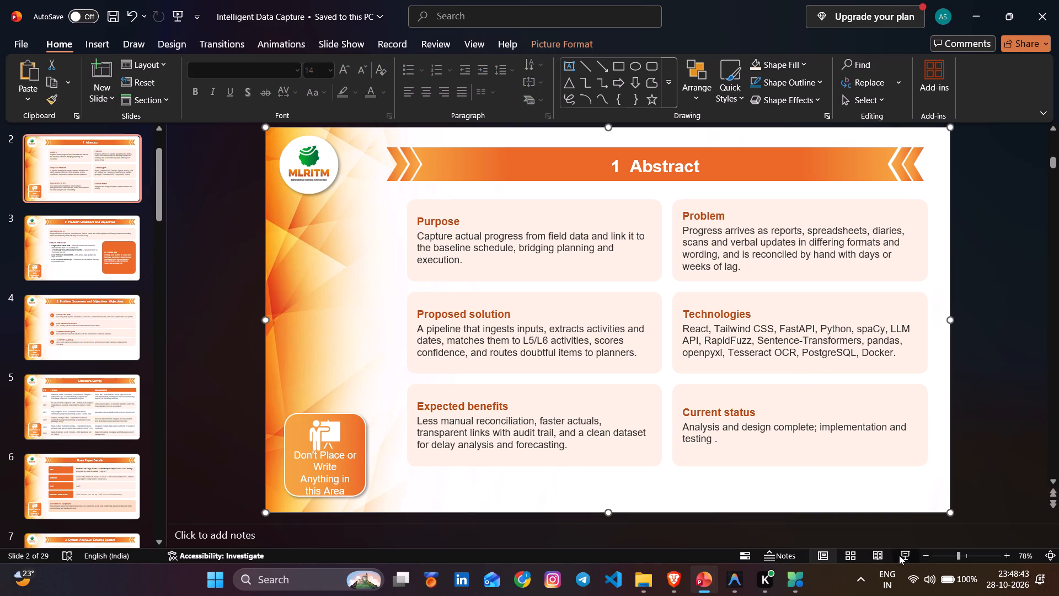
click(899, 555)
scroll(778, 371, down, 1)
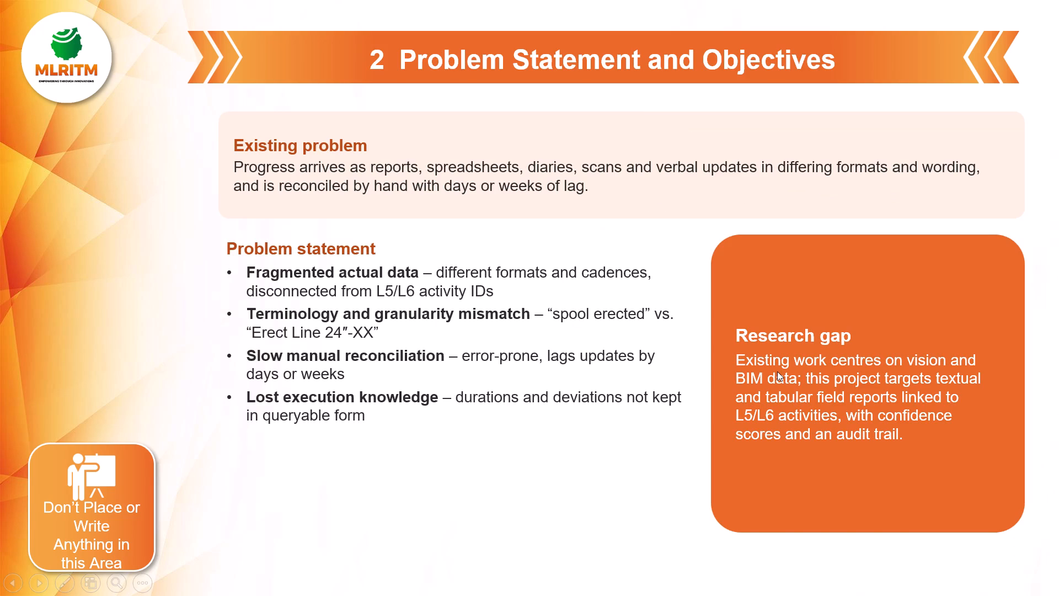
scroll(777, 371, down, 2)
scroll(777, 371, up, 1)
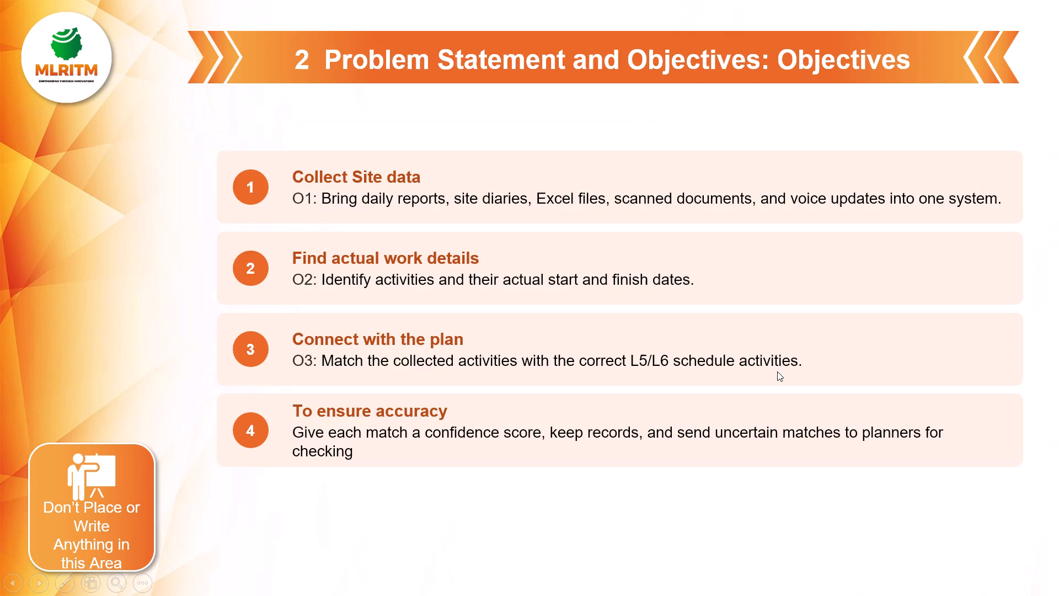
scroll(777, 371, up, 1)
scroll(777, 371, down, 1)
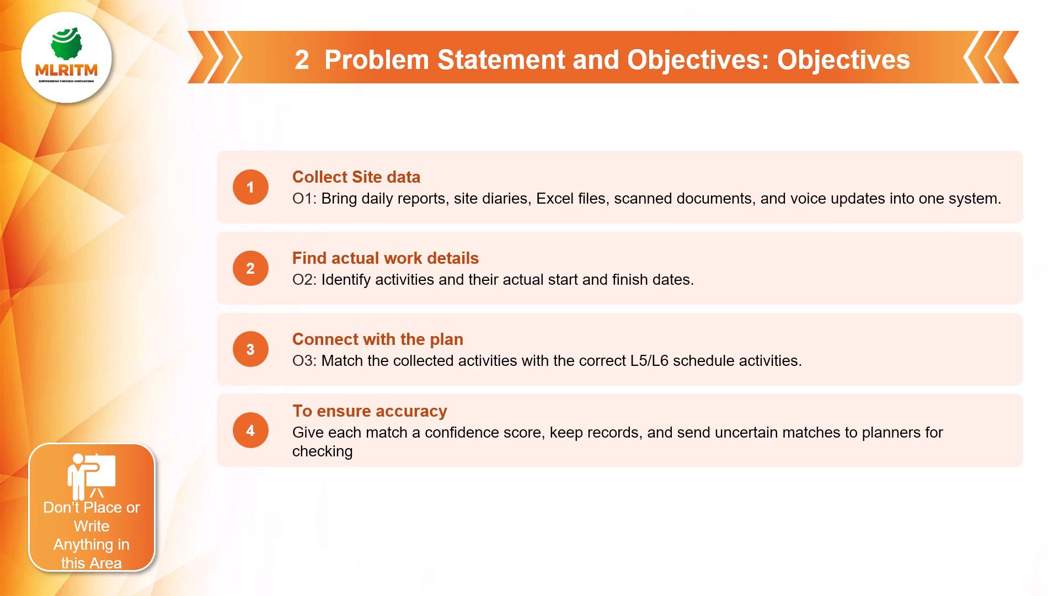
scroll(777, 371, up, 1)
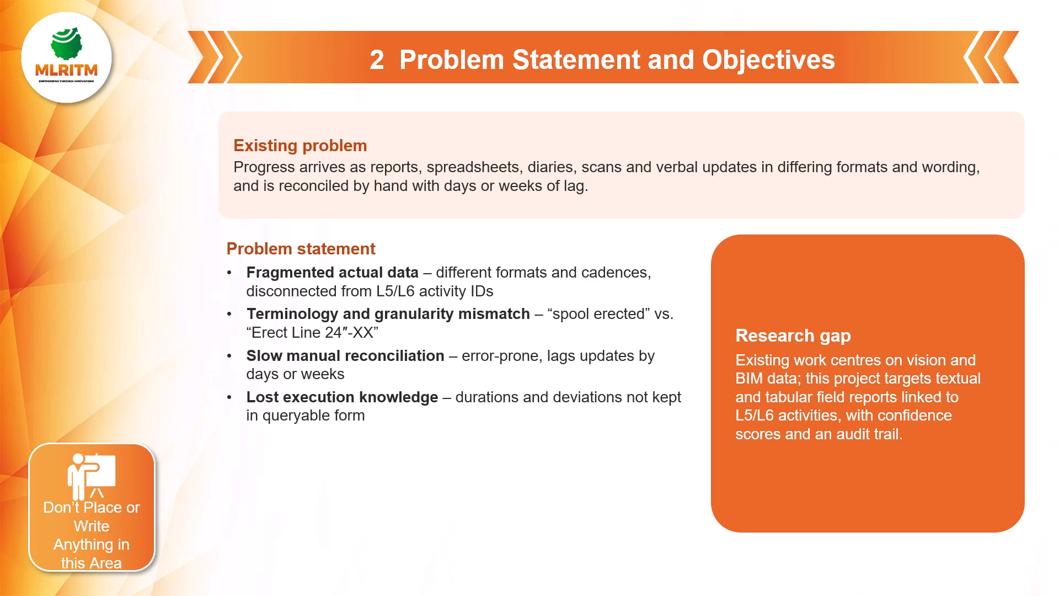
scroll(777, 371, down, 1)
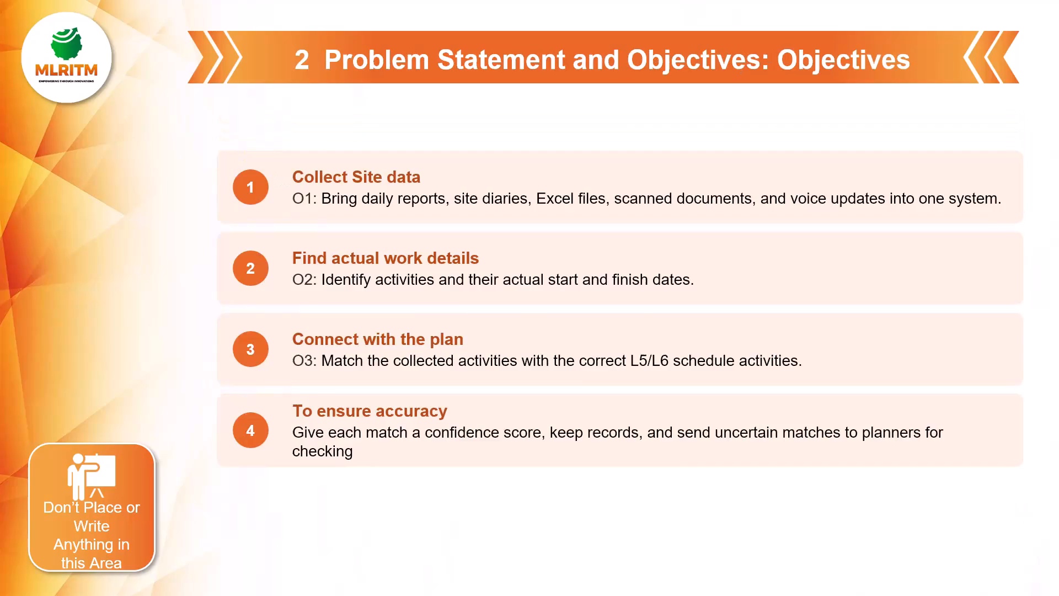
scroll(777, 371, up, 1)
scroll(777, 371, down, 1)
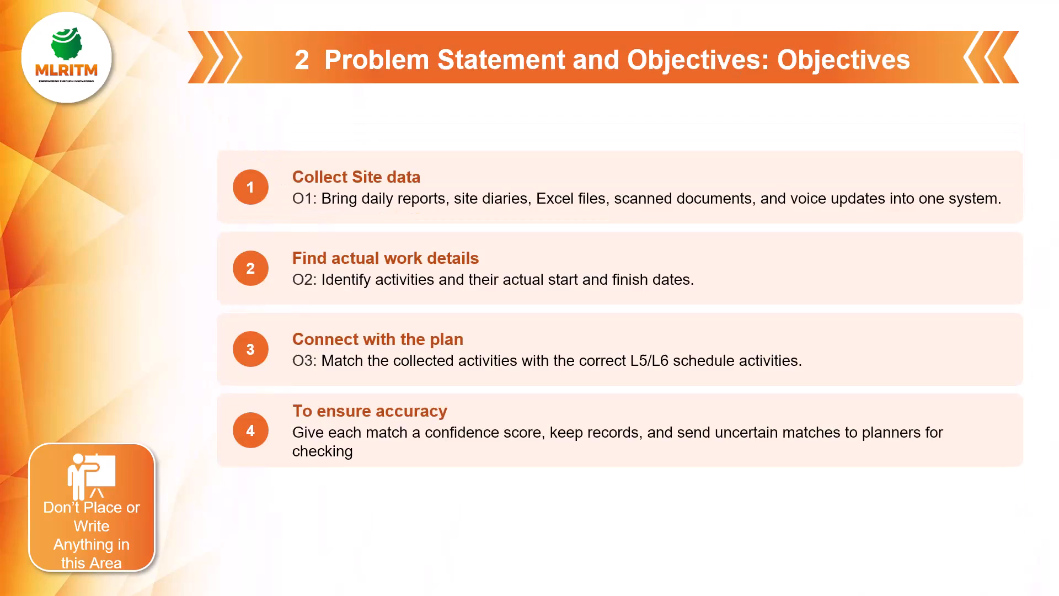
scroll(777, 371, down, 1)
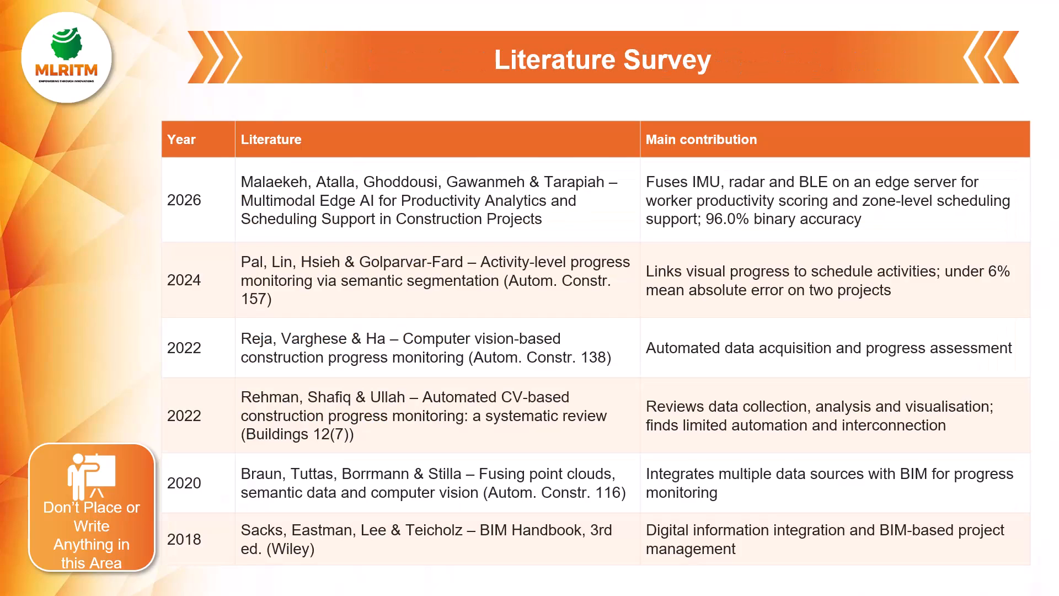
scroll(777, 371, down, 1)
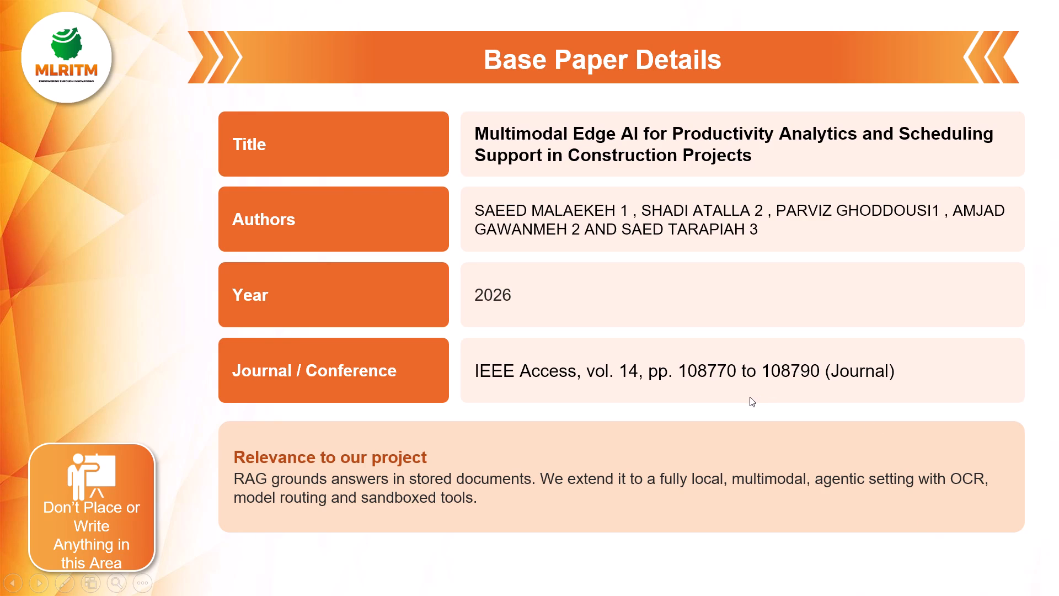
scroll(750, 397, down, 1)
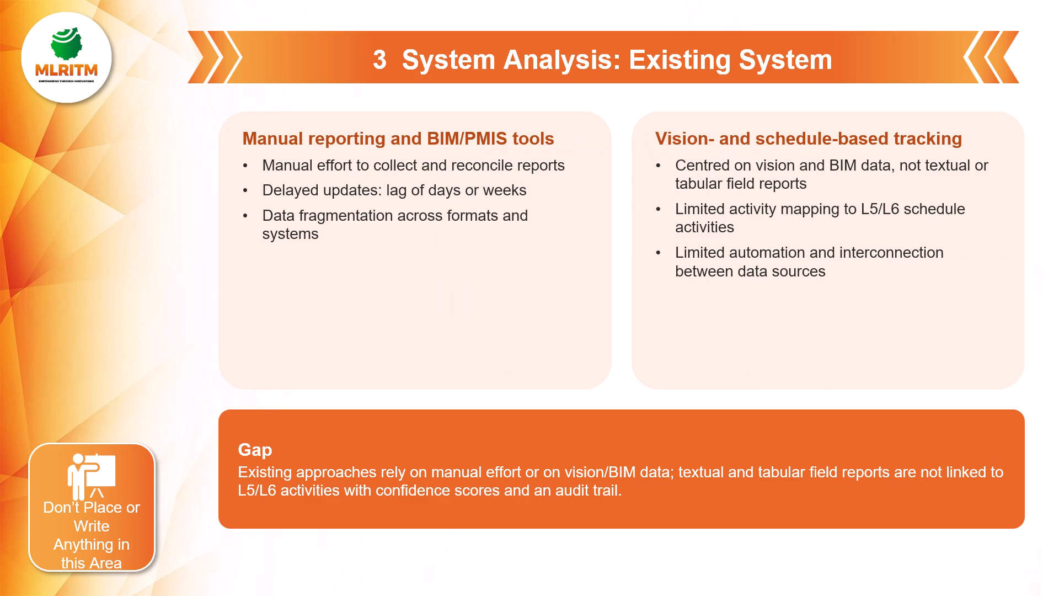
scroll(750, 397, down, 1)
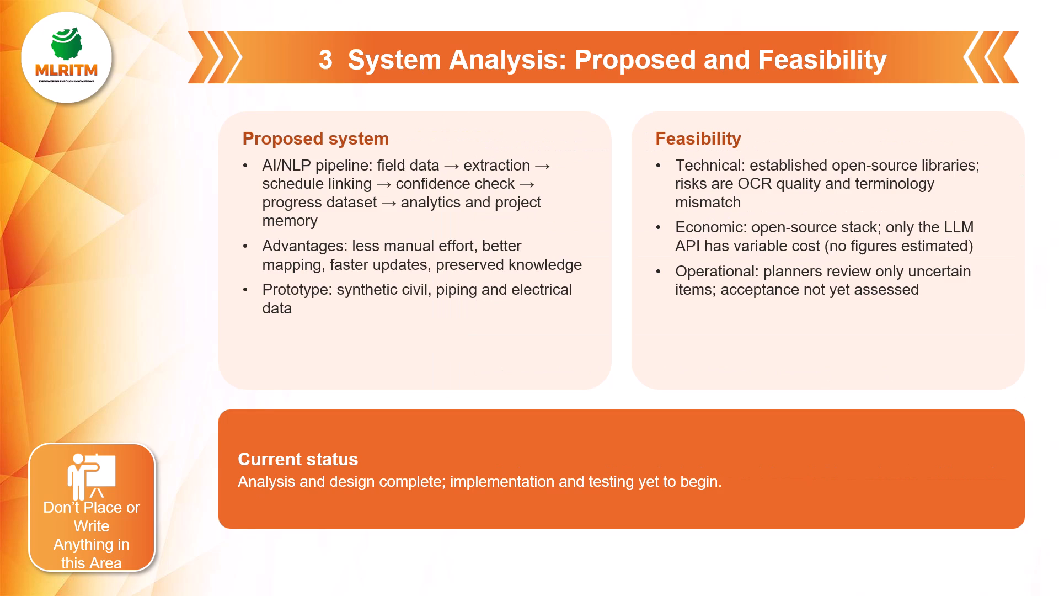
scroll(750, 397, down, 1)
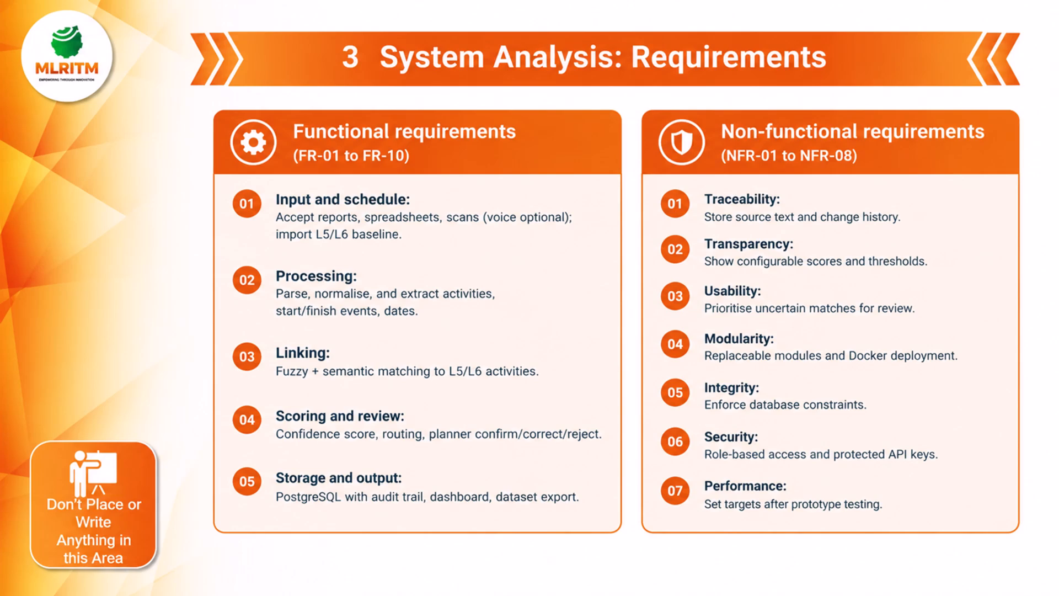
key(Escape)
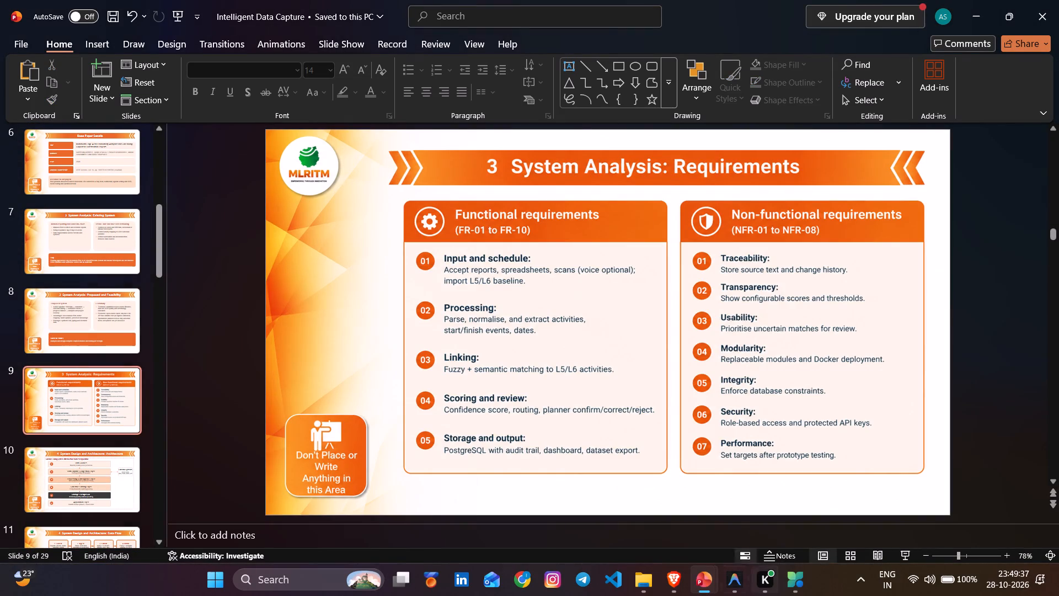
Delete the full-slide Requirements picture from slide 9.
click(717, 334)
click(697, 340)
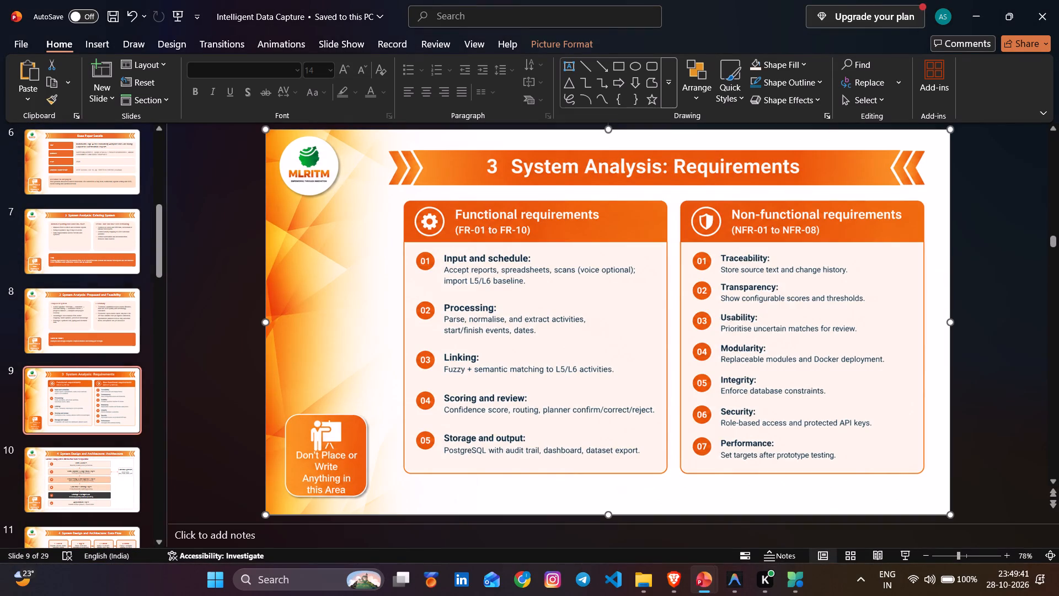
key(Delete)
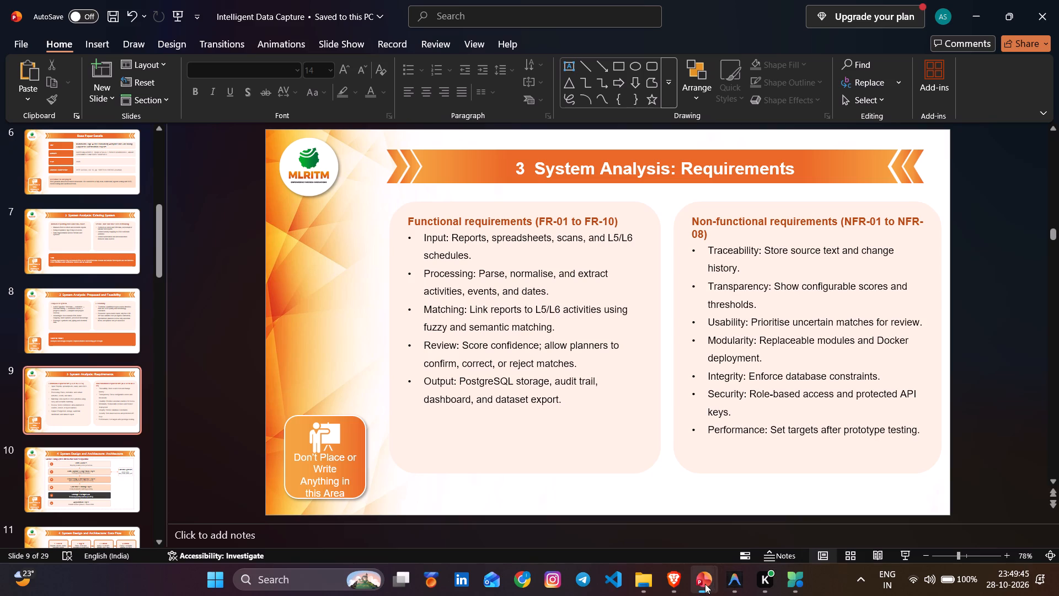
Switch to the ProjectPulse_Requirements presentation and examine whether its System Analysis: Requirements slide consists of separately editable elements.
click(932, 520)
click(693, 361)
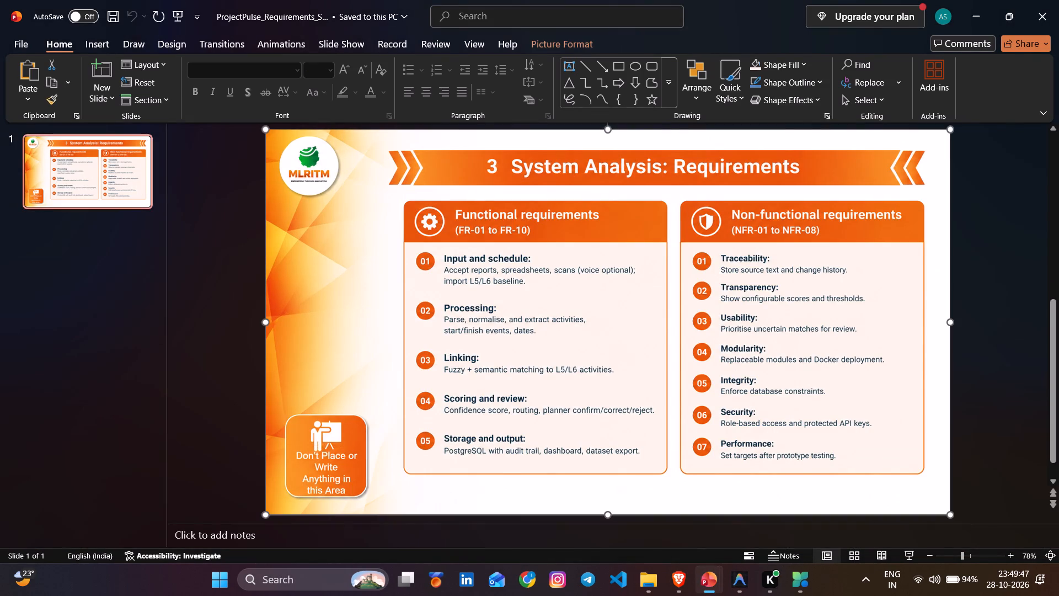
double_click(690, 360)
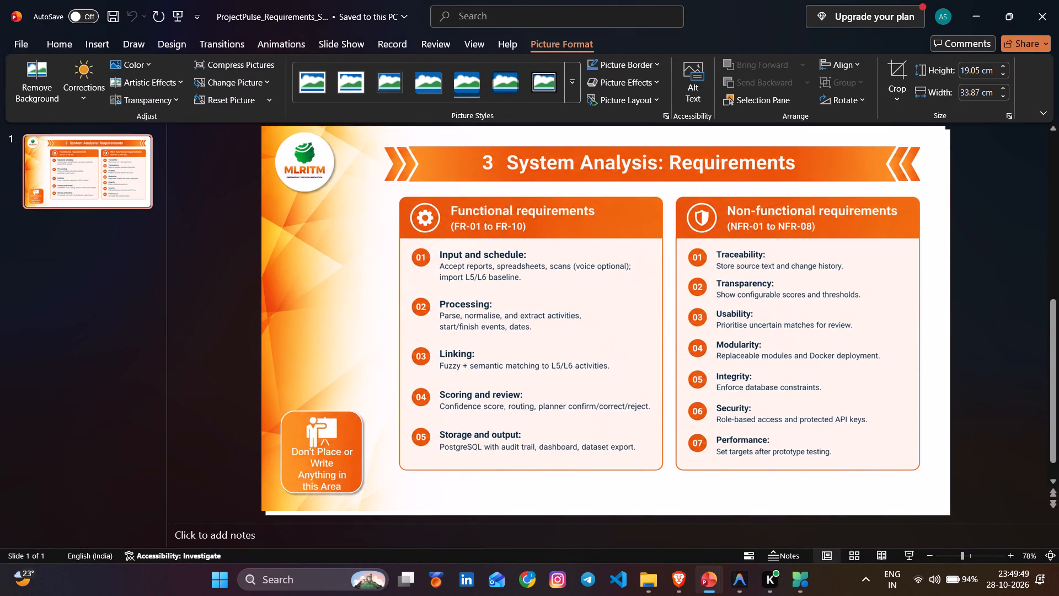
click(713, 339)
scroll(898, 453, up, 2)
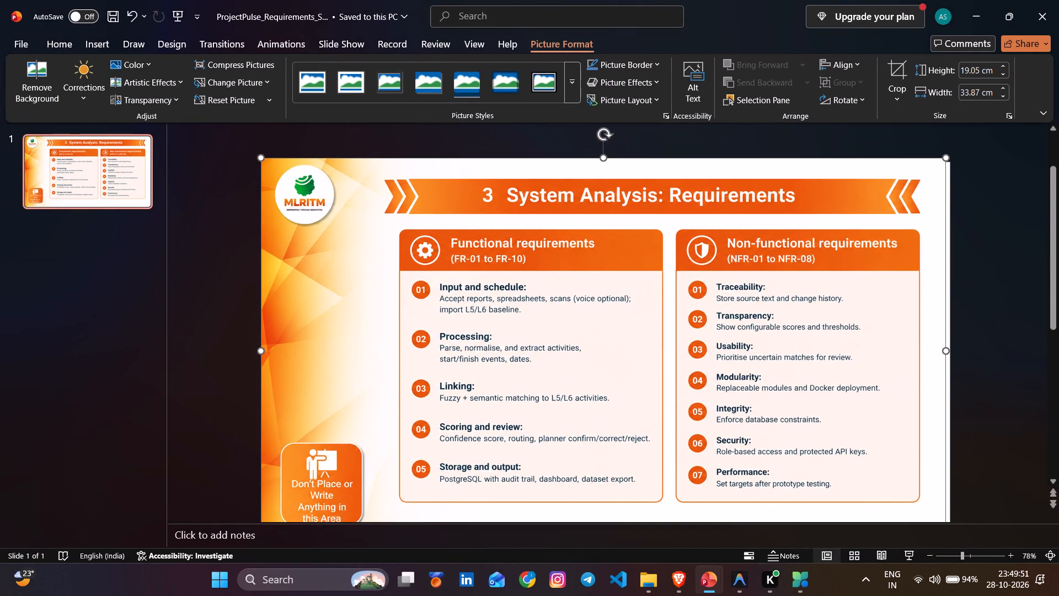
scroll(862, 420, down, 1)
click(890, 430)
drag(917, 464, 920, 465)
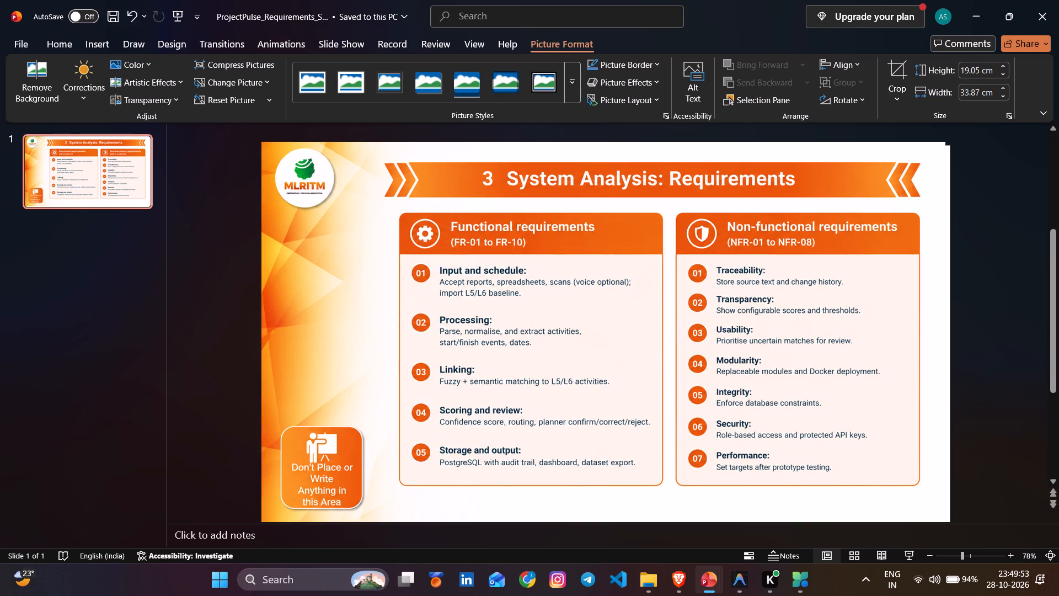
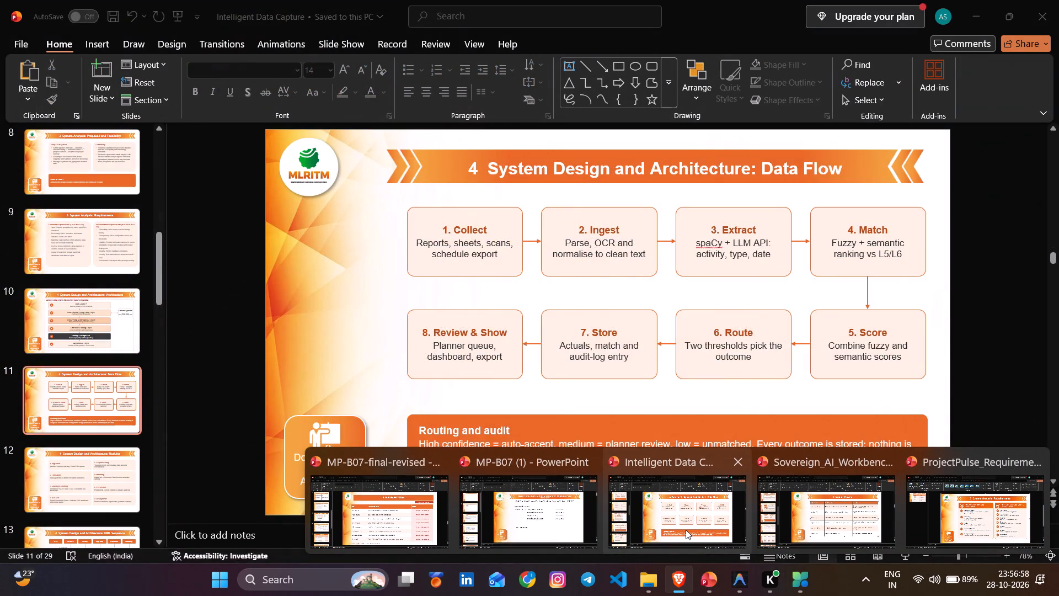
Switch to the Intelligent Data Capture presentation and bold the label "Input" in slide 9's Functional requirements box.
click(676, 516)
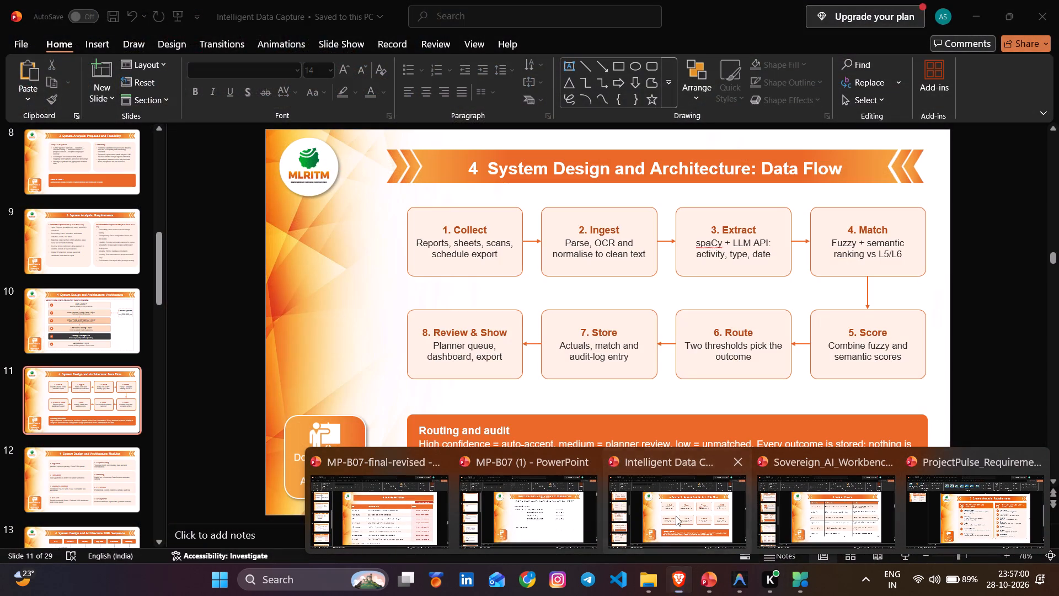
scroll(667, 312, up, 1)
scroll(667, 315, down, 4)
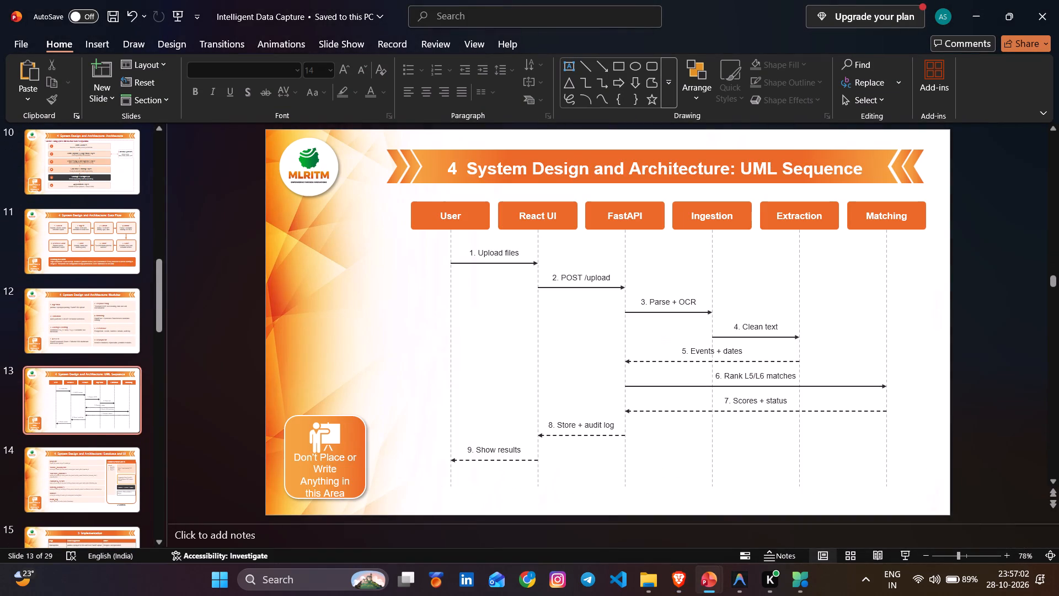
scroll(667, 315, down, 1)
scroll(667, 315, up, 7)
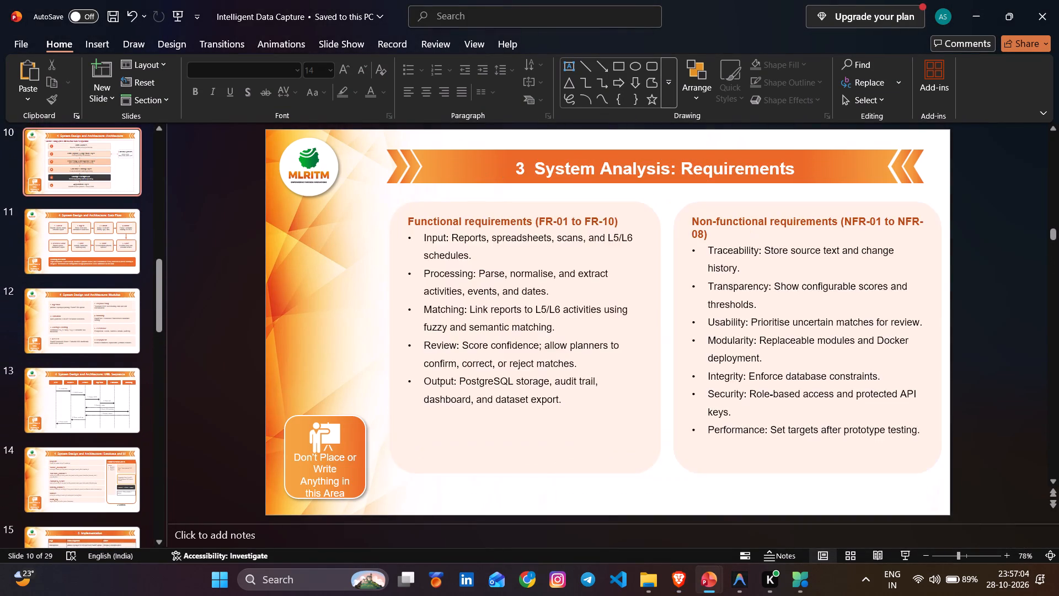
scroll(664, 315, down, 1)
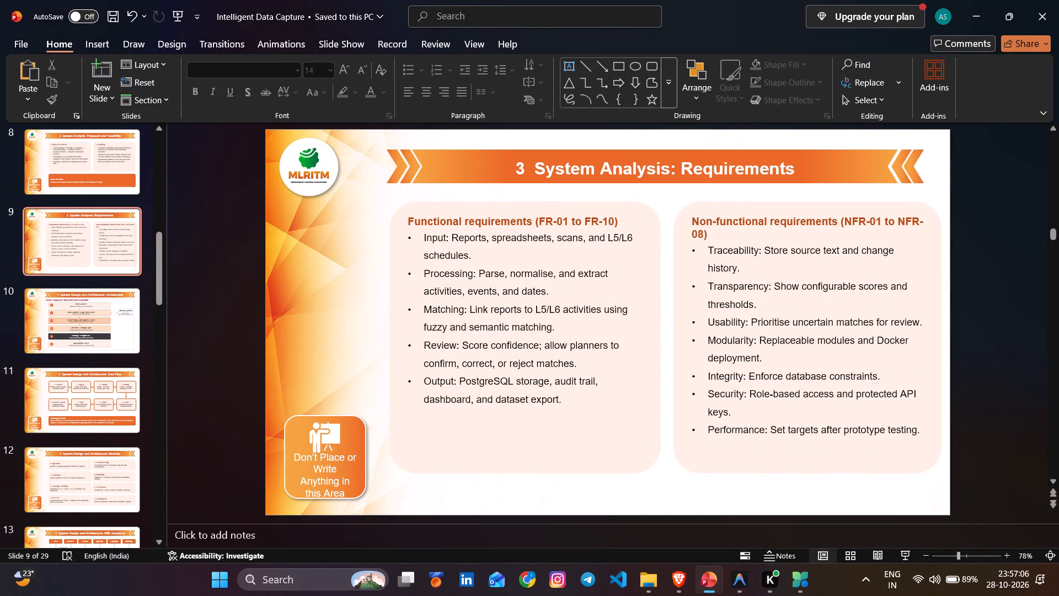
drag(446, 242, 426, 238)
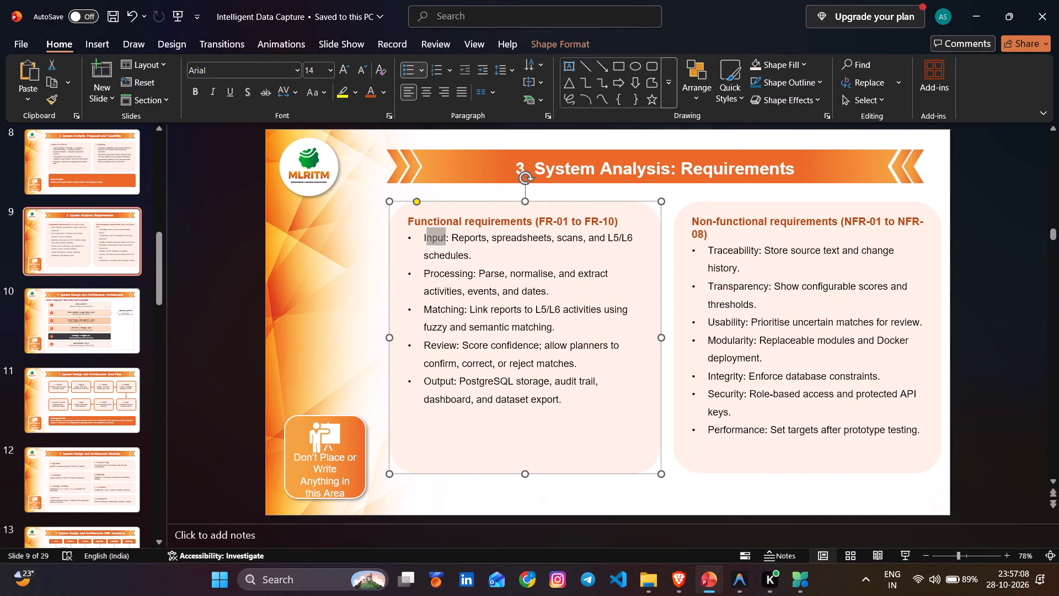
drag(426, 238, 421, 237)
click(426, 202)
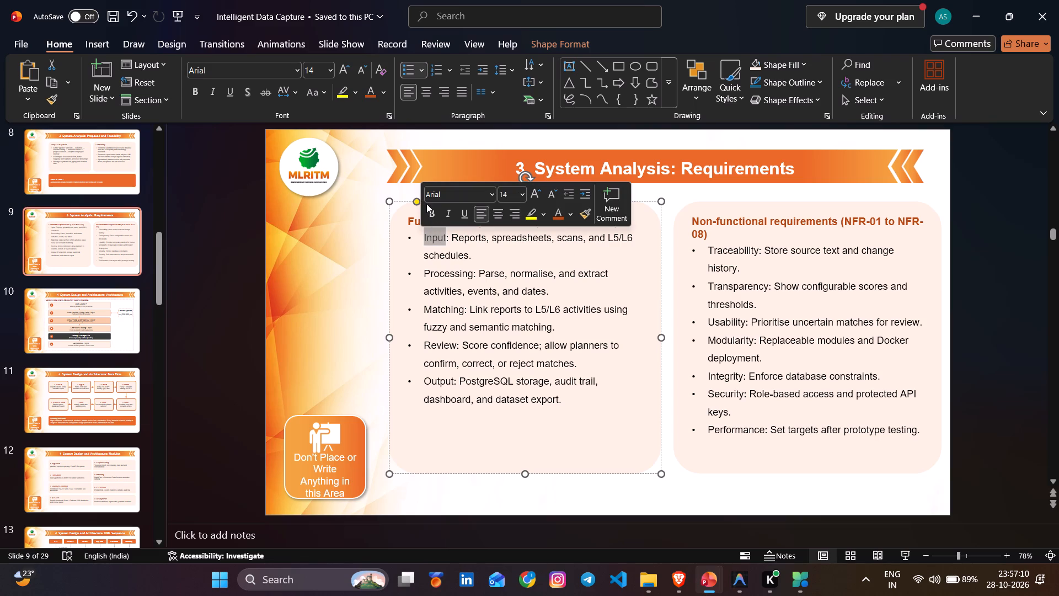
click(426, 204)
click(432, 217)
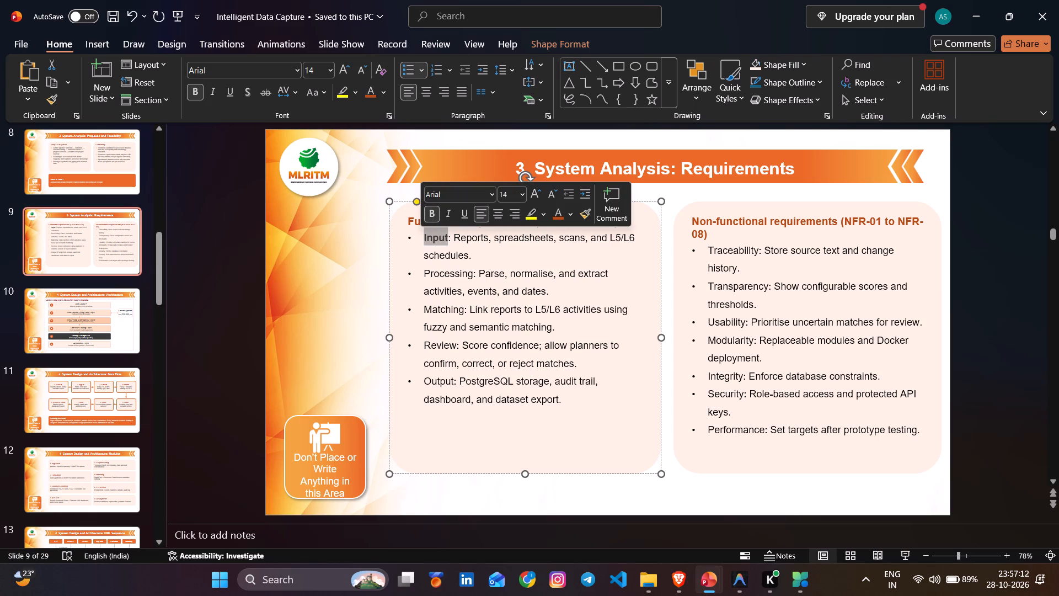
Bold the labels "Processing" and "Matching" in slide 9's Functional requirements box.
drag(475, 276, 439, 272)
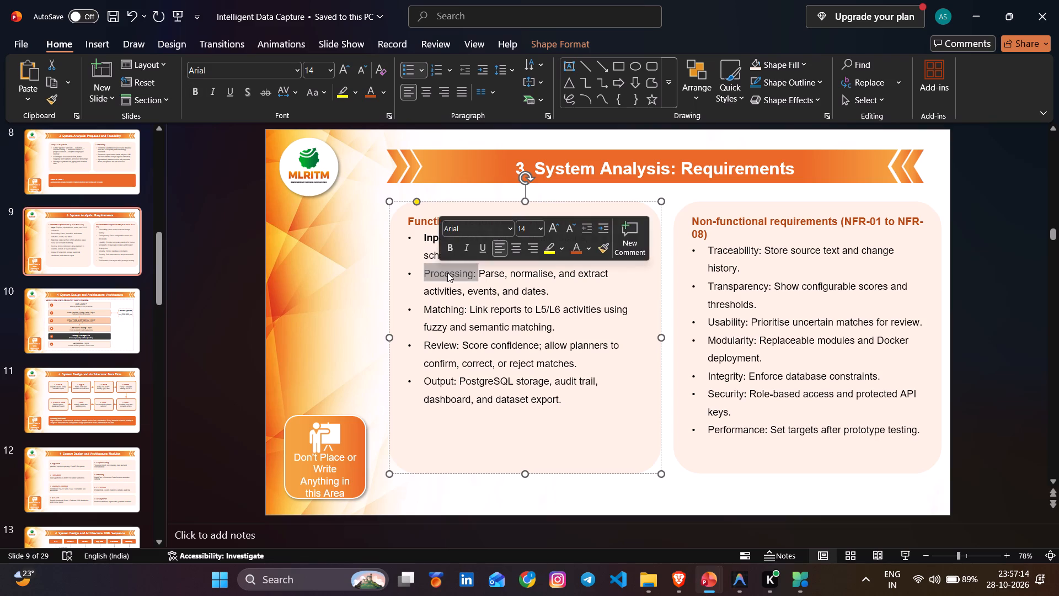
click(447, 273)
drag(422, 274, 475, 274)
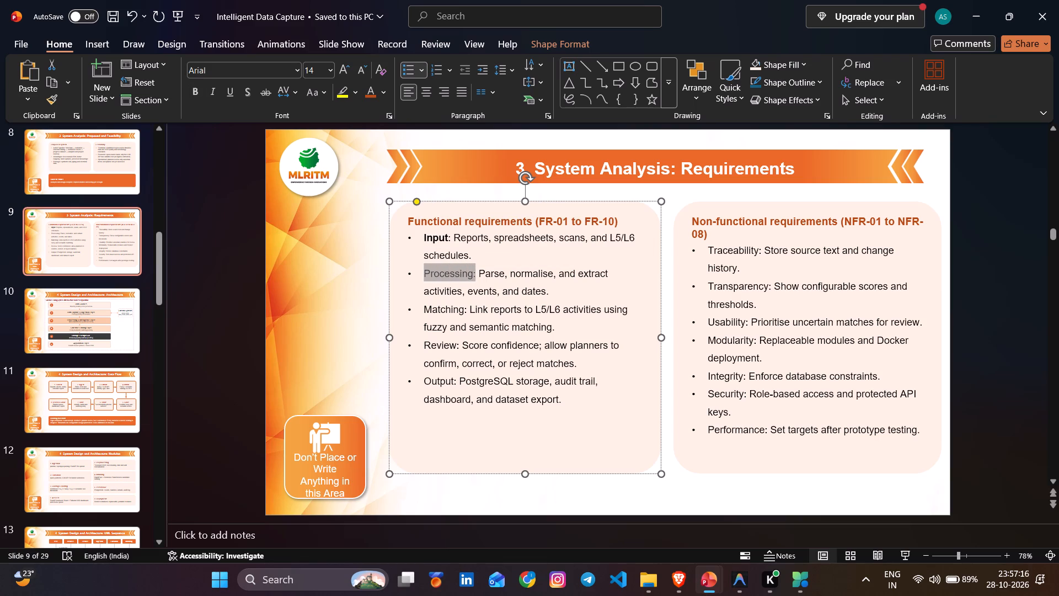
drag(475, 274, 473, 273)
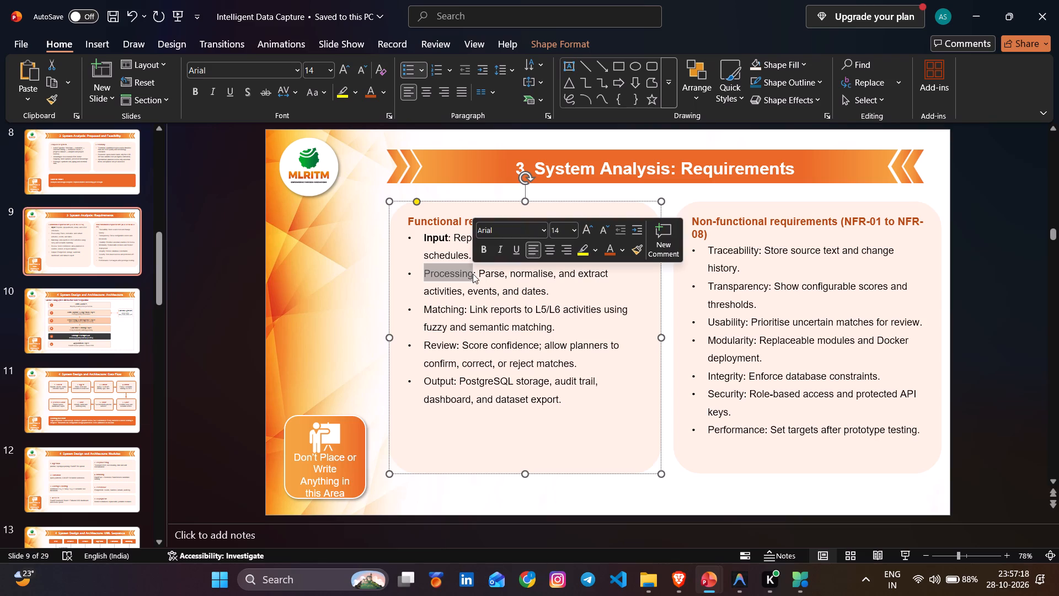
click(485, 257)
click(481, 278)
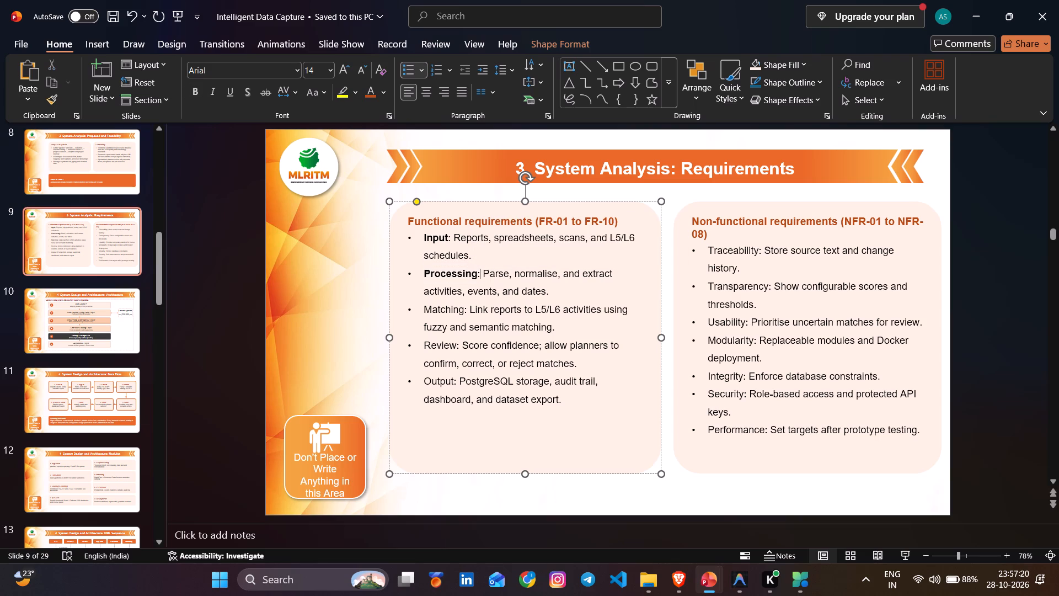
drag(464, 310, 432, 308)
drag(432, 308, 427, 308)
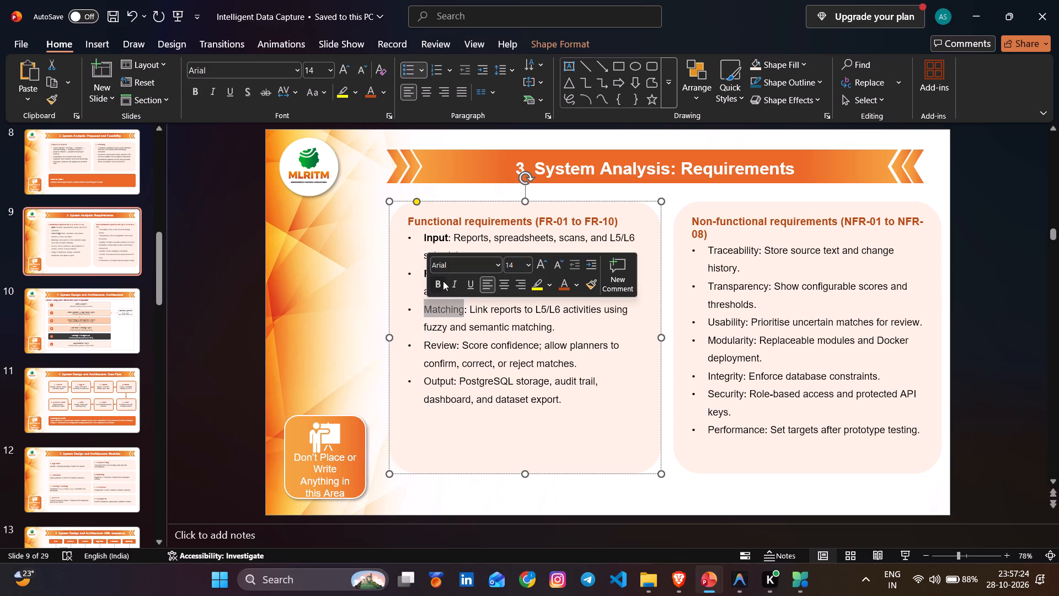
click(443, 281)
Bold the labels "Review" and "Output" in slide 9's Functional requirements box.
drag(458, 348, 415, 337)
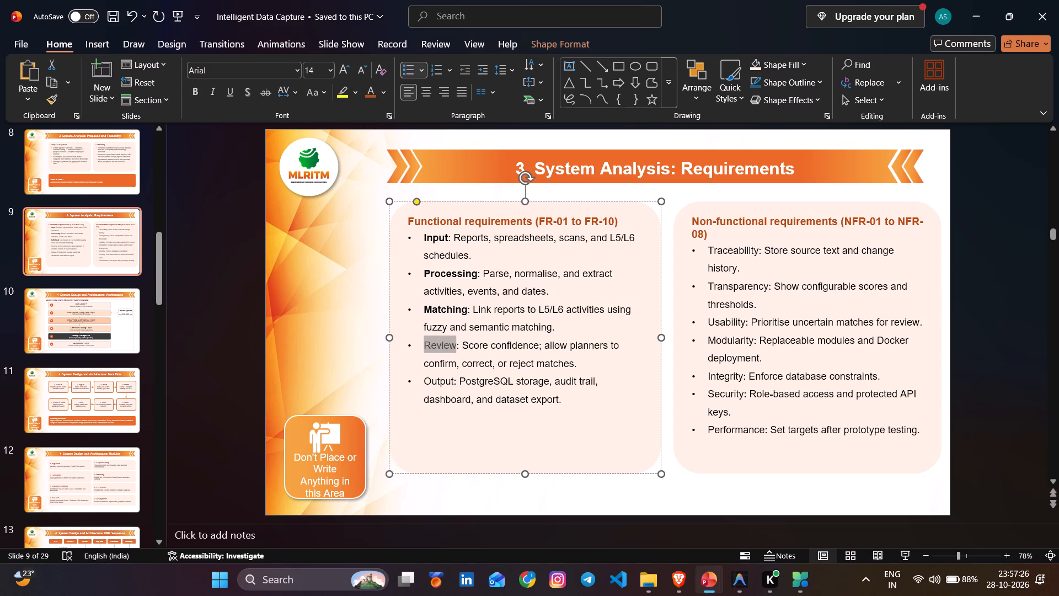
drag(415, 337, 414, 337)
click(427, 313)
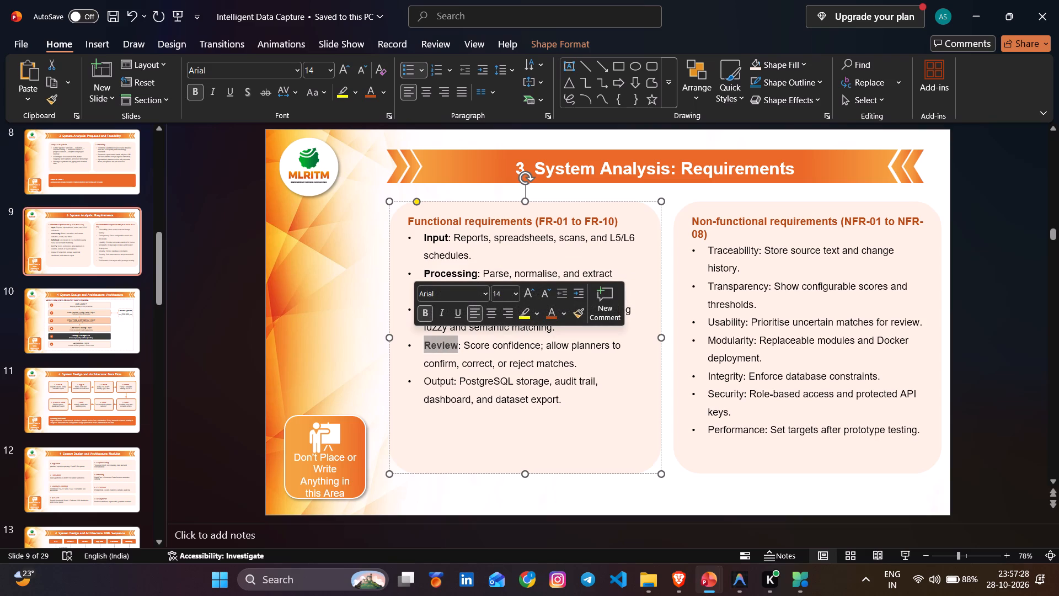
drag(452, 379, 422, 377)
click(433, 351)
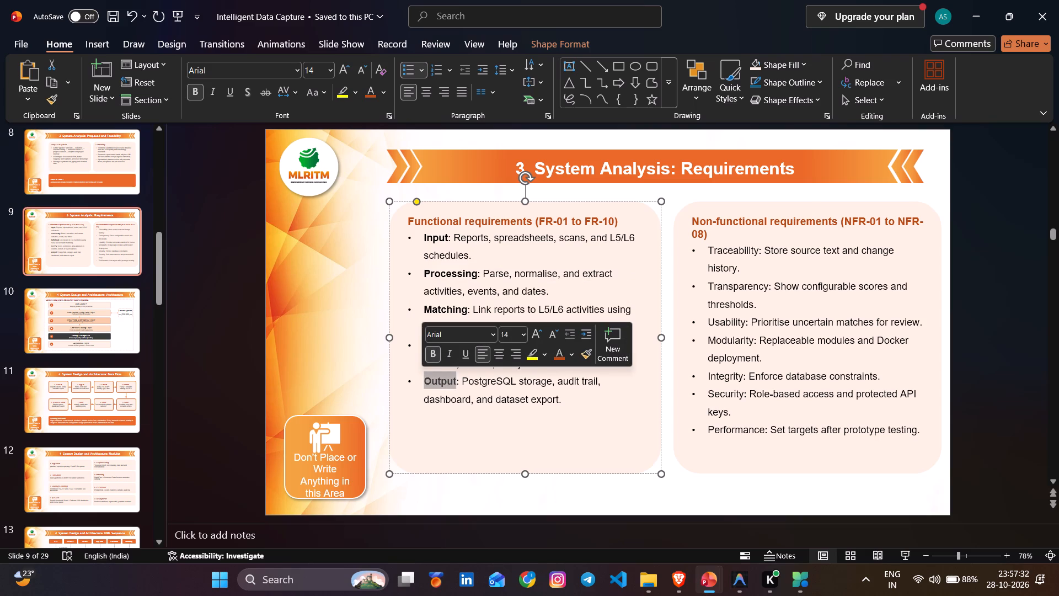
Bold the labels "Traceability" and "Transparency" in slide 9's Non-functional requirements box.
drag(758, 251, 709, 249)
click(724, 216)
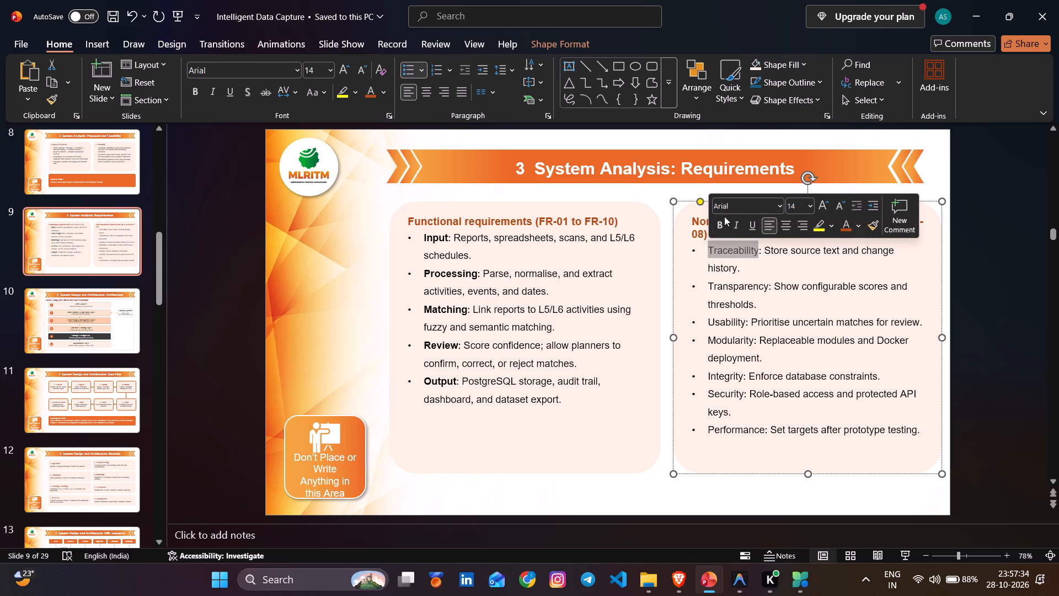
click(720, 221)
drag(770, 285, 726, 283)
click(785, 290)
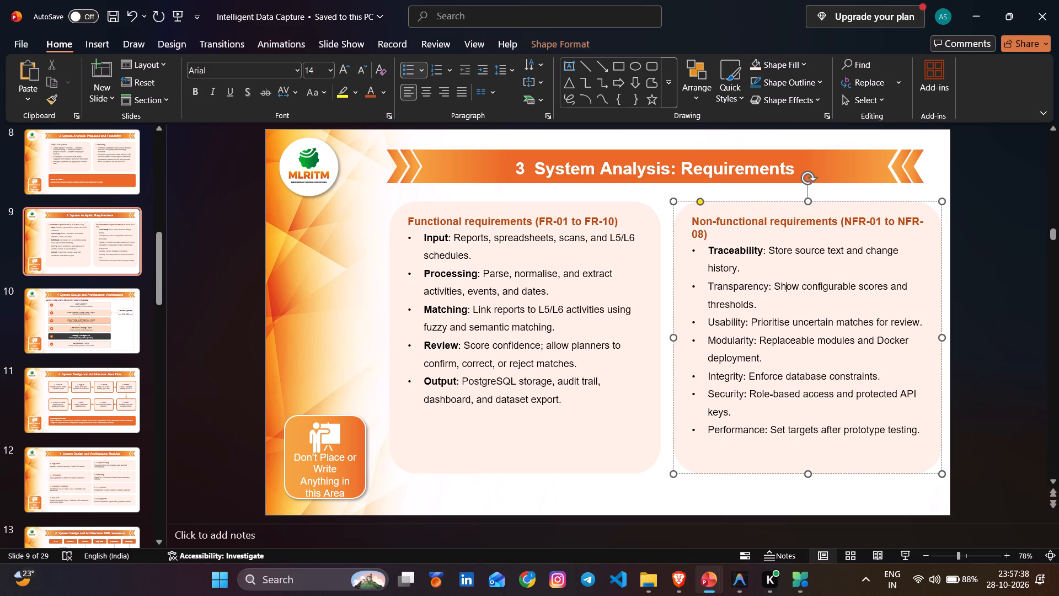
drag(768, 286, 710, 285)
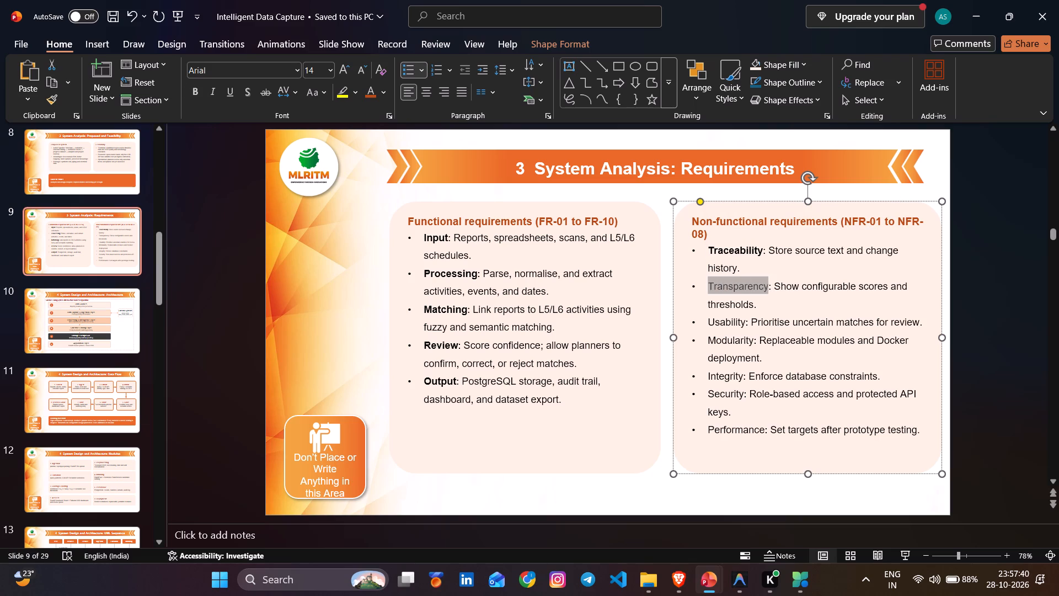
drag(710, 285, 709, 285)
click(720, 258)
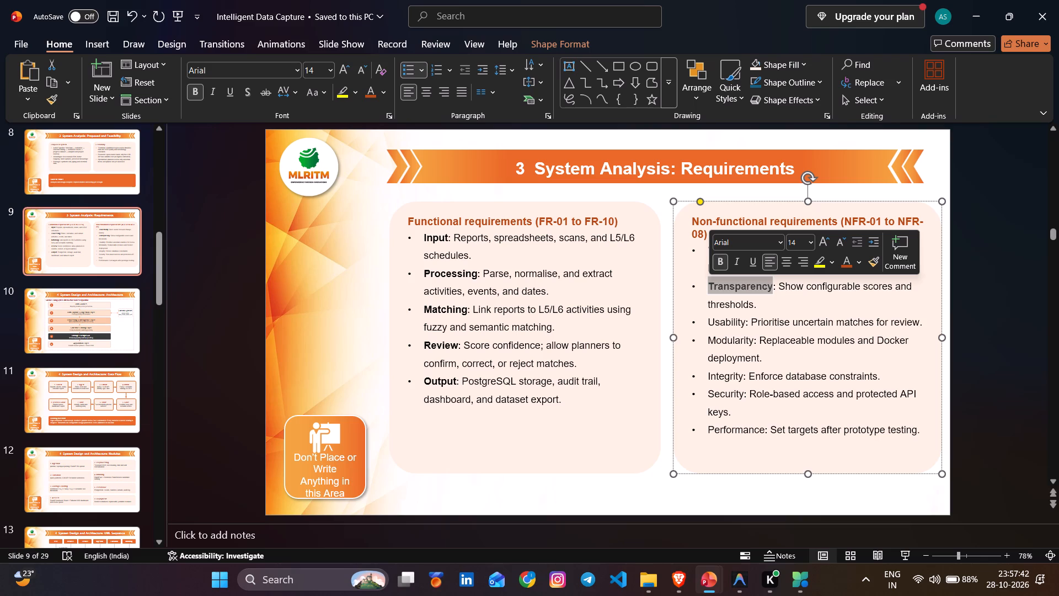
Bold the labels "Usability", "Modularity" and "Integrity" in the Non-functional requirements box.
click(745, 318)
drag(745, 319, 712, 318)
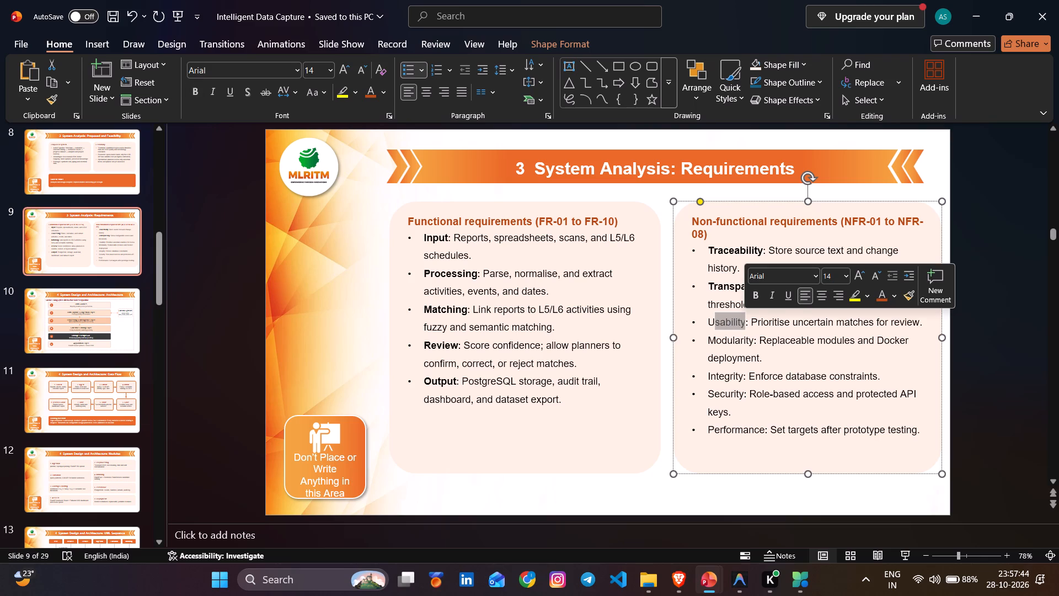
drag(712, 318, 706, 318)
click(716, 295)
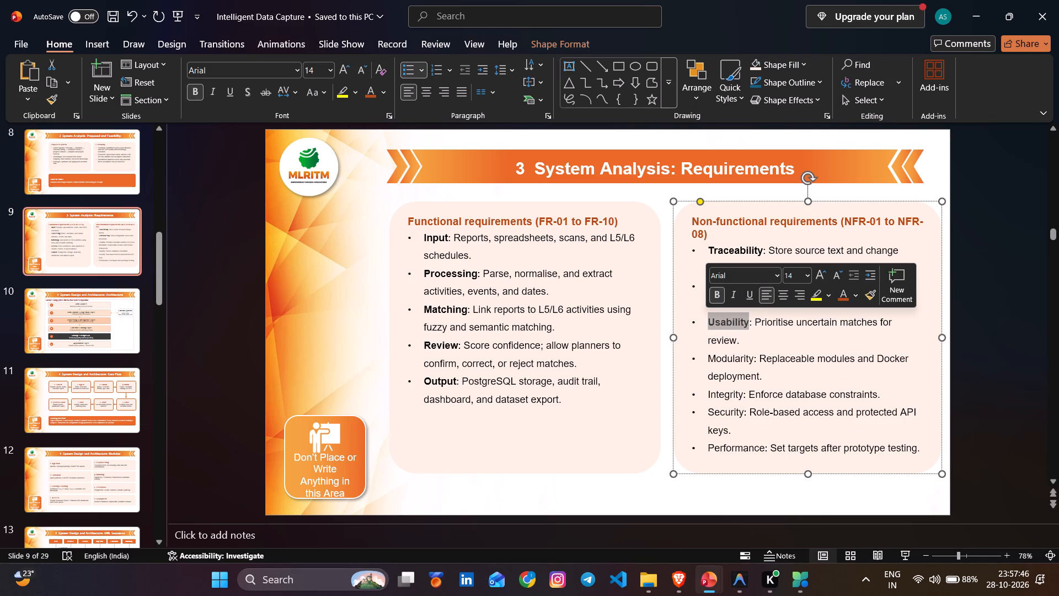
drag(755, 358, 709, 355)
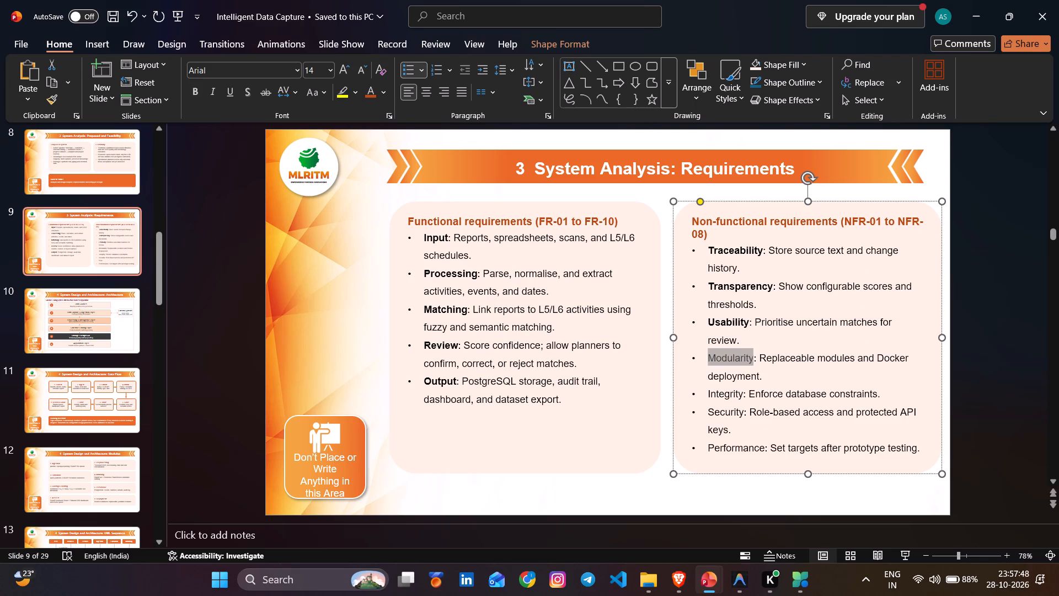
drag(709, 355, 709, 355)
click(725, 332)
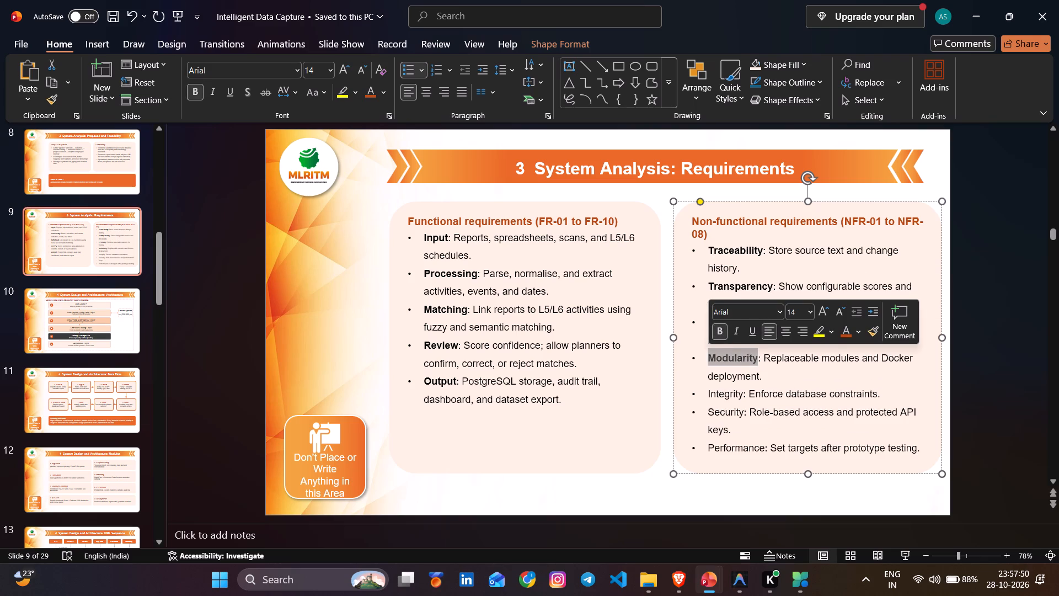
drag(742, 391, 708, 390)
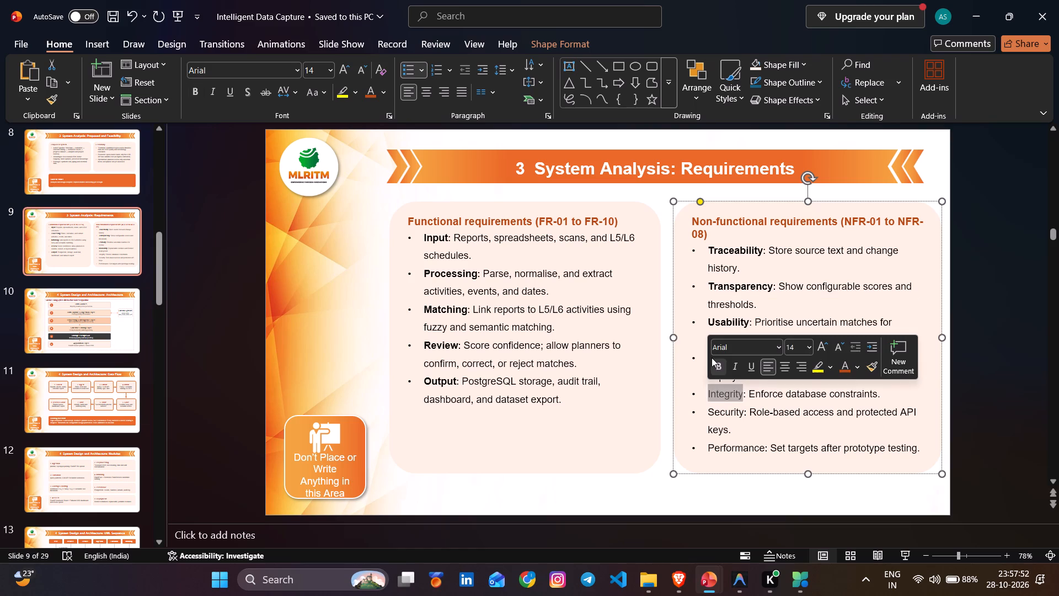
click(714, 365)
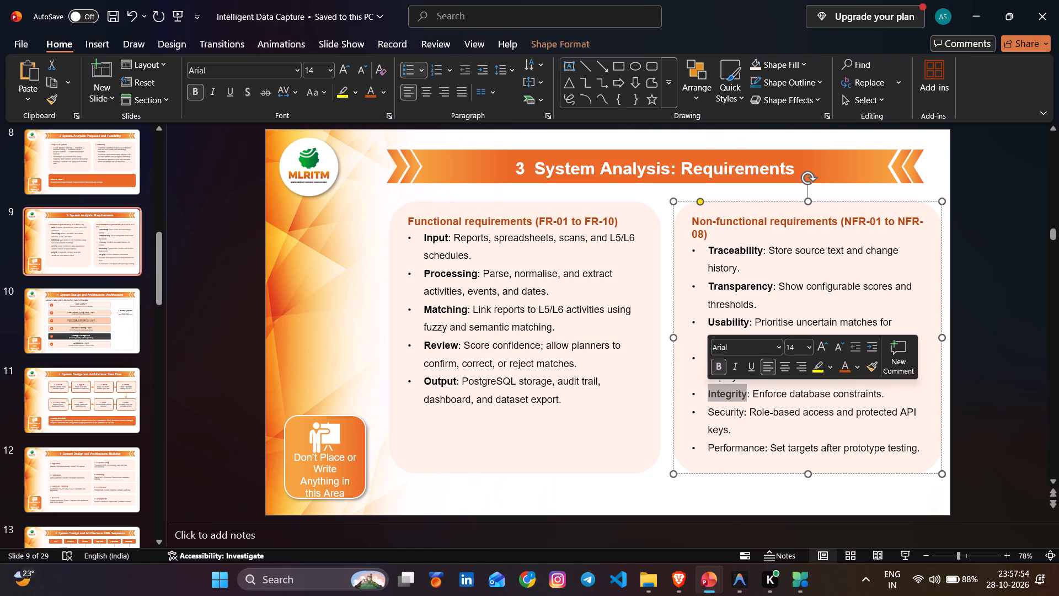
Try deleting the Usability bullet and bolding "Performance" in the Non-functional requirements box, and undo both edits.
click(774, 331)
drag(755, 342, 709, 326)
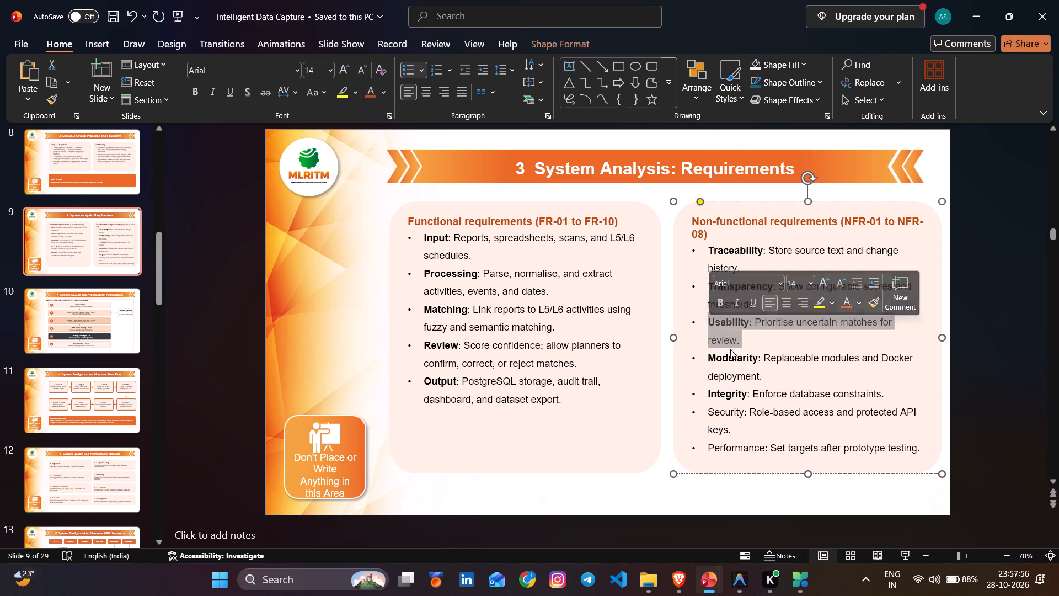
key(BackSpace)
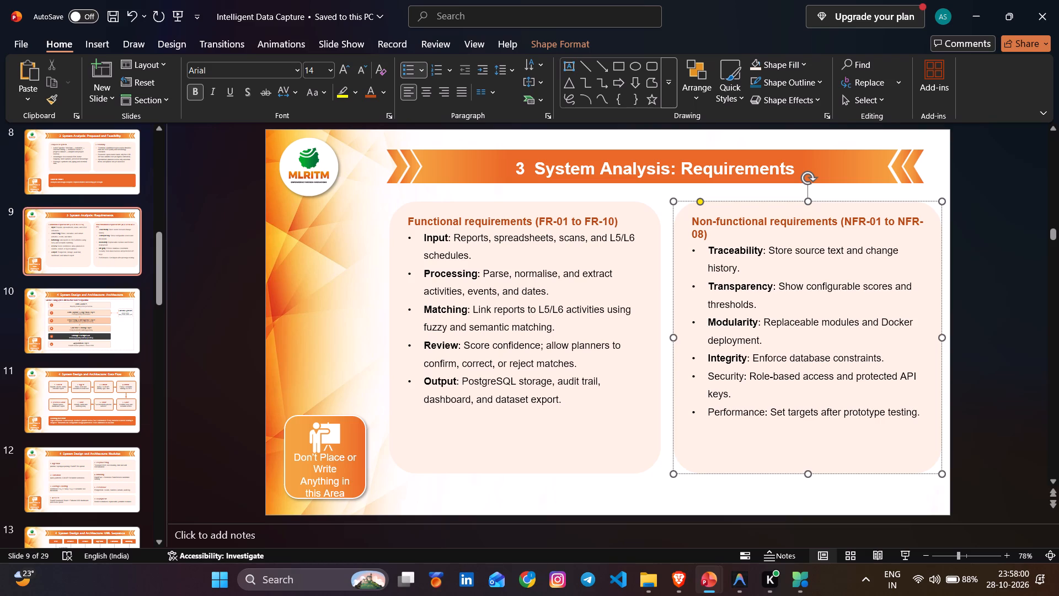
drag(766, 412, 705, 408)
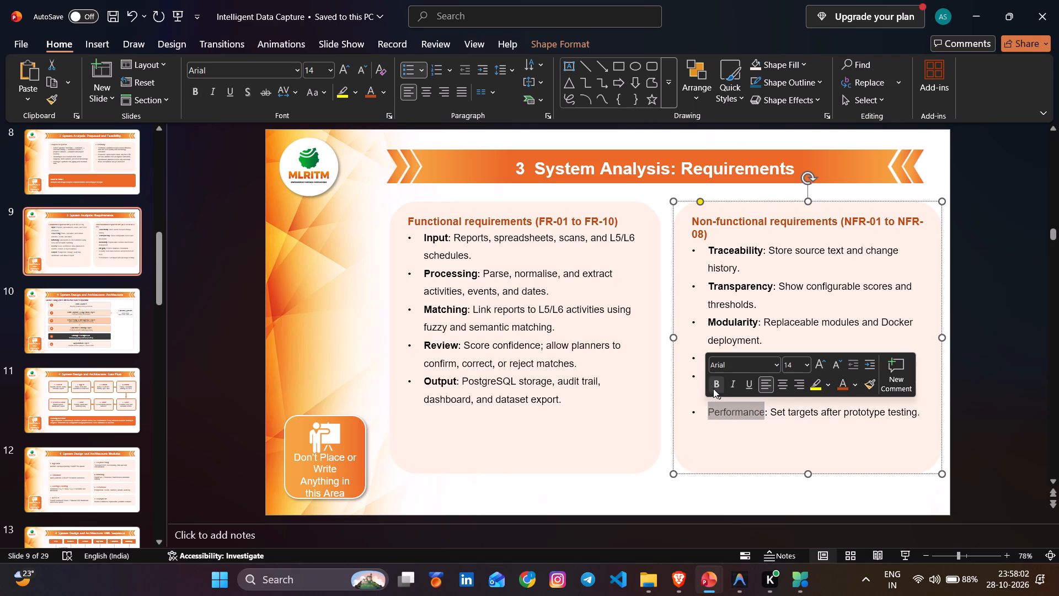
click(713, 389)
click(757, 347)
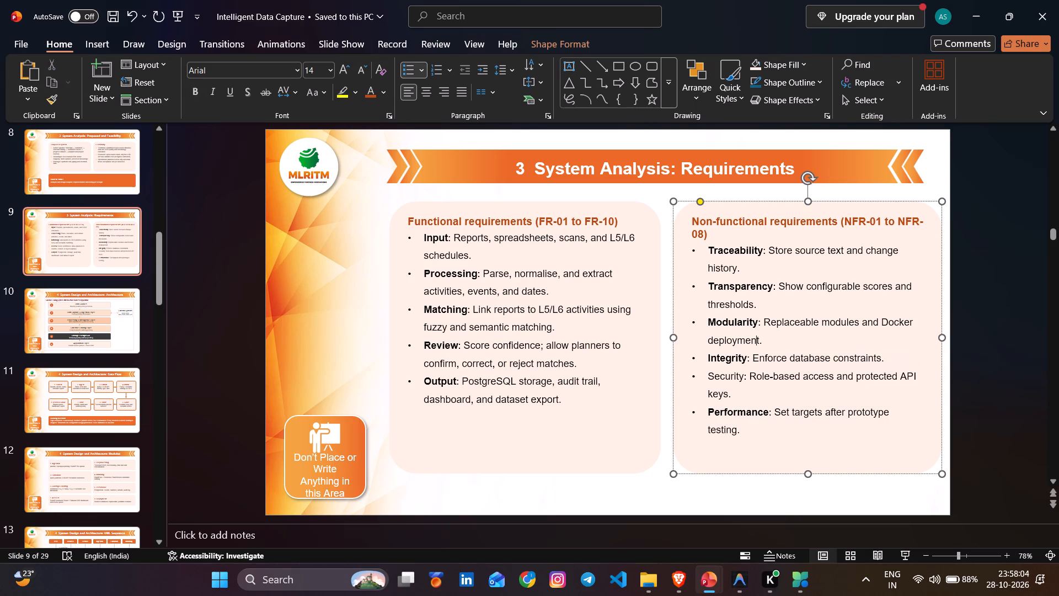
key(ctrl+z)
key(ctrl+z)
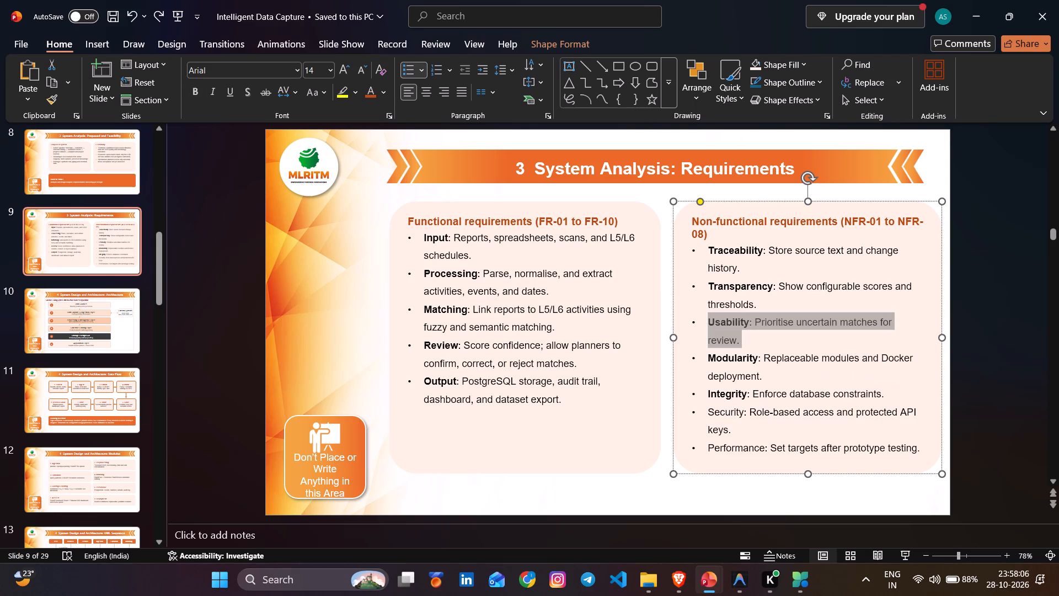
Bold the labels "Security" and "Performance" in the Non-functional requirements box.
drag(742, 416, 706, 414)
click(713, 391)
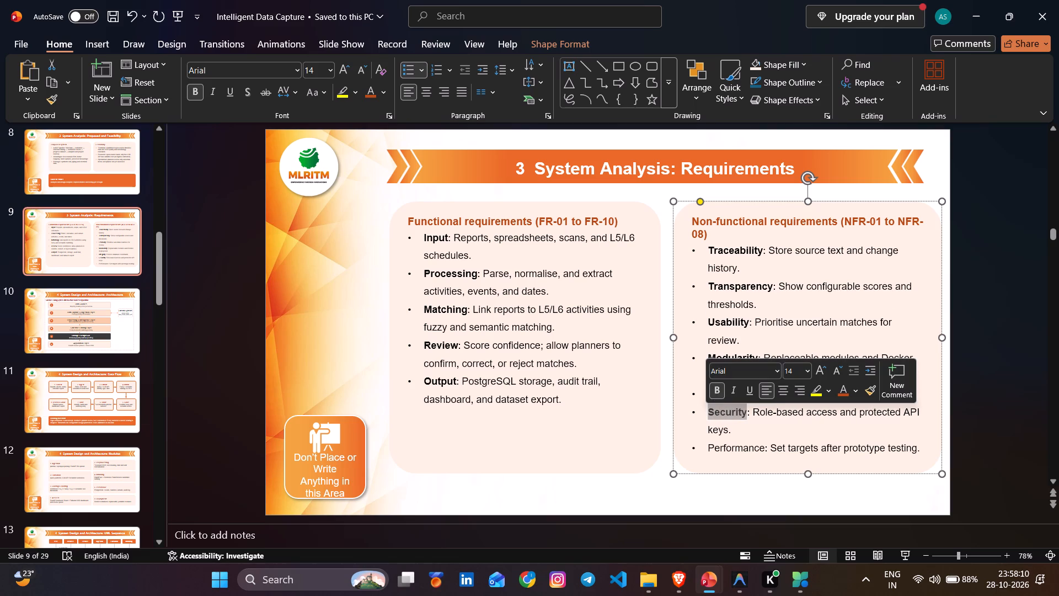
drag(762, 450, 706, 445)
click(710, 423)
click(798, 486)
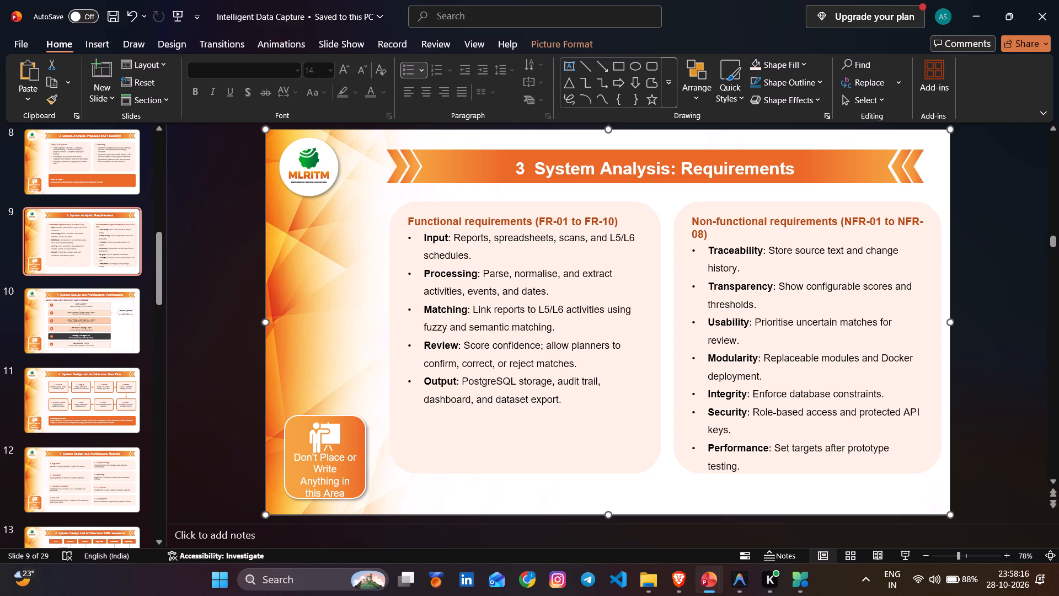
Move the Functional requirements box slightly left on slide 9, keeping its top level with the Non-functional requirements box.
click(652, 345)
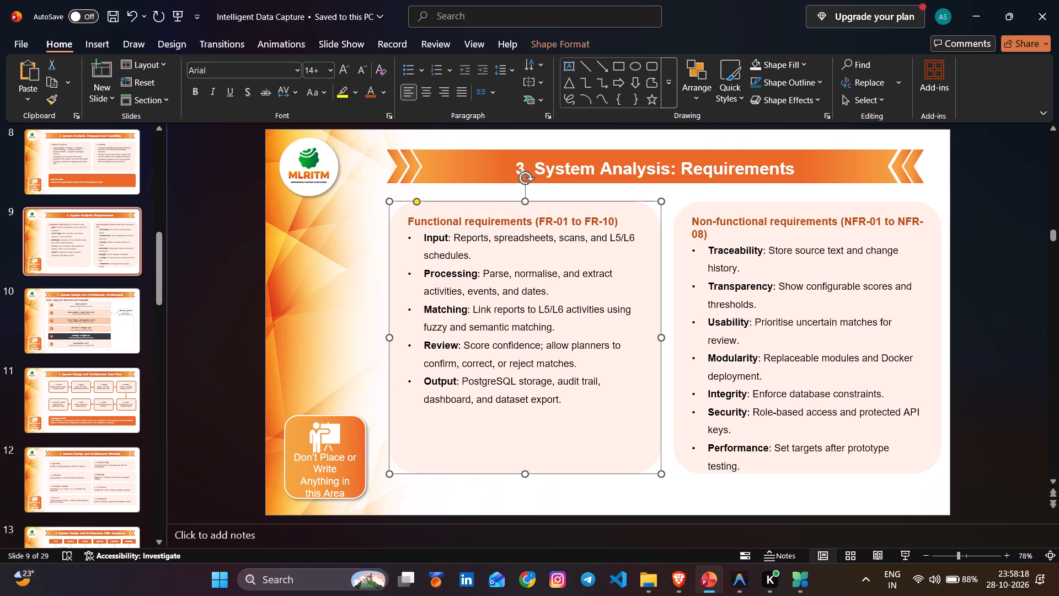
drag(584, 434, 568, 433)
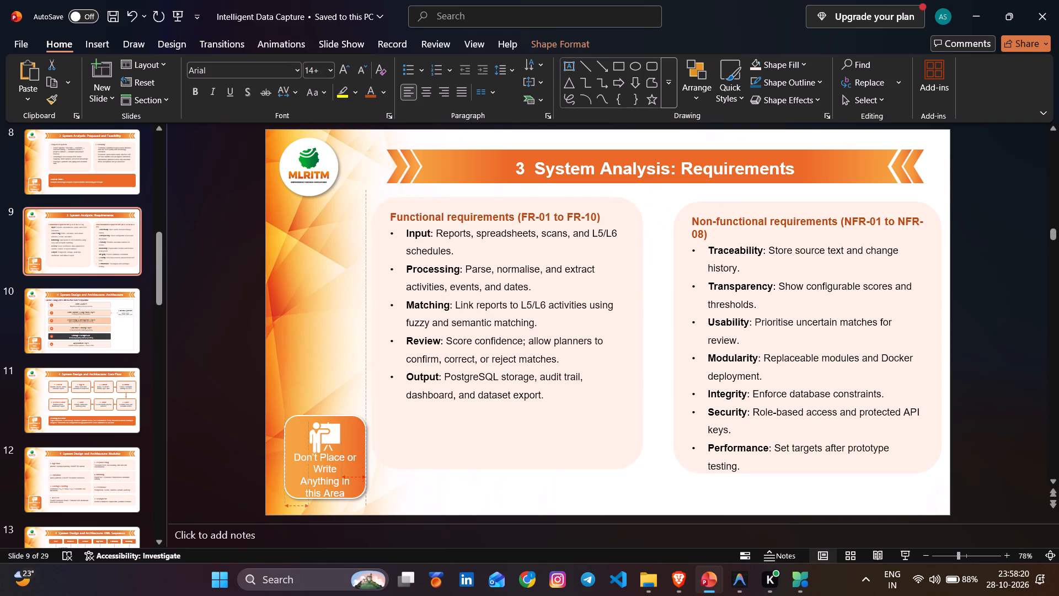
drag(568, 433, 565, 433)
Move the Non-functional requirements box left beside the Functional box at the same height, and widen it slightly toward the slide's right edge.
click(806, 380)
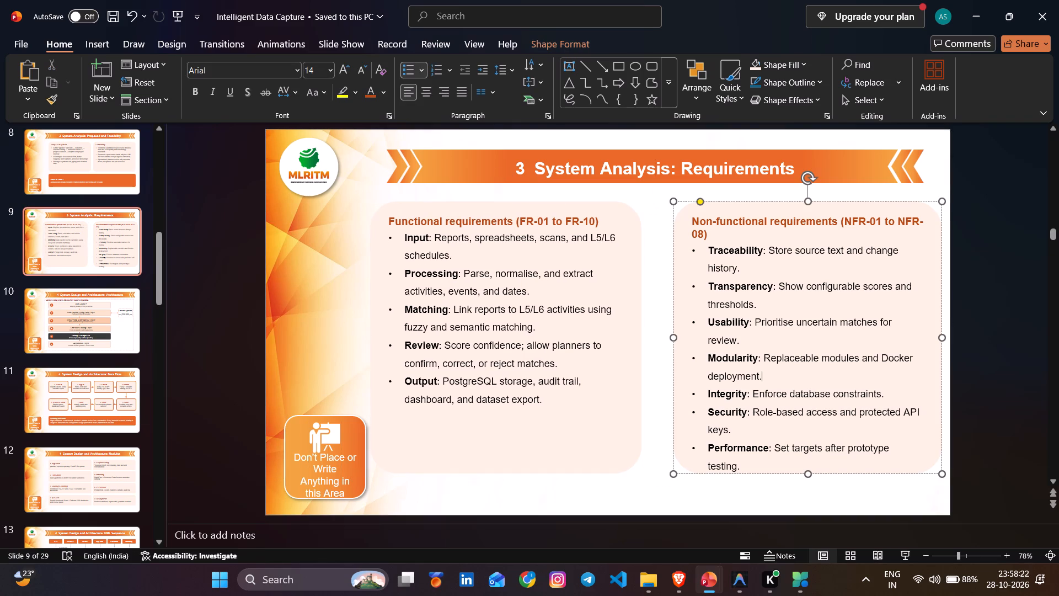
click(922, 459)
click(923, 499)
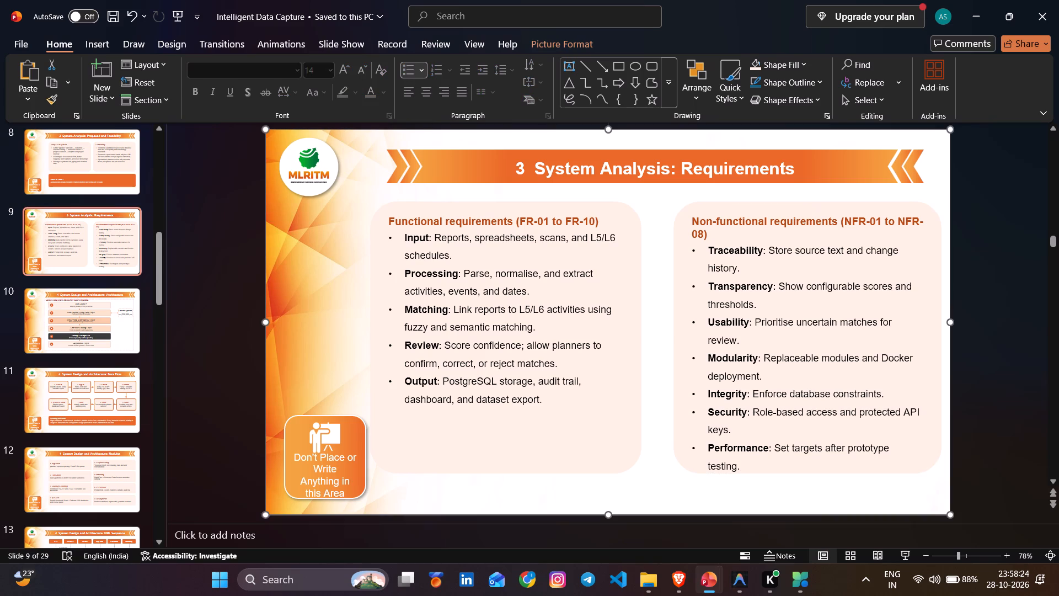
drag(925, 466, 910, 462)
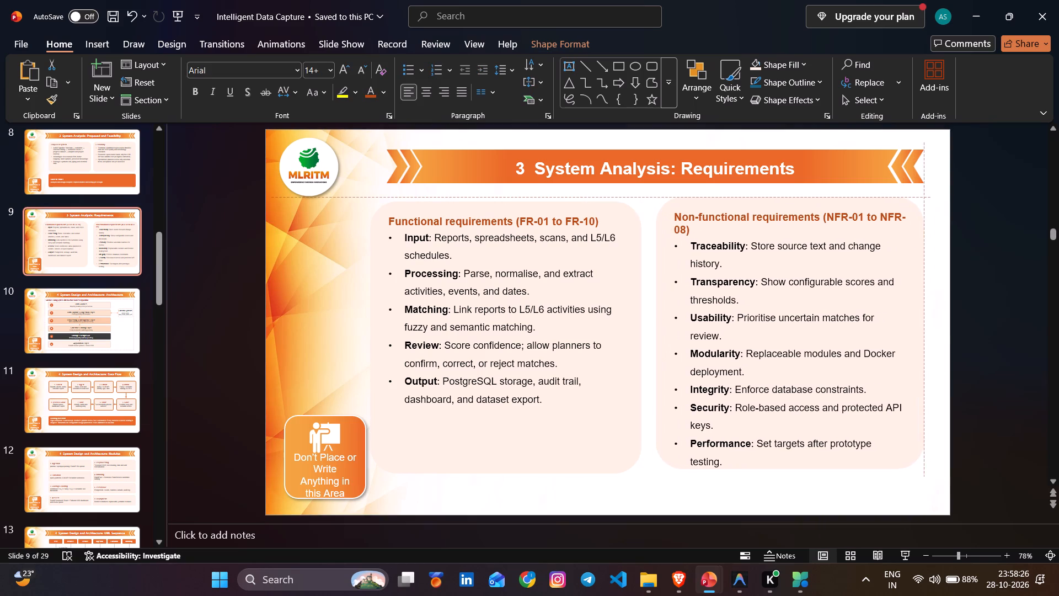
drag(910, 462, 912, 465)
drag(928, 471, 939, 471)
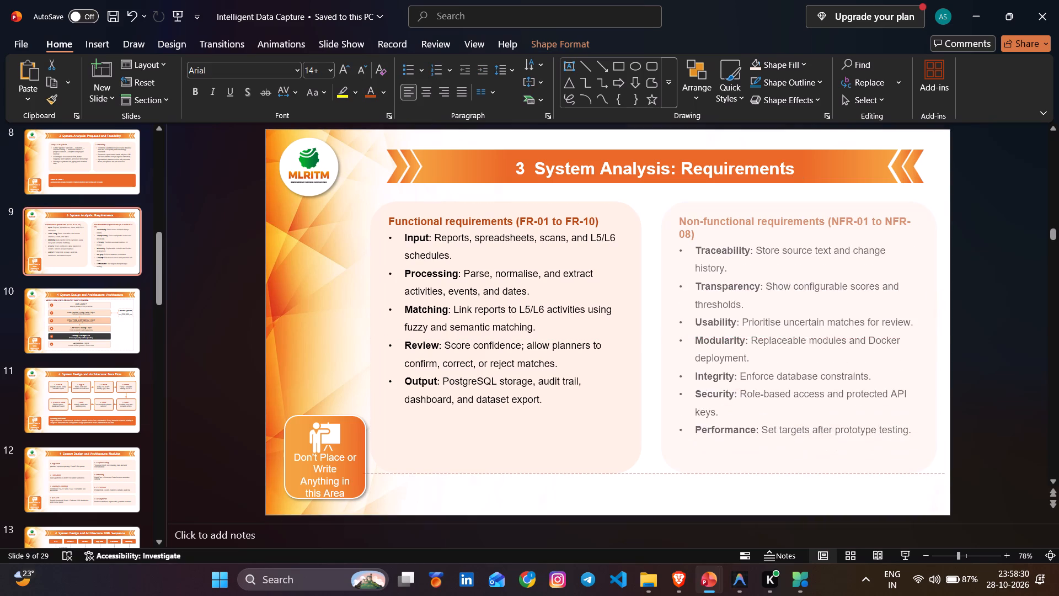
drag(939, 471, 944, 471)
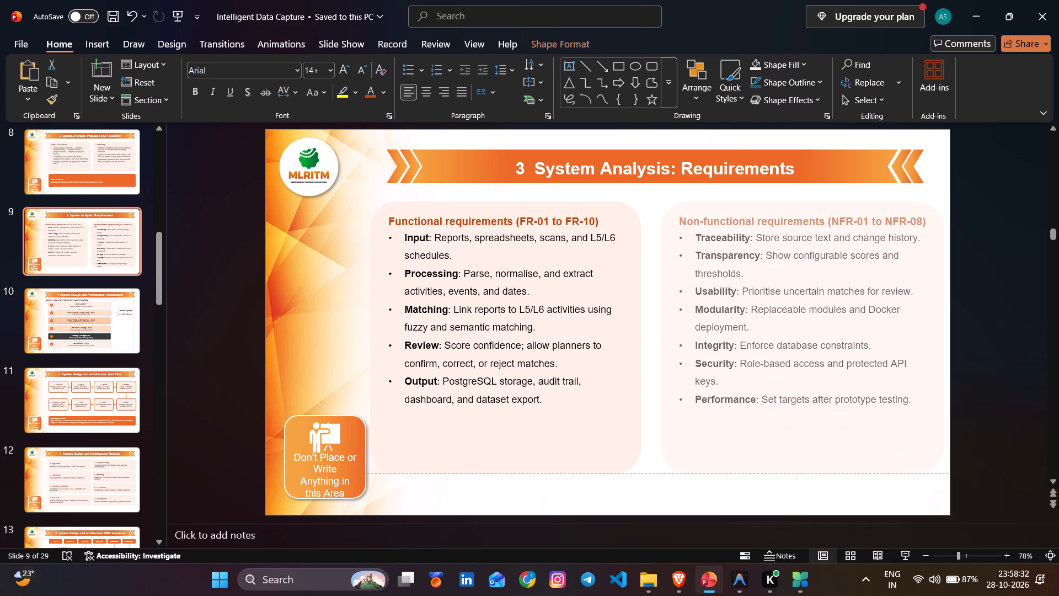
drag(944, 471, 941, 472)
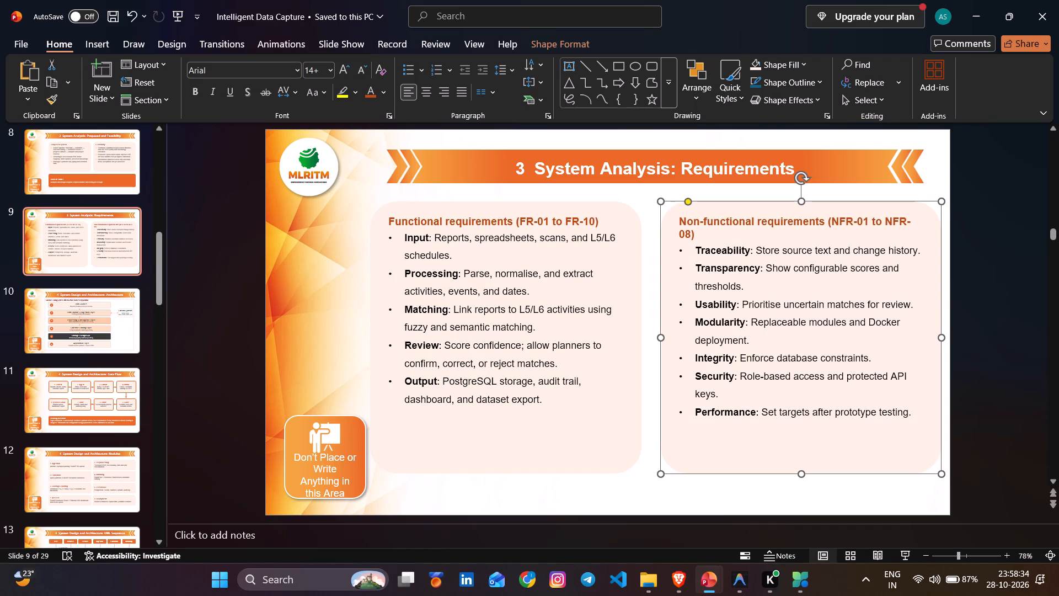
click(858, 505)
Widen the Functional requirements box slightly to the right, leaving a narrow gap before the Non-functional requirements box.
click(619, 412)
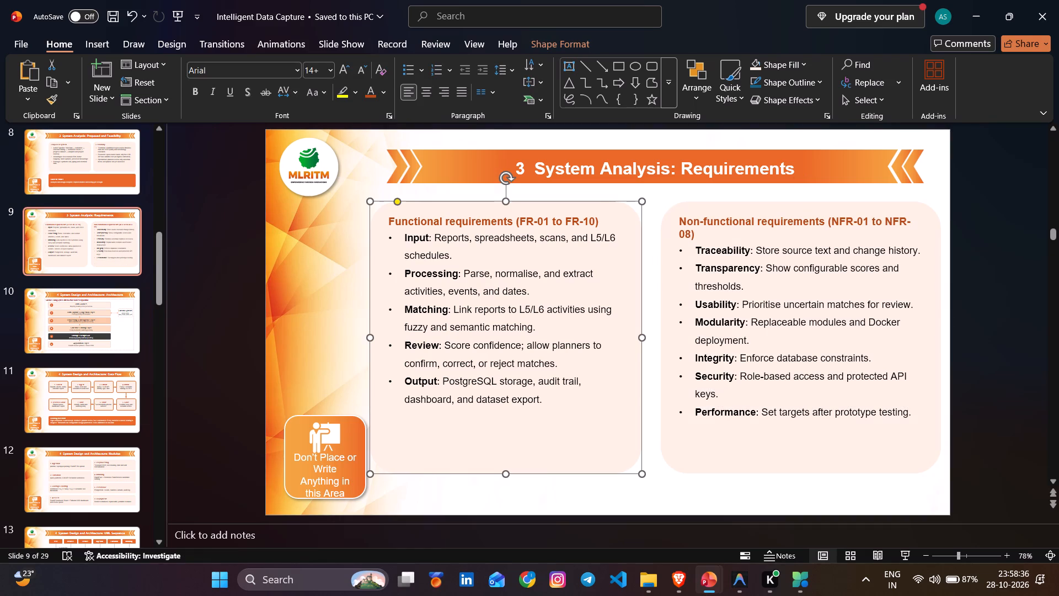
drag(645, 475, 652, 475)
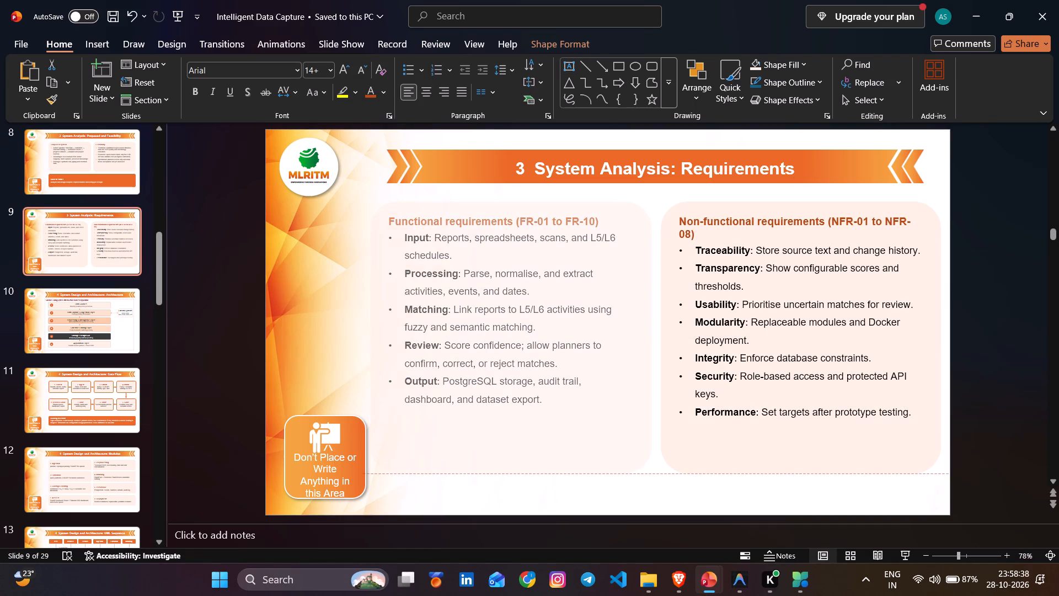
drag(652, 475, 657, 475)
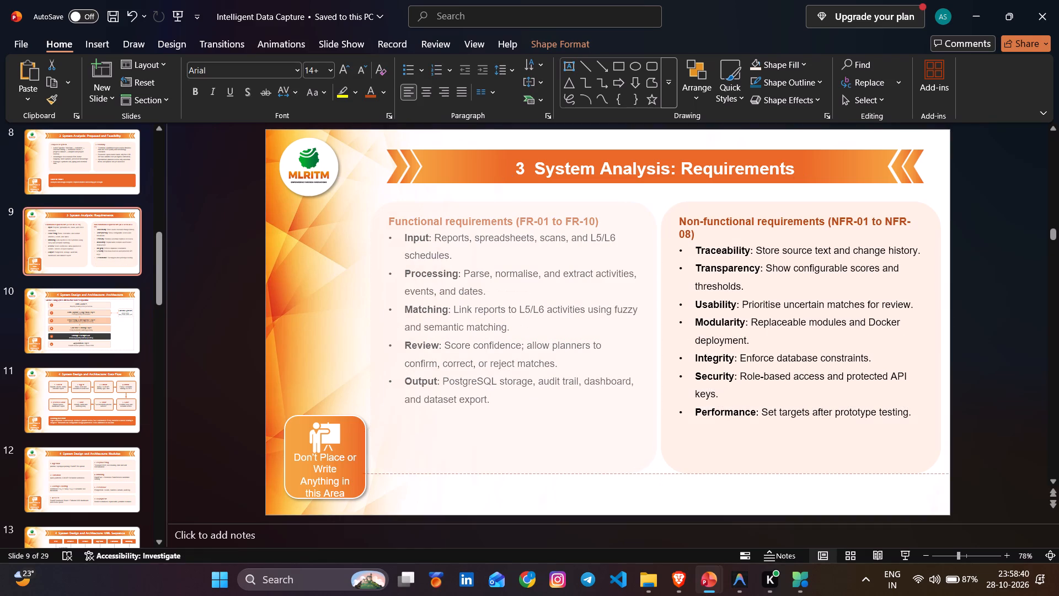
drag(657, 475, 656, 475)
click(682, 489)
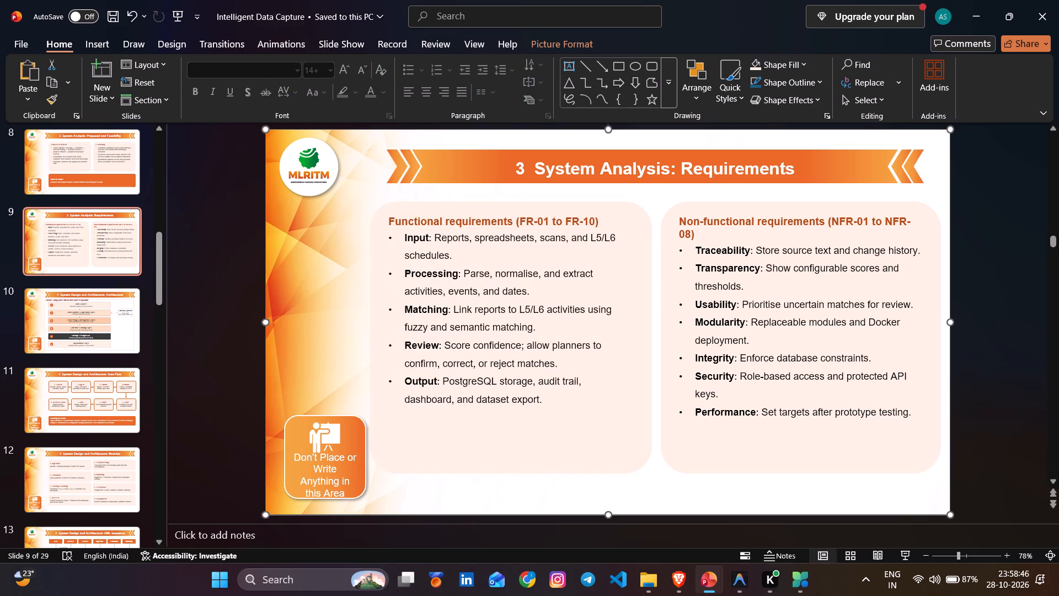
Look back through the slides from slide 9 to the title slide.
scroll(667, 450, down, 2)
scroll(667, 449, up, 1)
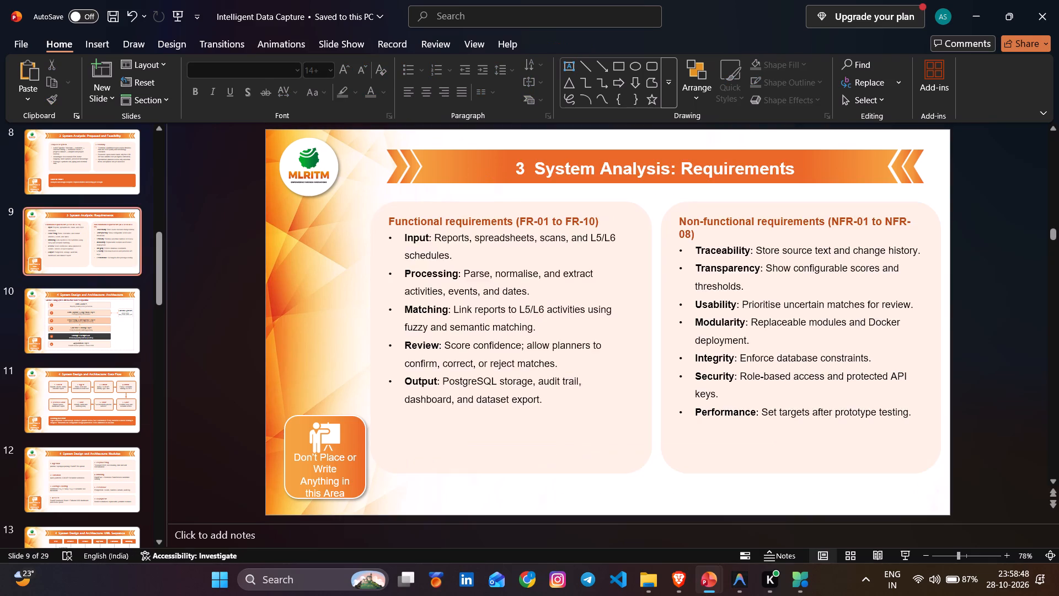
scroll(667, 449, up, 6)
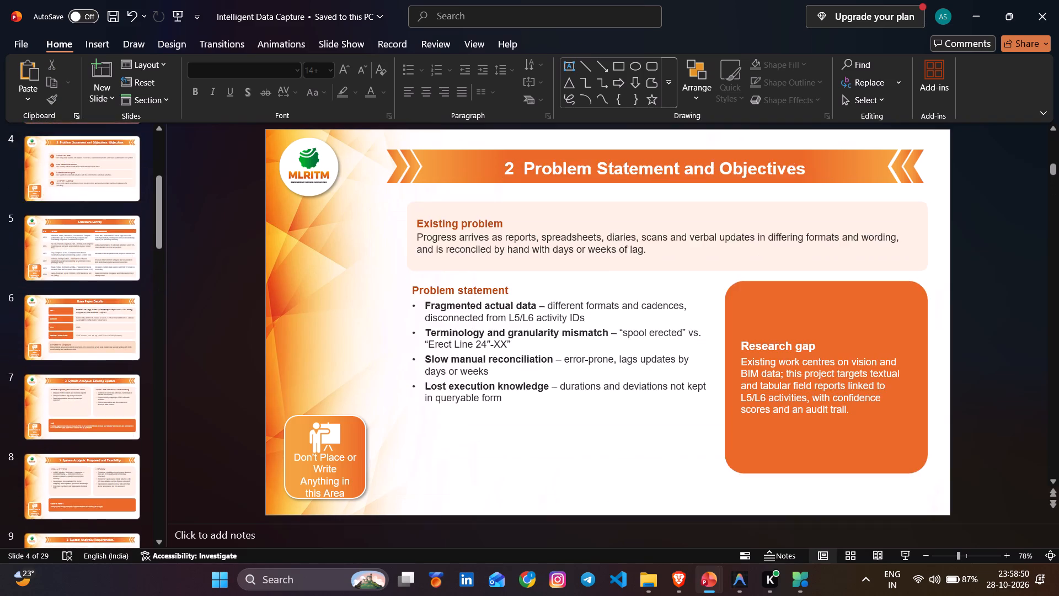
scroll(667, 450, up, 4)
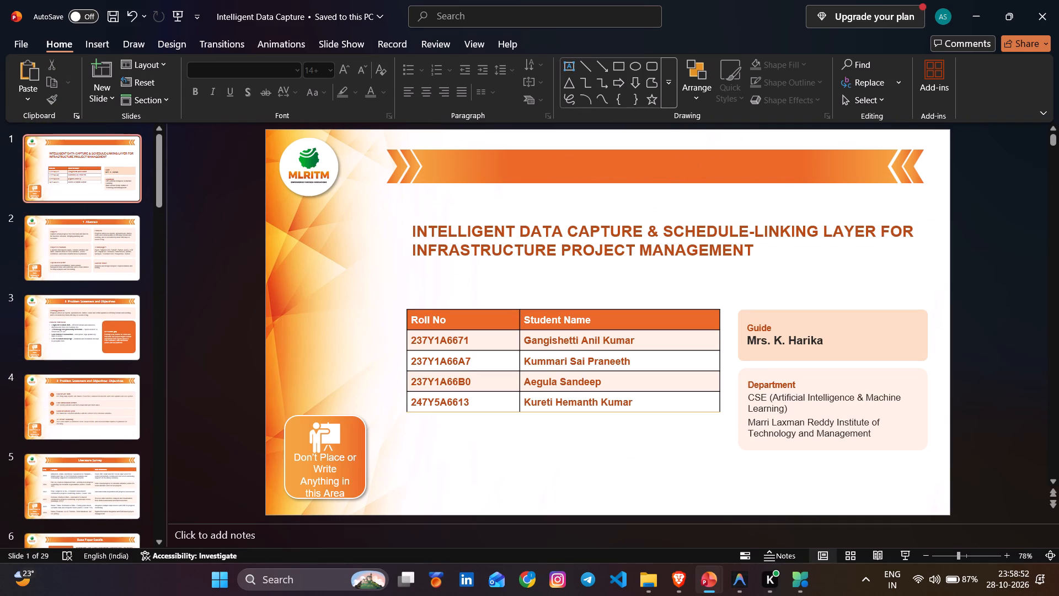
Save the Intelligent Data Capture presentation.
click(22, 42)
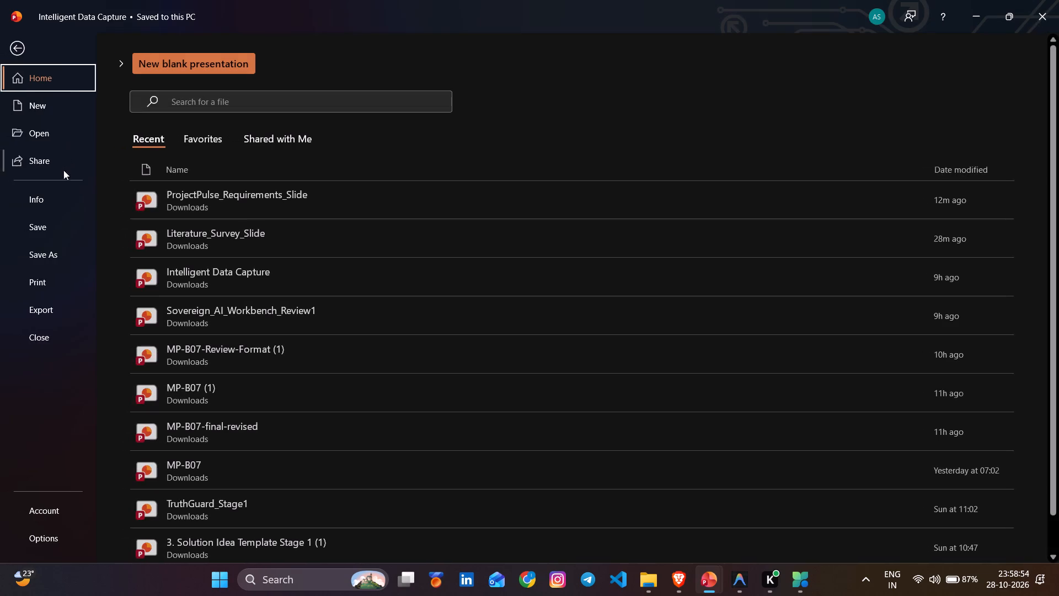
click(55, 226)
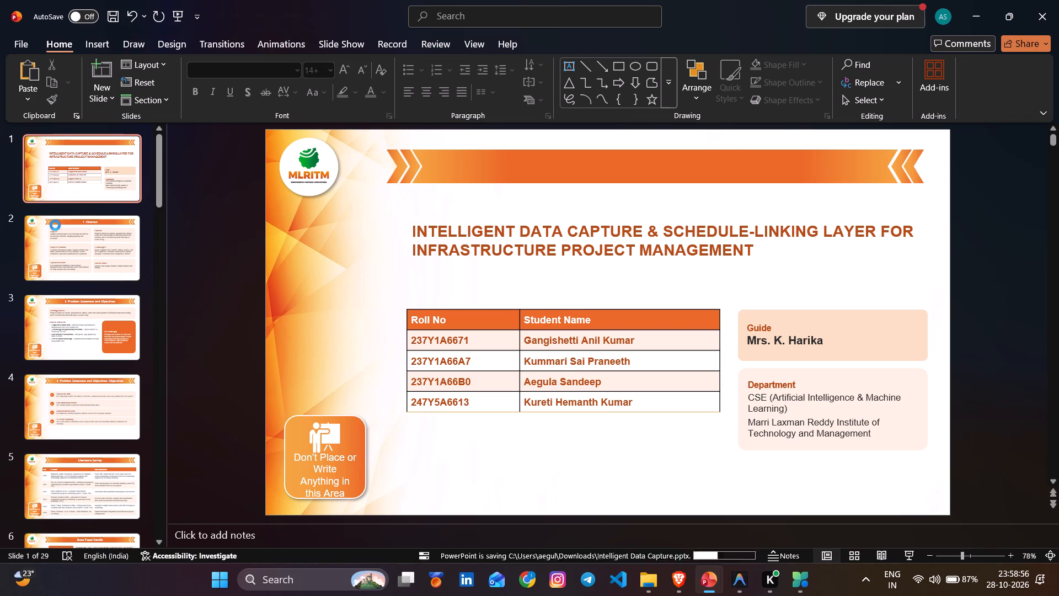
Delete the leading number 1 from the Abstract title on slide 2.
scroll(595, 321, down, 1)
scroll(593, 319, up, 1)
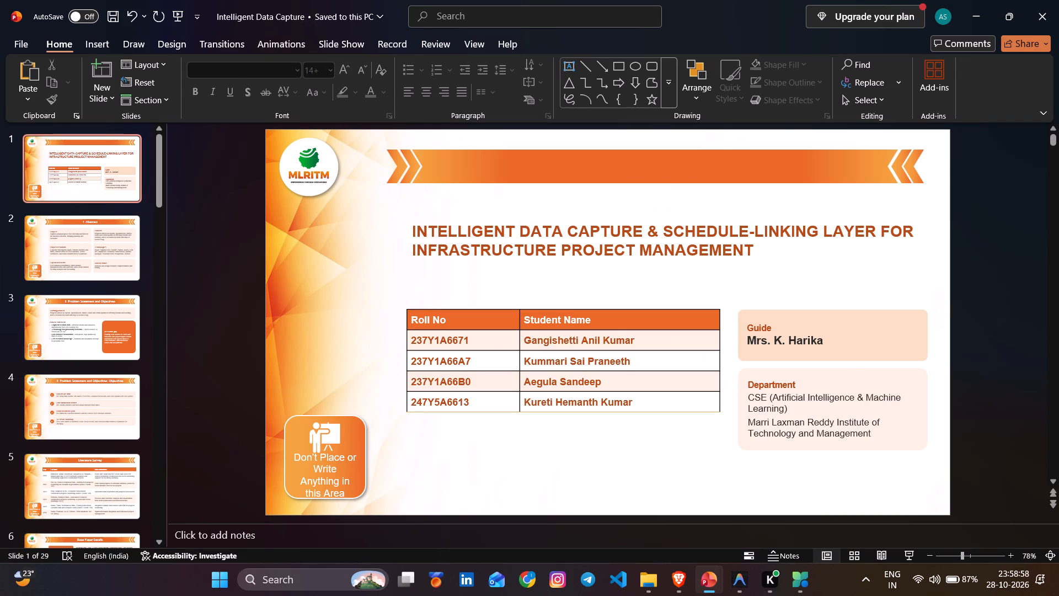
click(526, 238)
scroll(588, 248, down, 1)
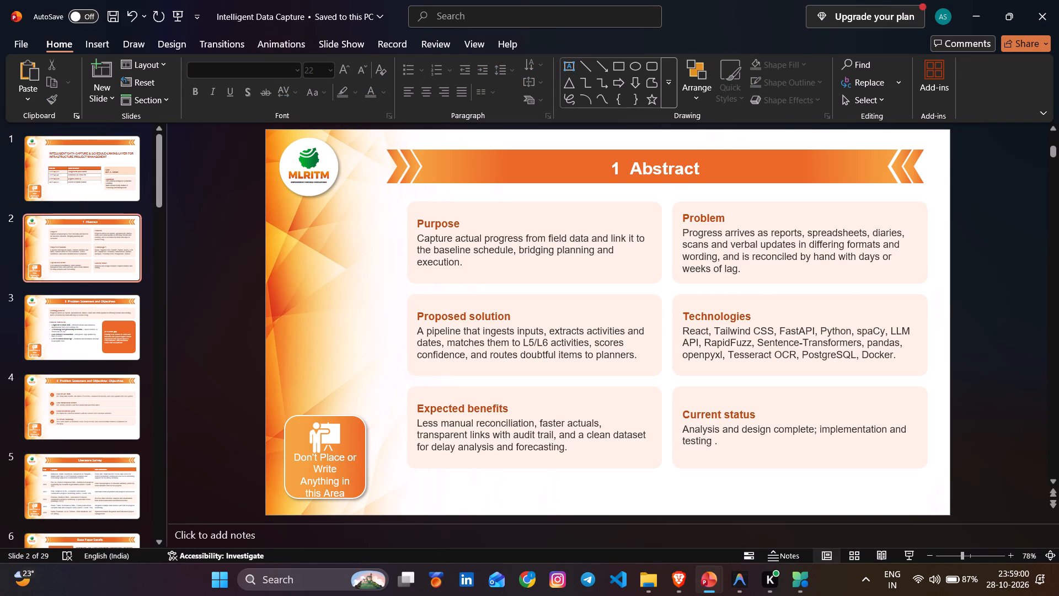
drag(621, 163, 611, 163)
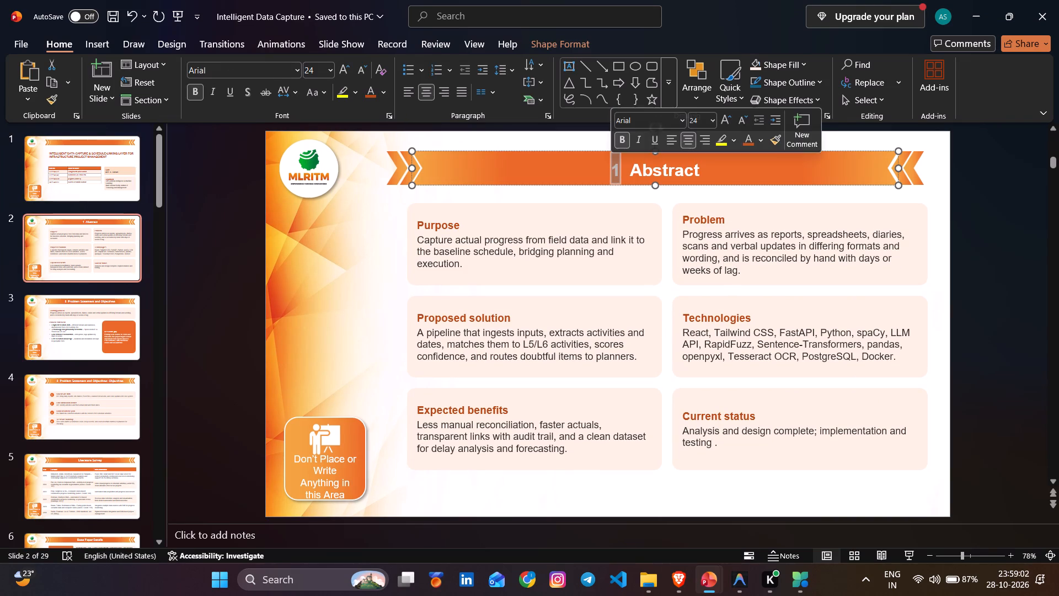
key(BackSpace)
Remove the leading number 2 from the Problem Statement and Objectives titles on slides 4 and 3.
scroll(639, 214, down, 2)
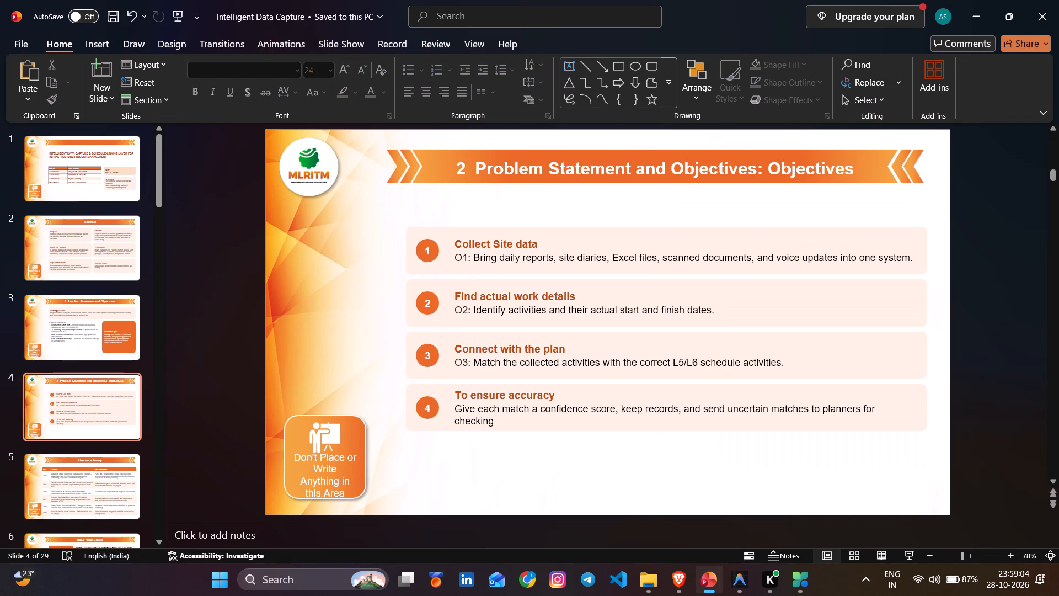
click(466, 169)
drag(463, 169, 456, 169)
key(BackSpace)
scroll(494, 181, up, 2)
click(513, 166)
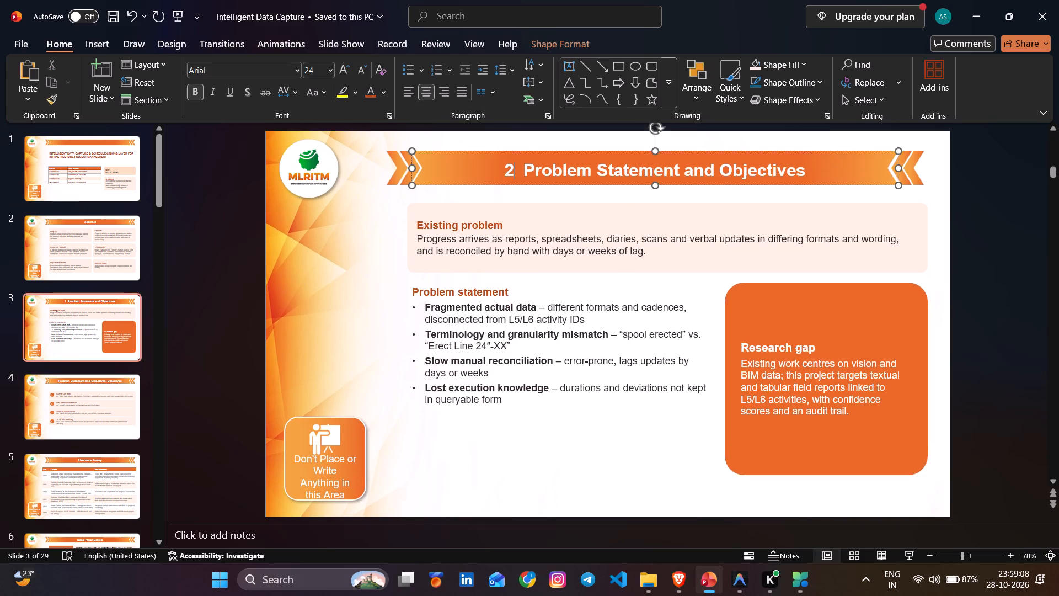
key(BackSpace)
Remove the leading number 3 from the System Analysis titles on slide 7 (Existing System) and slide 9 (Requirements).
scroll(525, 182, up, 1)
scroll(526, 183, down, 2)
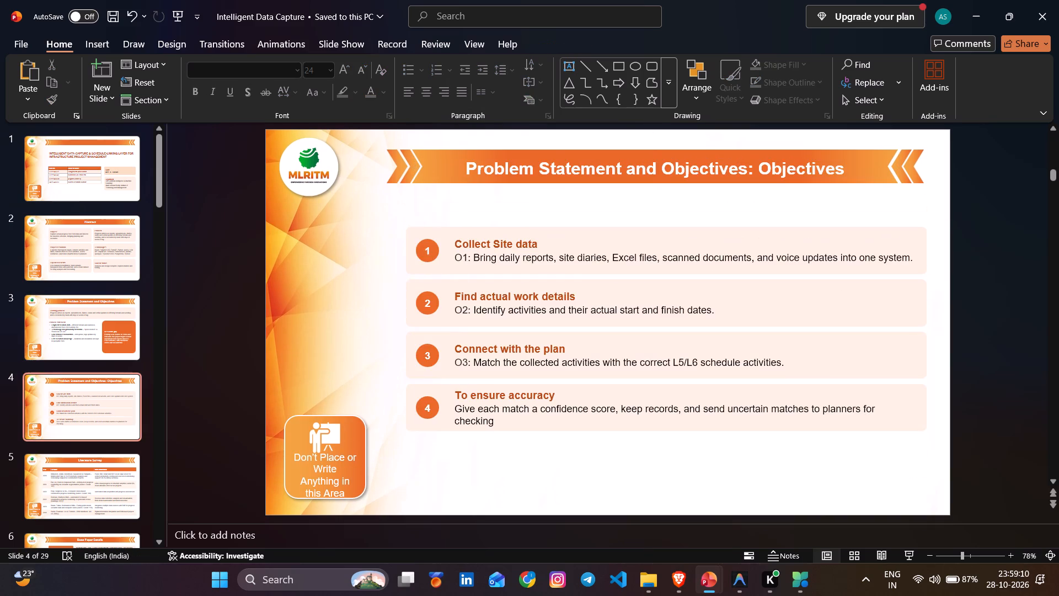
scroll(526, 183, down, 1)
scroll(609, 171, down, 2)
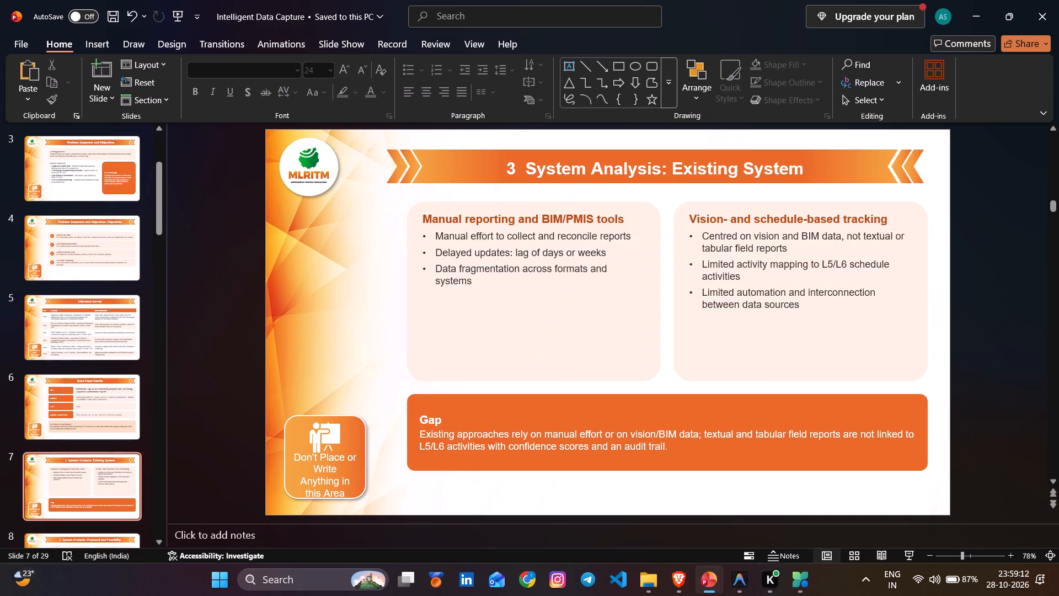
click(517, 171)
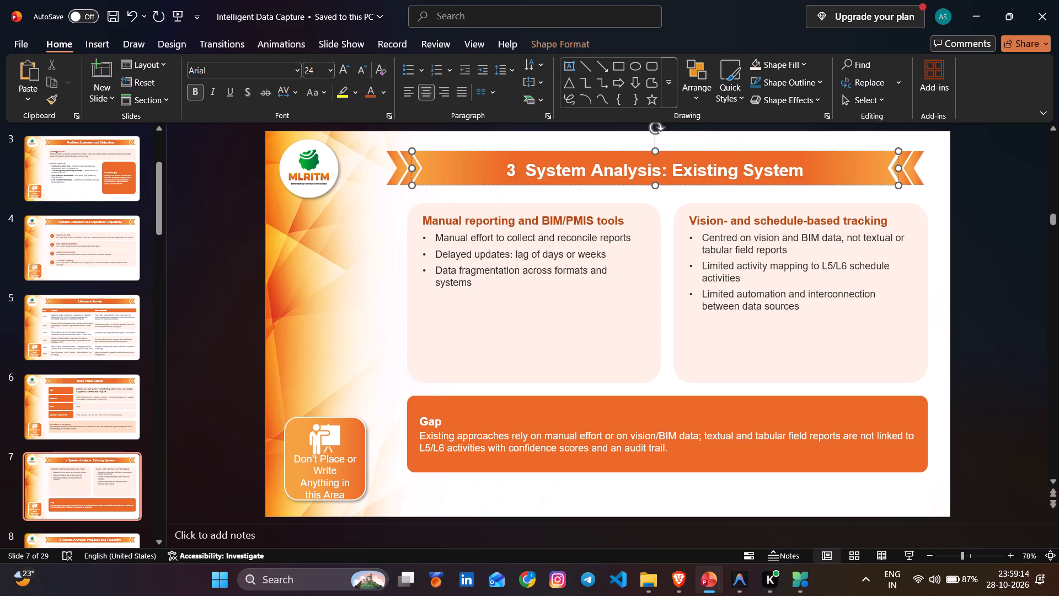
key(BackSpace)
scroll(525, 181, down, 2)
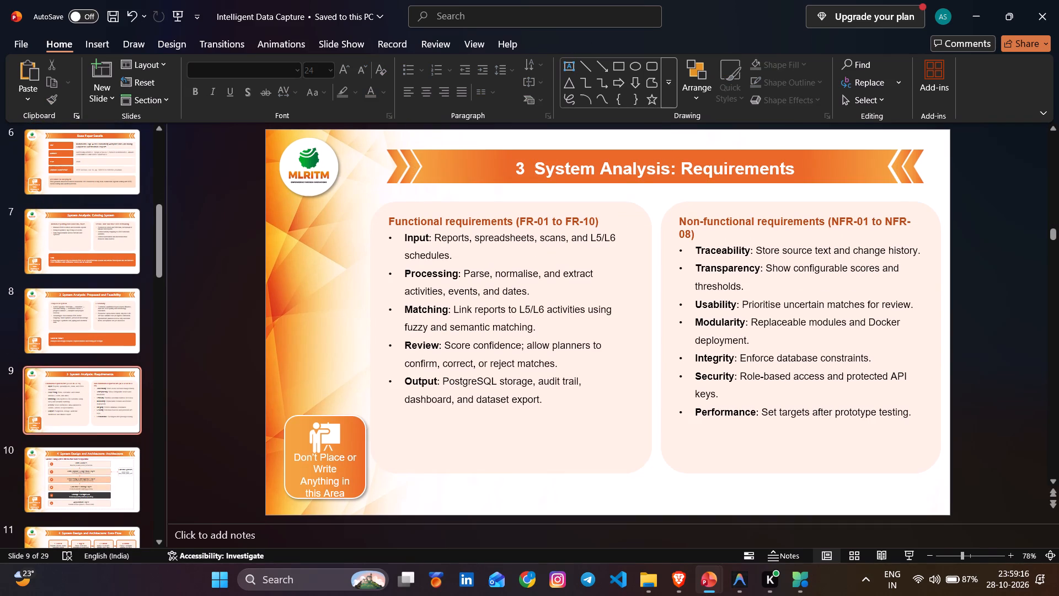
click(529, 169)
click(524, 169)
key(BackSpace)
Remove the leading number 4 from the System Design and Architecture titles on slide 11 (Data Flow) and slide 13 (UML Sequence).
scroll(538, 196, down, 2)
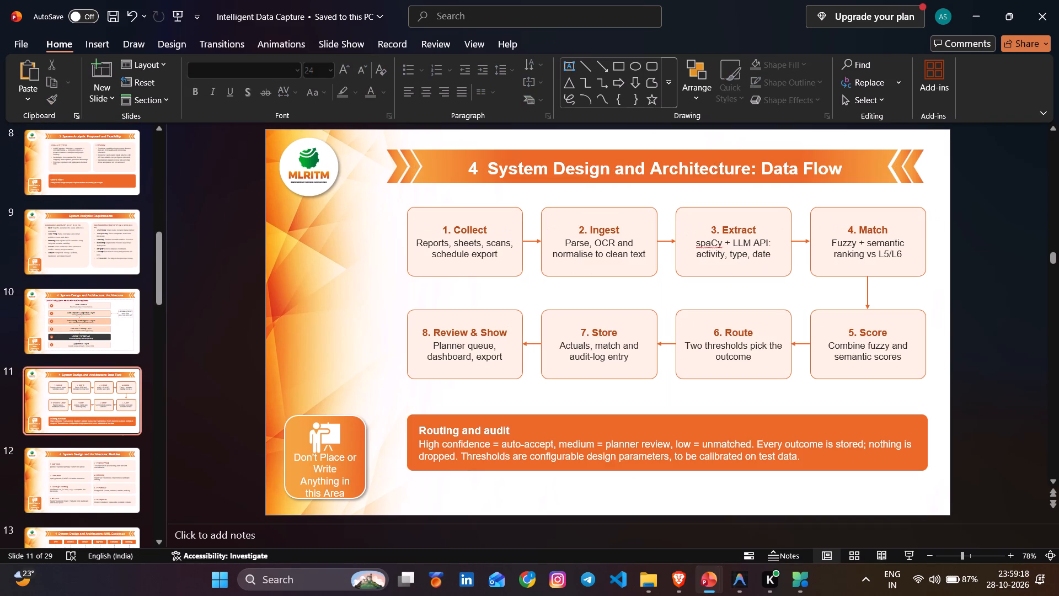
click(480, 166)
click(476, 171)
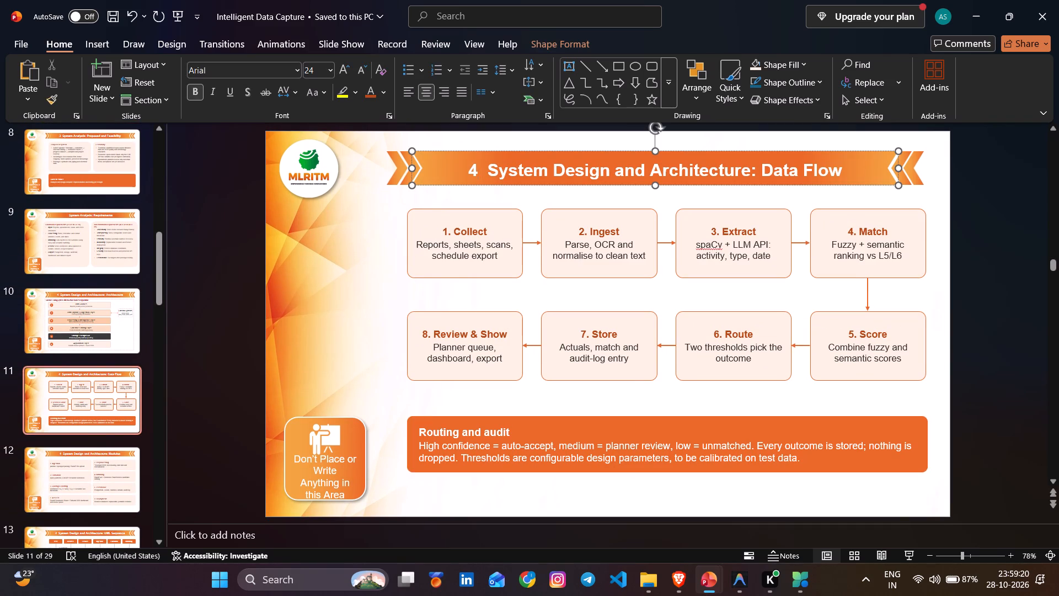
key(BackSpace)
scroll(534, 226, down, 2)
click(454, 169)
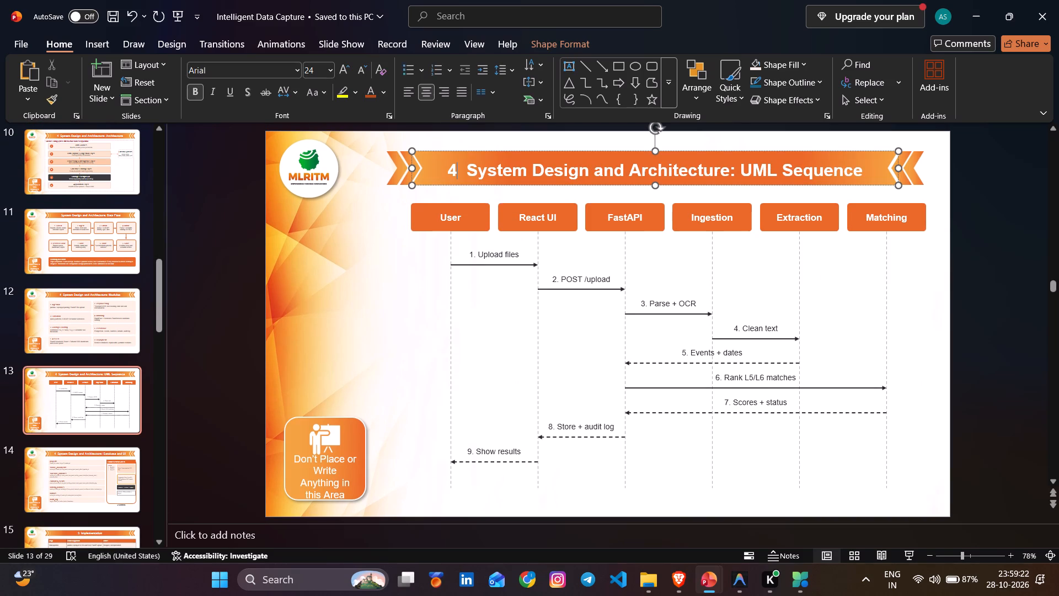
drag(457, 169, 451, 166)
key(BackSpace)
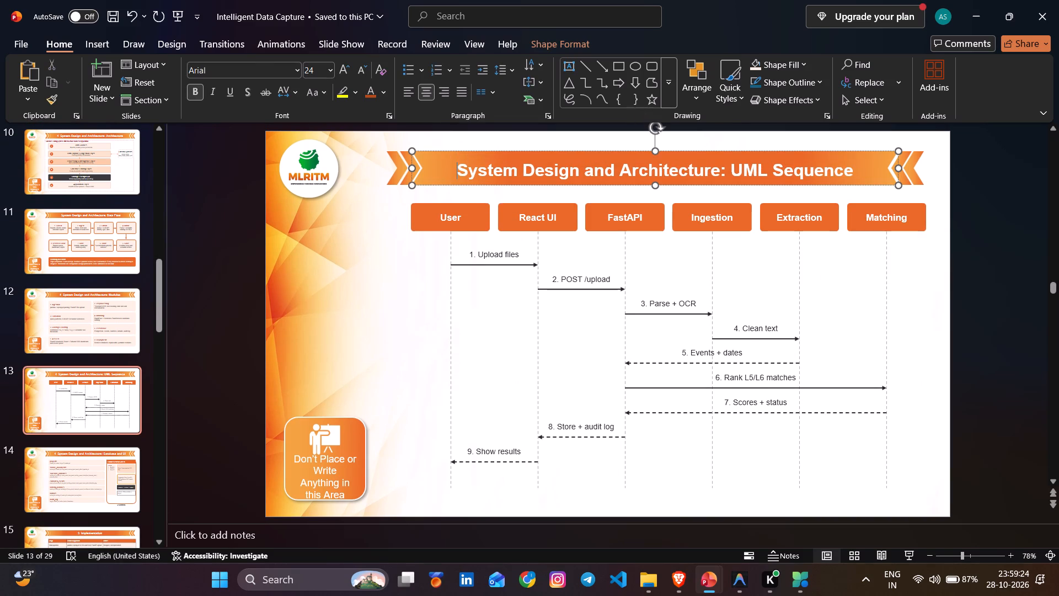
Delete the leading number 5 from the Implementation title on slide 15.
scroll(529, 225, down, 2)
click(610, 158)
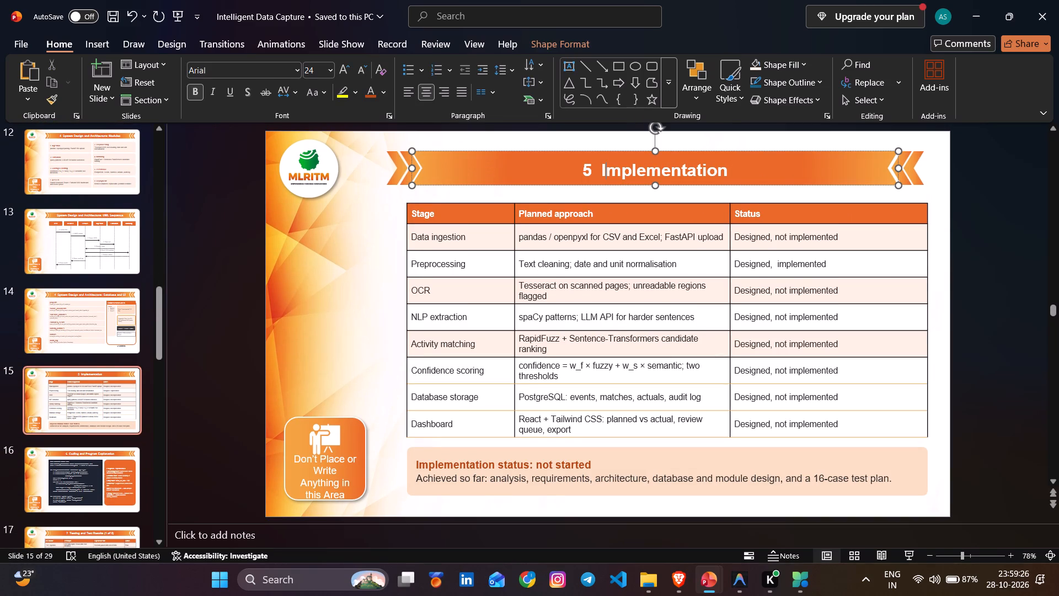
click(591, 167)
key(BackSpace)
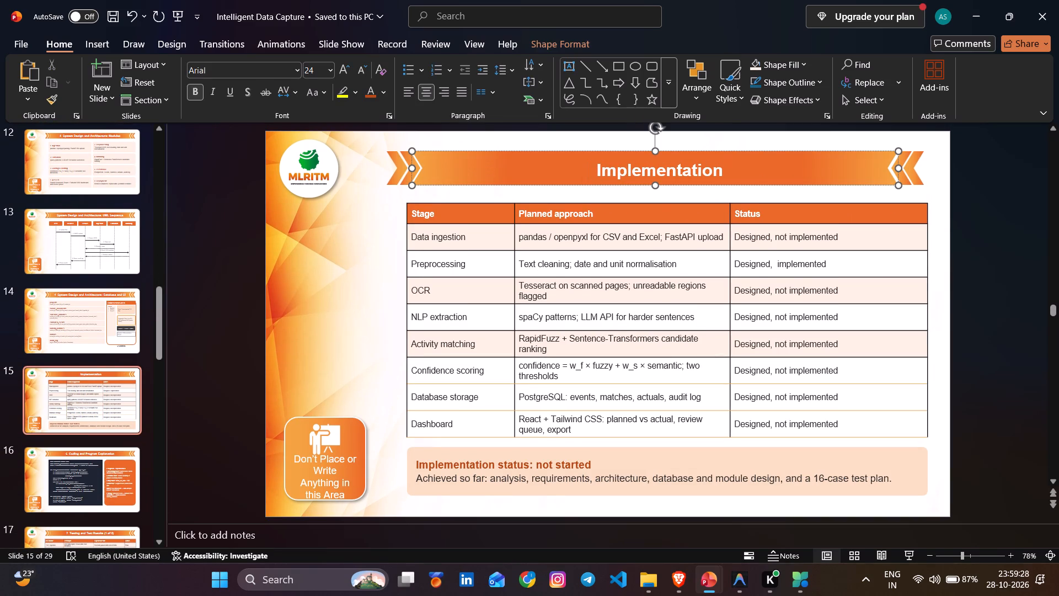
Shorten the Data ingestion and Preprocessing statuses in slide 15's table to just "implemented".
scroll(784, 265, down, 1)
scroll(784, 265, up, 1)
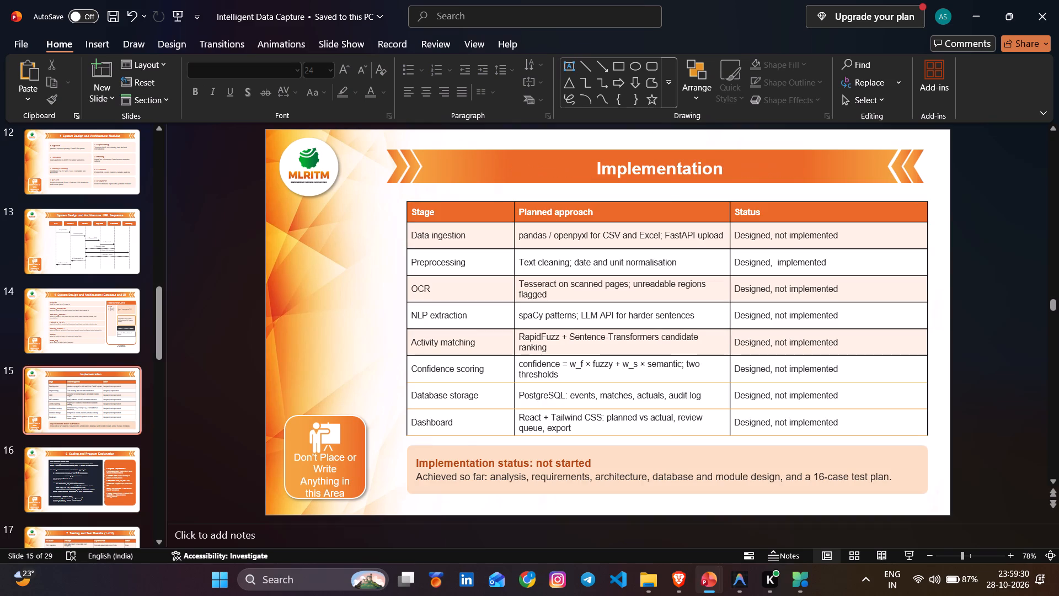
click(826, 232)
drag(790, 234, 782, 233)
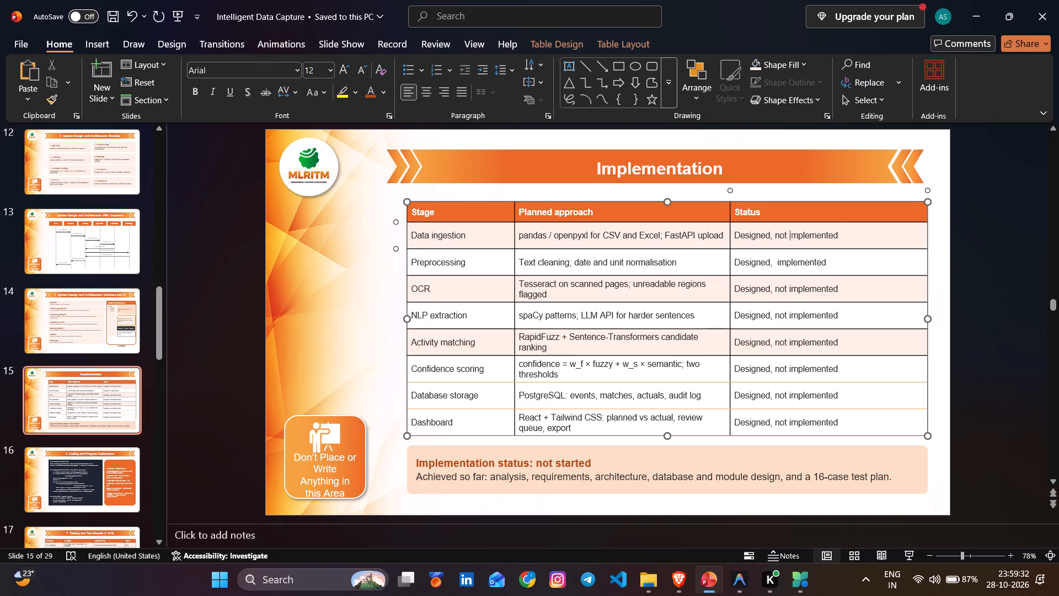
drag(782, 233, 766, 232)
click(773, 232)
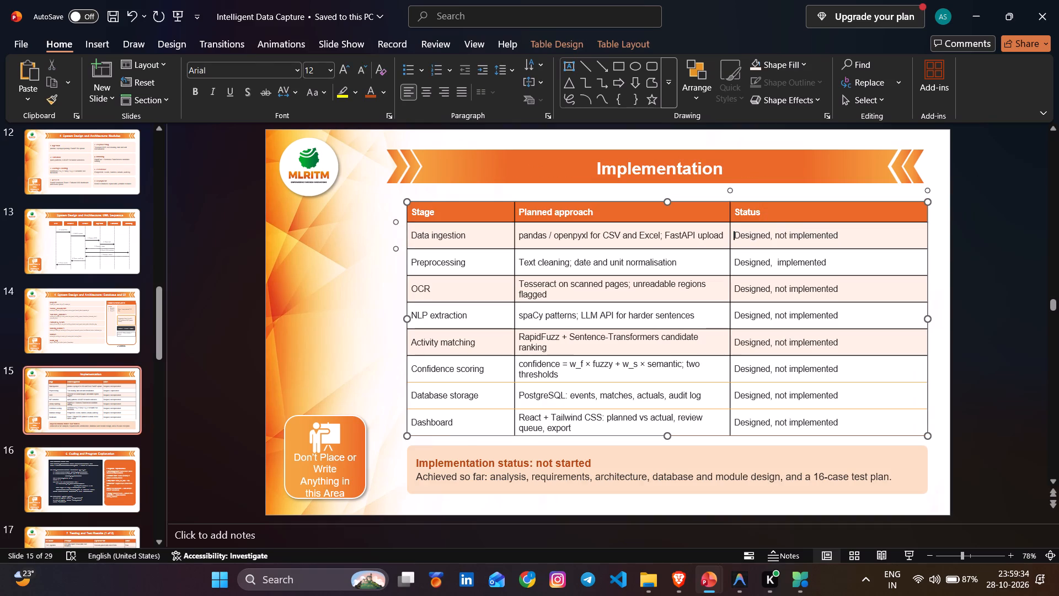
click(786, 235)
click(792, 235)
drag(789, 235, 742, 236)
key(BackSpace)
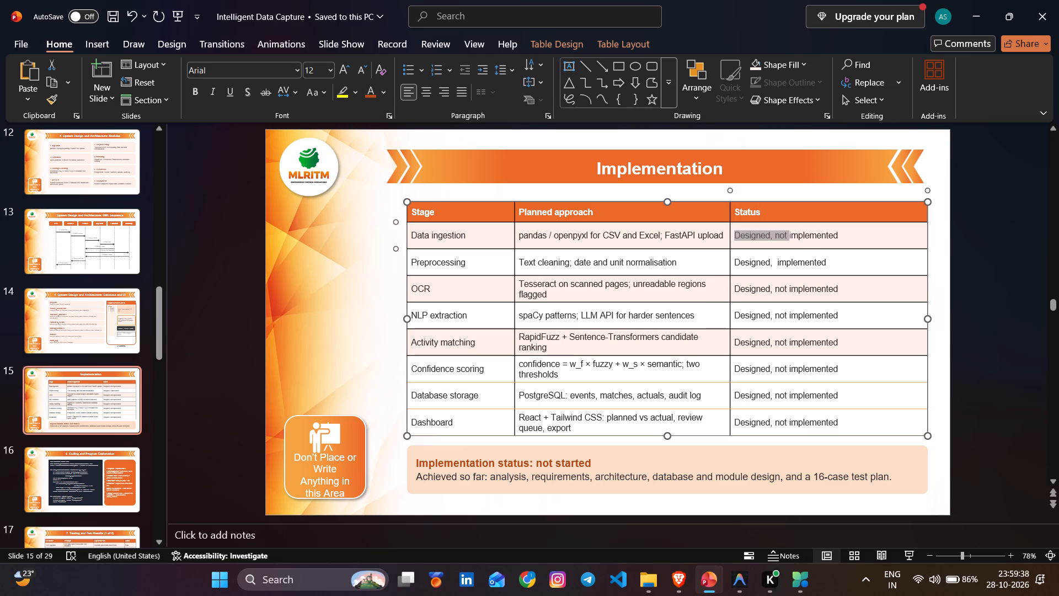
click(777, 264)
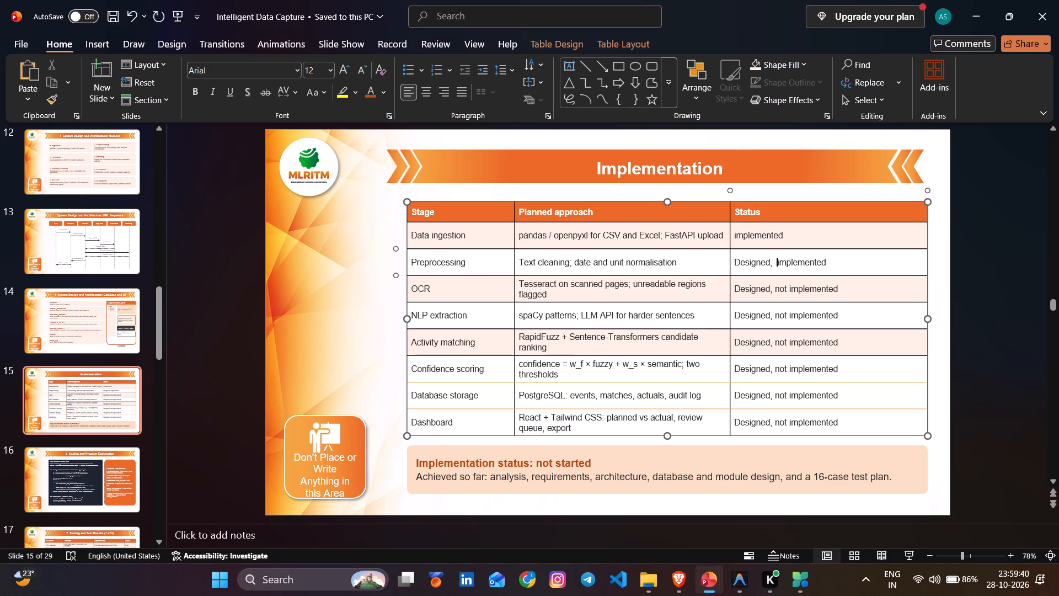
drag(777, 264, 741, 259)
key(BackSpace)
Capitalise the first letter of the Data ingestion and Preprocessing statuses so both read "Implemented".
click(737, 233)
key(BackSpace)
key(shift+i)
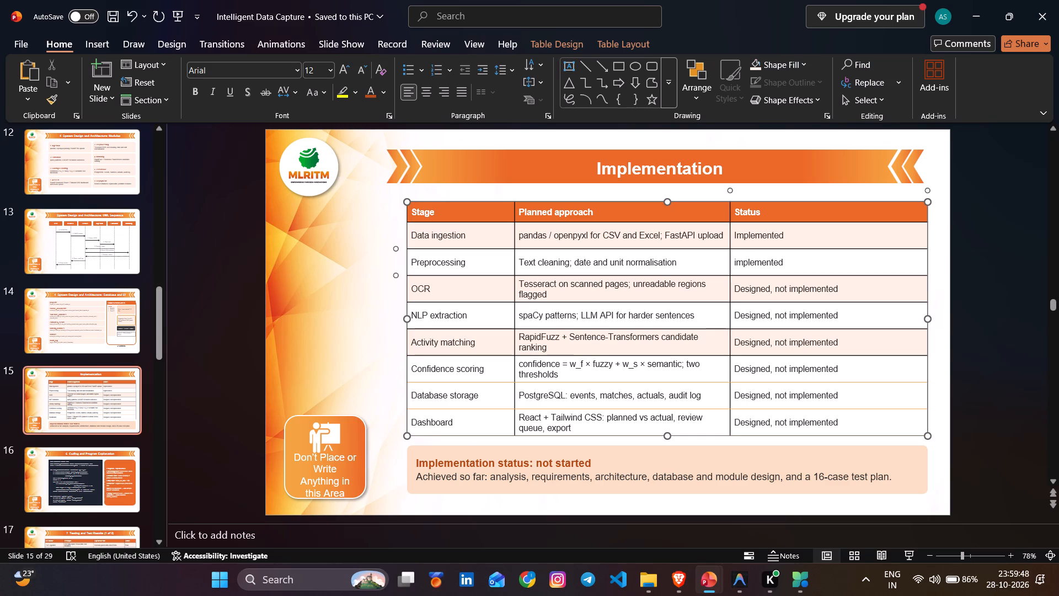
click(739, 263)
key(BackSpace)
key(shift+i)
Copy the Preprocessing status "Implemented" over the OCR and NLP extraction statuses.
double_click(756, 263)
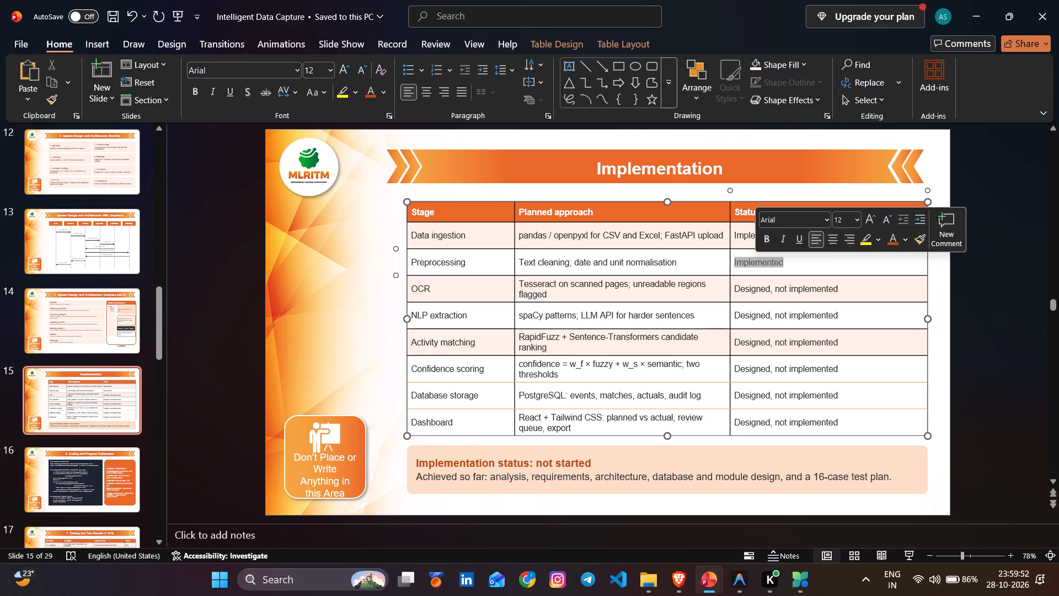
key(ctrl+c)
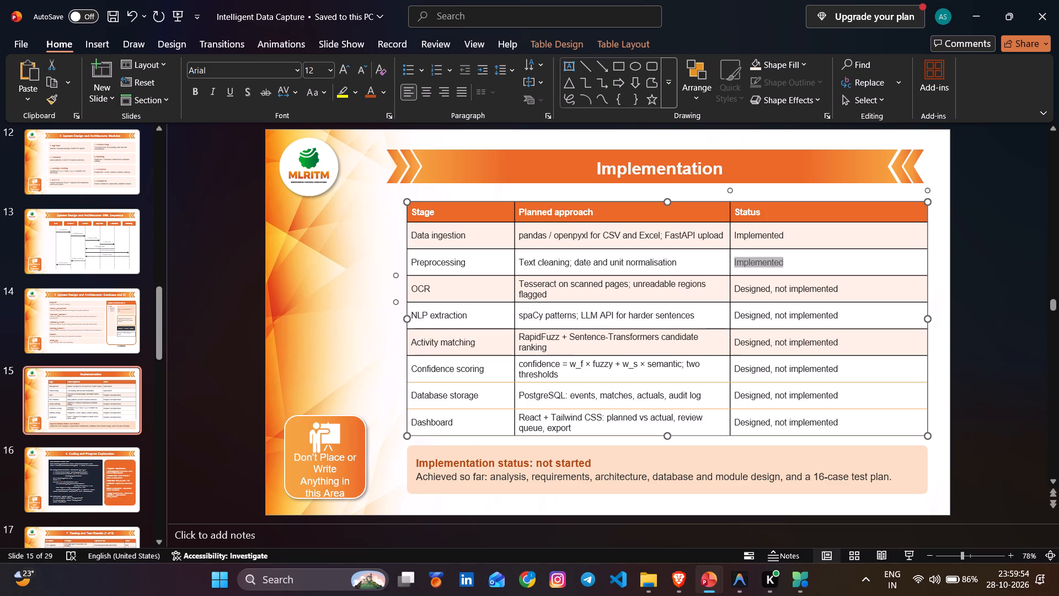
triple_click(799, 294)
click(799, 290)
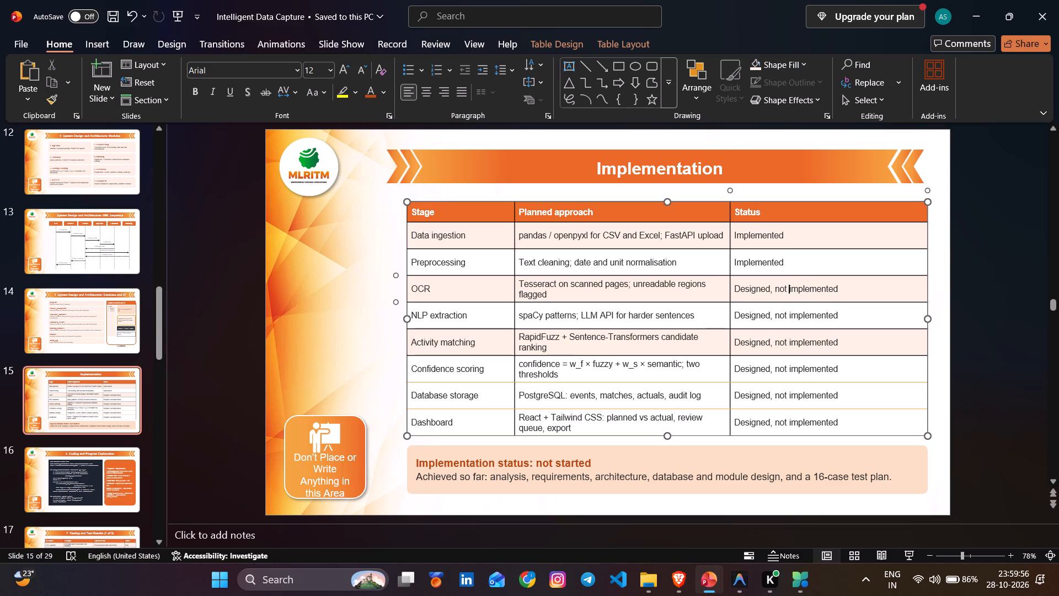
drag(842, 286, 732, 301)
key(ctrl+v)
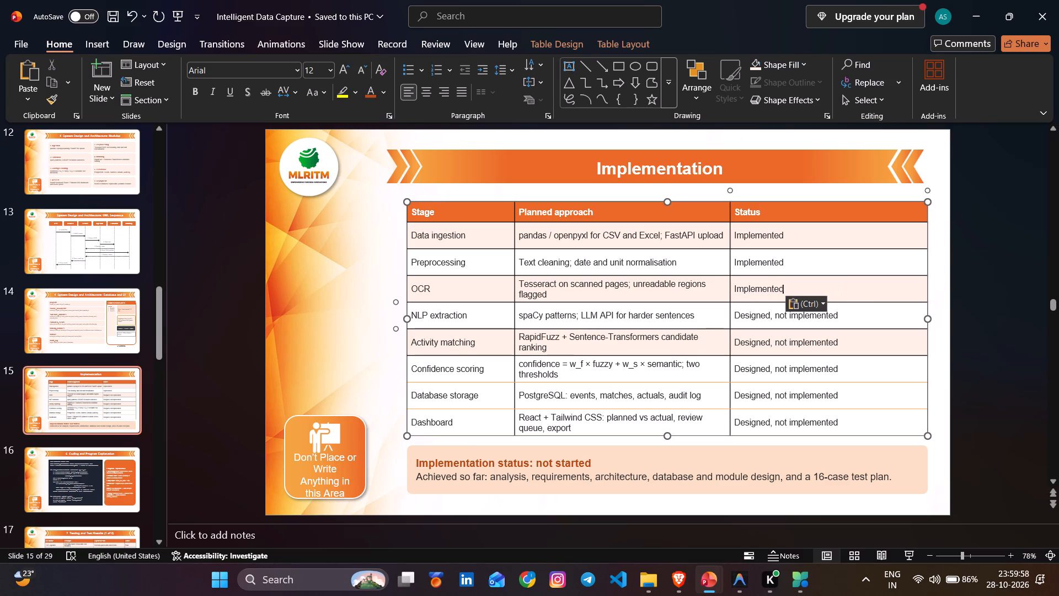
drag(863, 317, 738, 314)
key(ctrl+v)
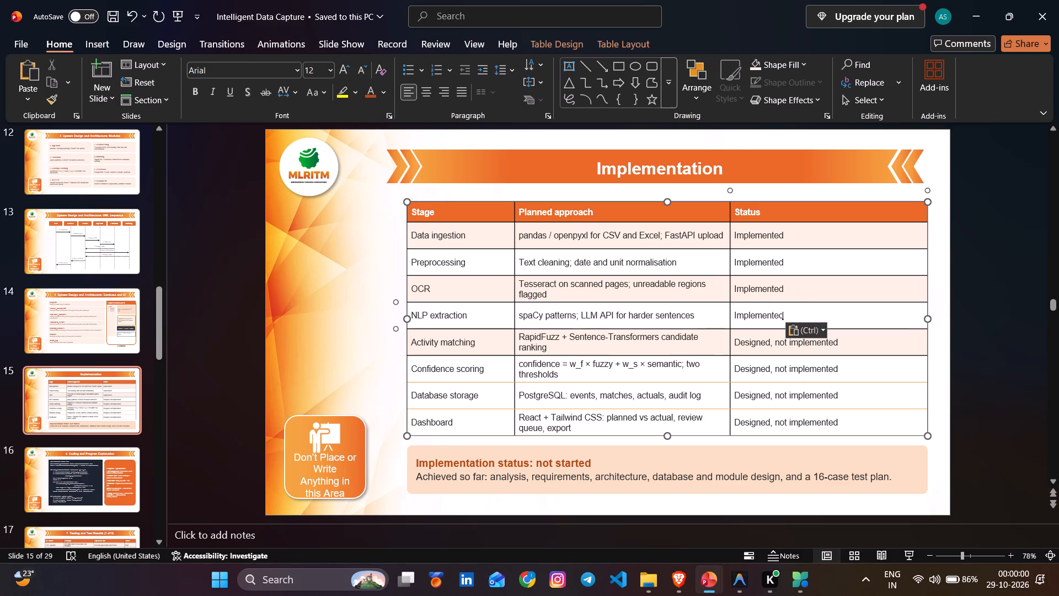
Paste "Implemented" over the Activity matching, Confidence scoring, Database storage and Dashboard statuses in slide 15's table.
drag(844, 343, 734, 343)
key(ctrl+v)
drag(841, 369, 739, 369)
key(ctrl+v)
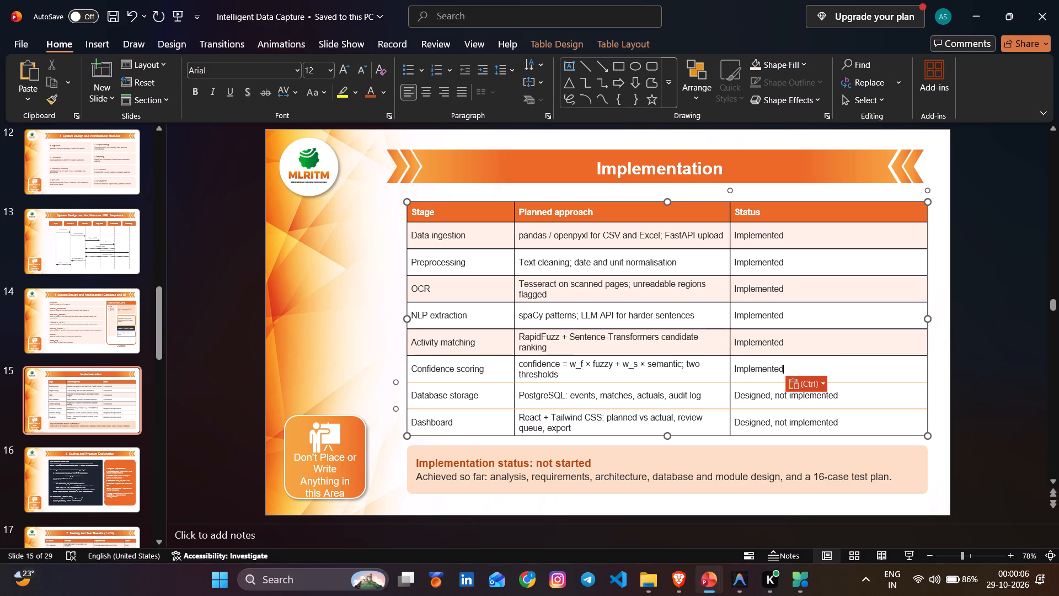
drag(838, 396, 748, 393)
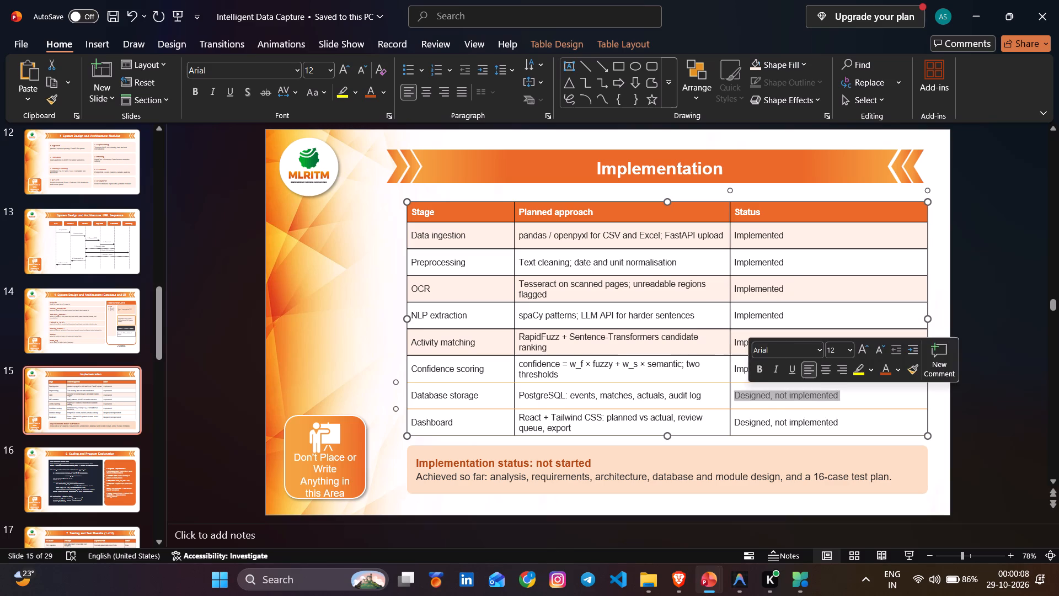
key(ctrl+v)
drag(850, 418, 743, 422)
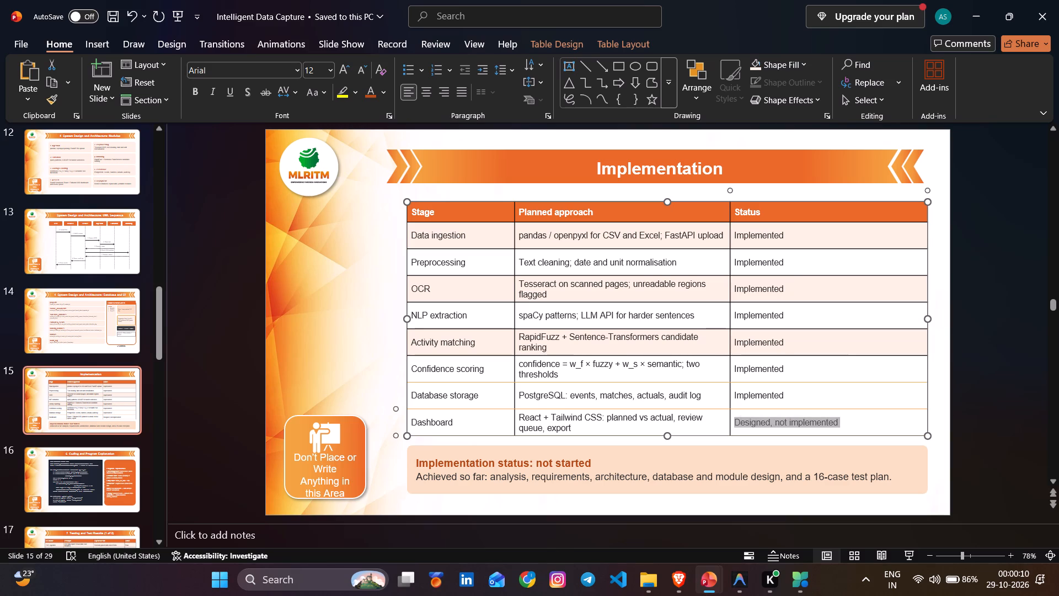
key(ctrl+v)
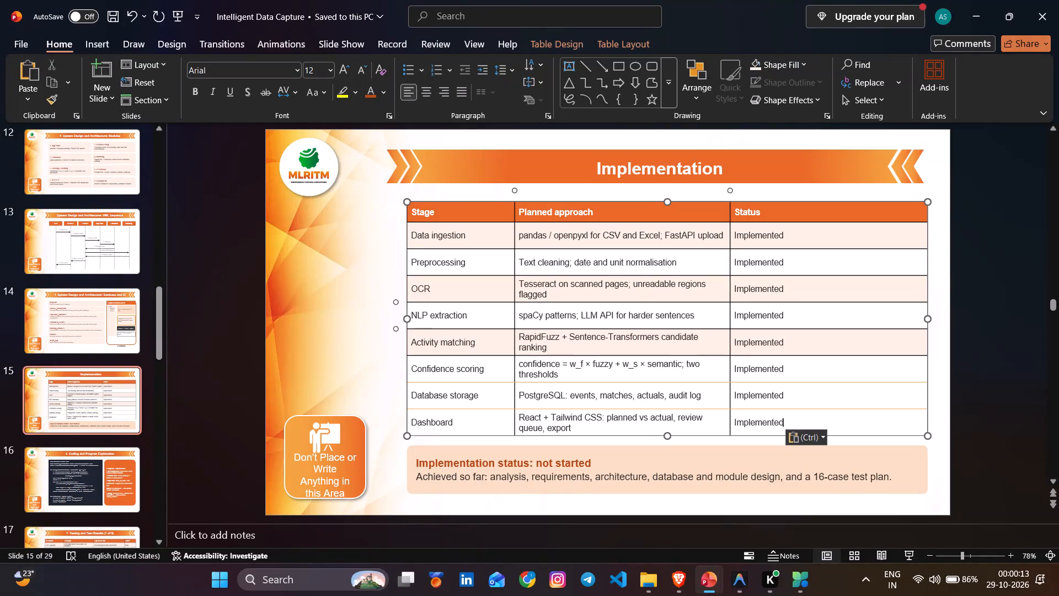
Delete the entire OCR row from slide 15's implementation table.
drag(874, 286, 747, 287)
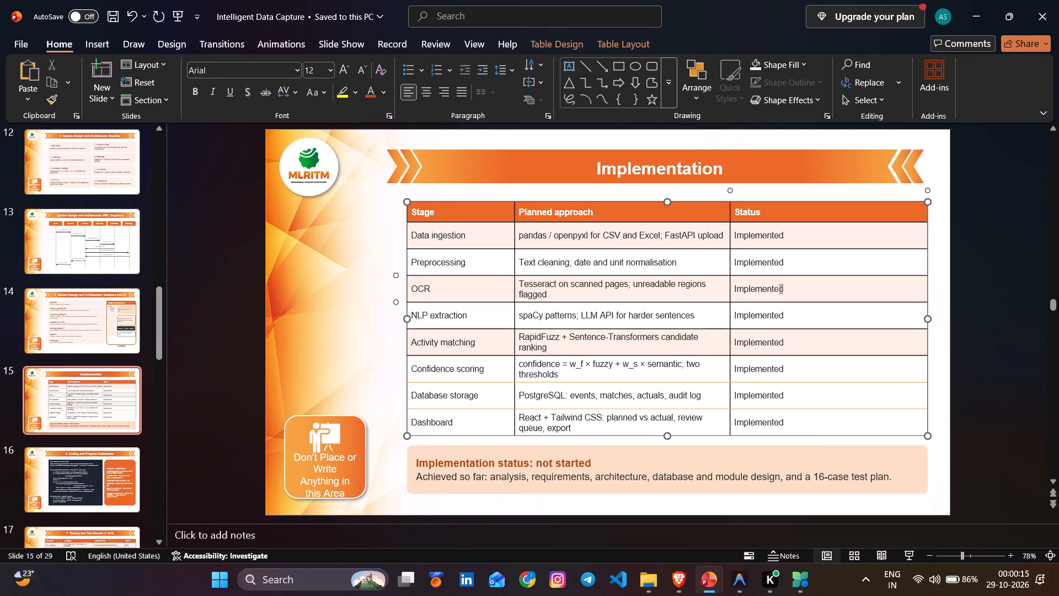
drag(747, 287, 456, 291)
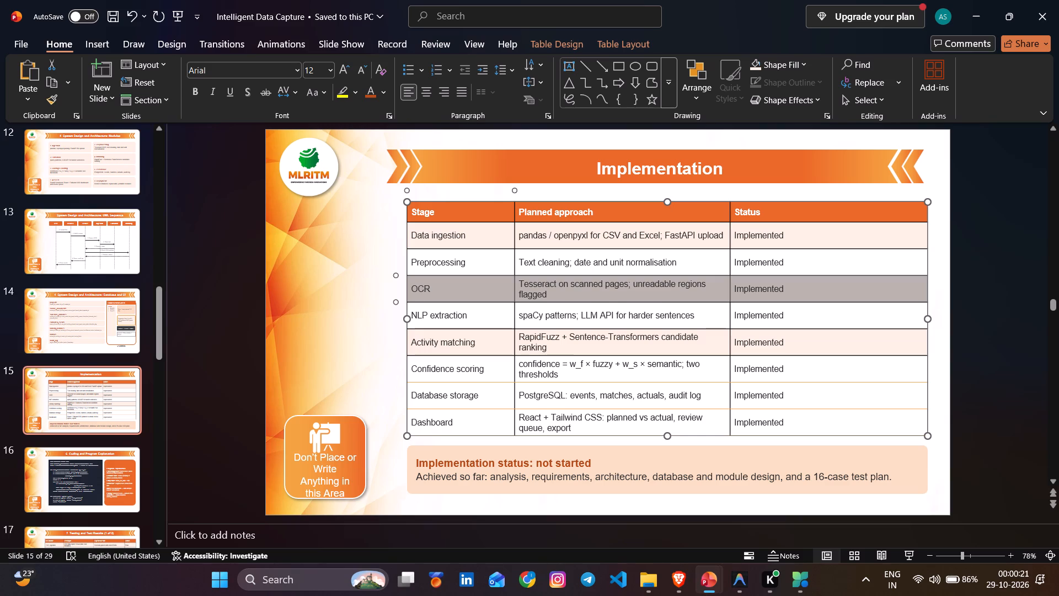
key(BackSpace)
click(760, 427)
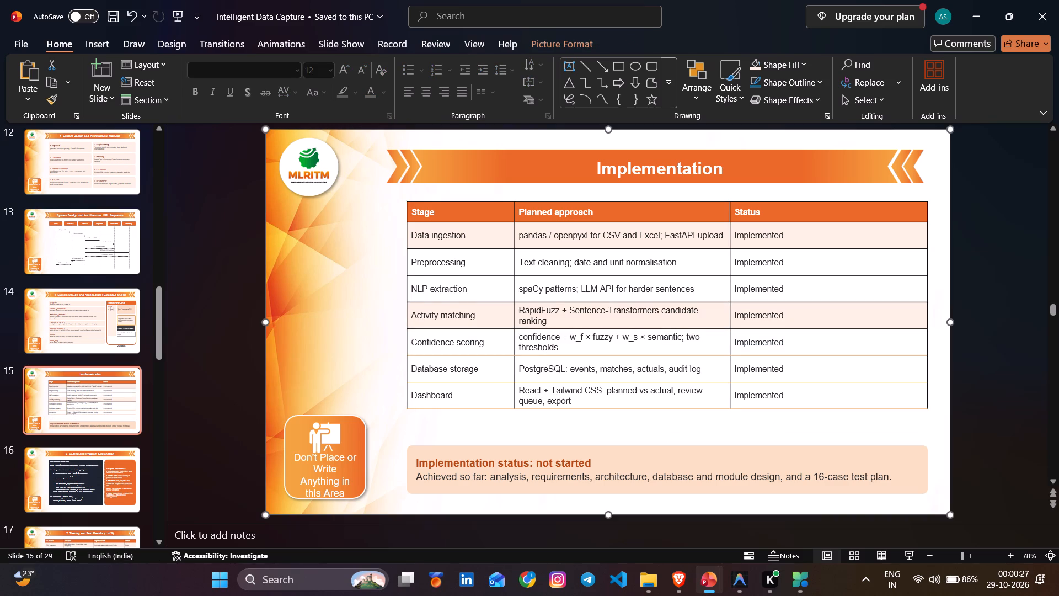
Delete the "Implementation status: not started" text box below the table on slide 15.
click(710, 486)
key(Delete)
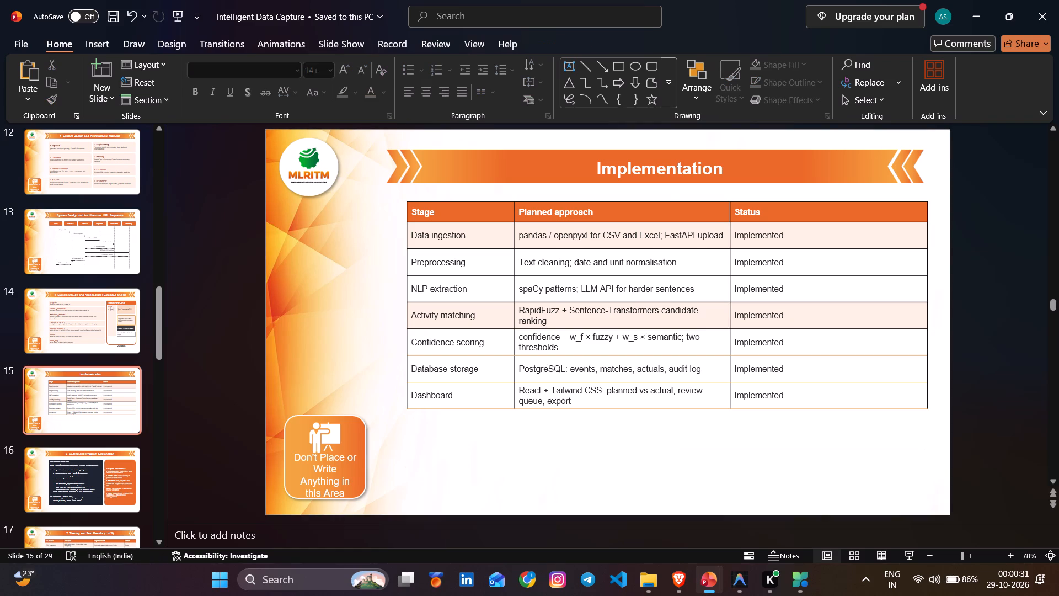
Enlarge slide 15's table from its lower-right corner so it extends further down and slightly wider.
click(726, 372)
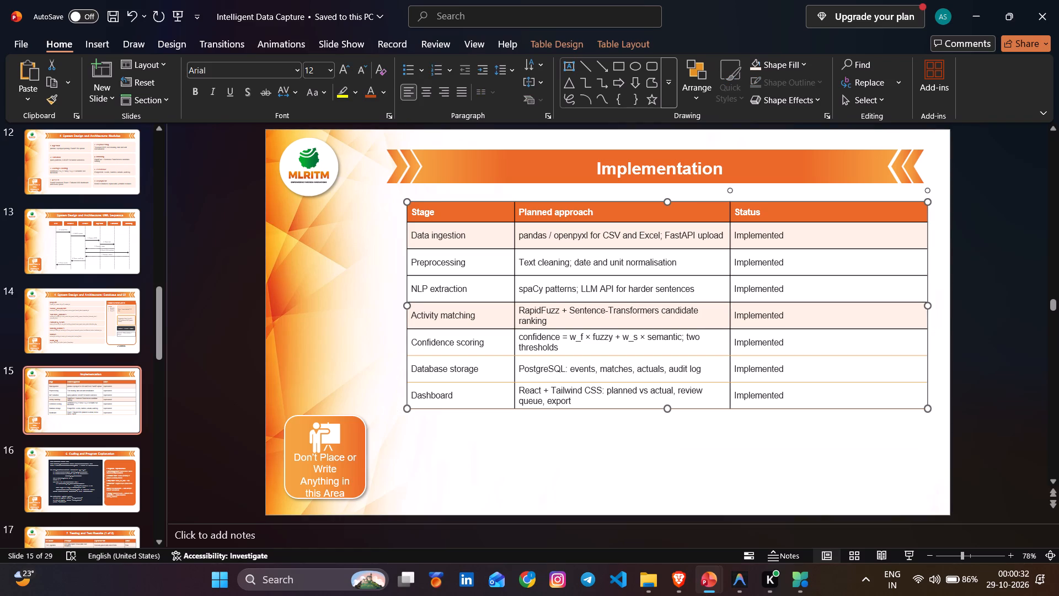
drag(928, 408, 935, 431)
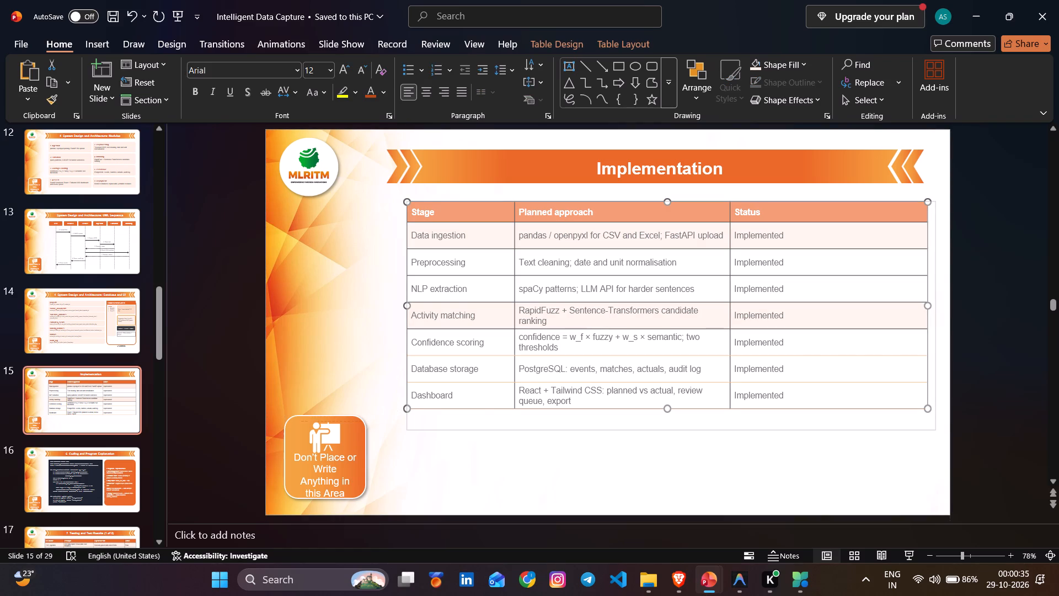
drag(935, 431, 939, 443)
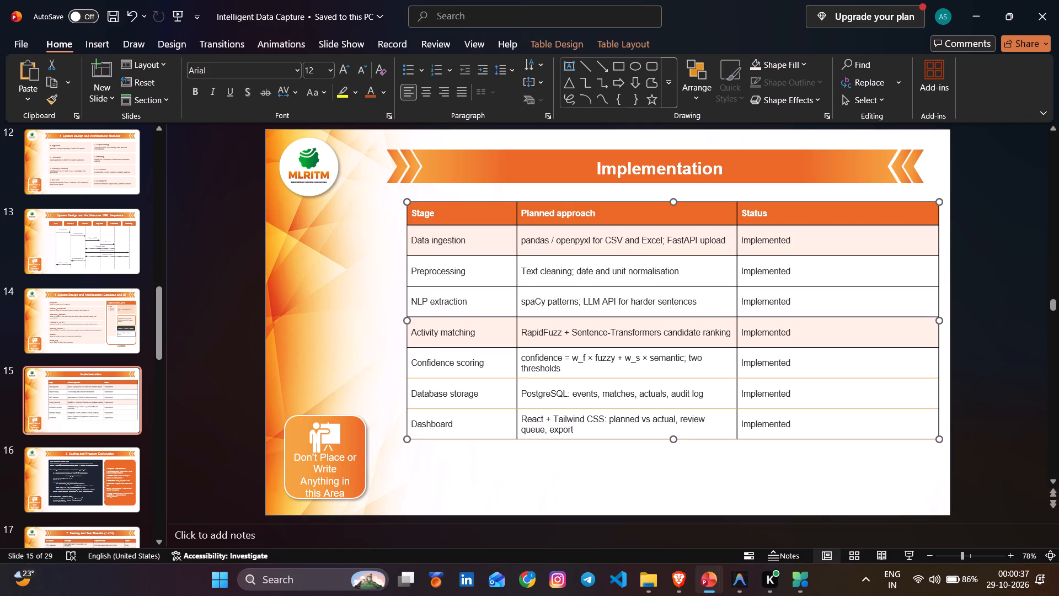
Fill the Dashboard row with the light peach shade sampled by Eyedropper from the Activity matching row.
click(793, 410)
click(827, 438)
click(836, 425)
click(841, 466)
drag(838, 421, 523, 422)
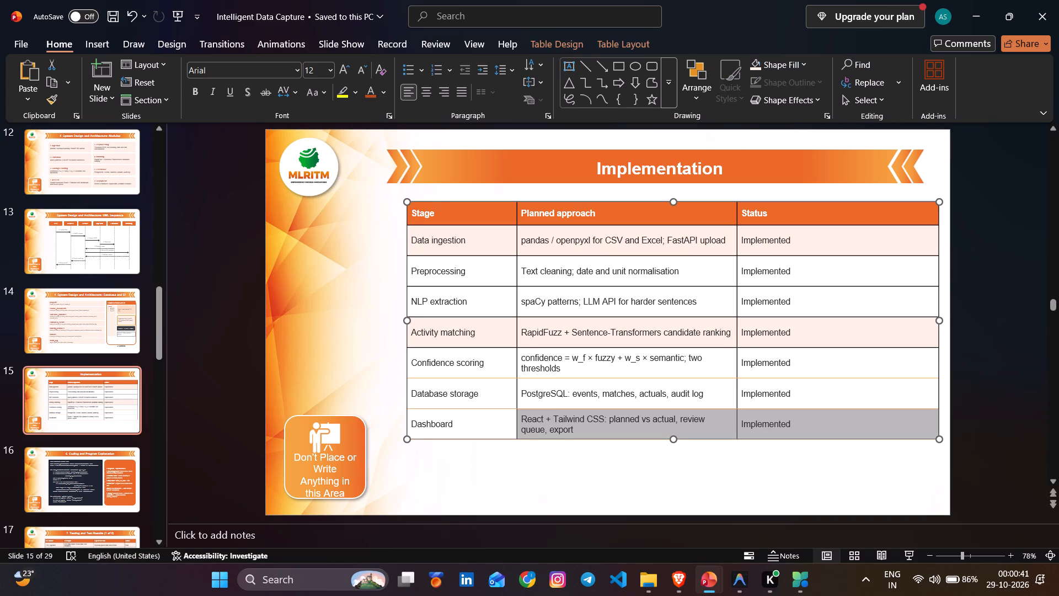
drag(523, 422, 468, 423)
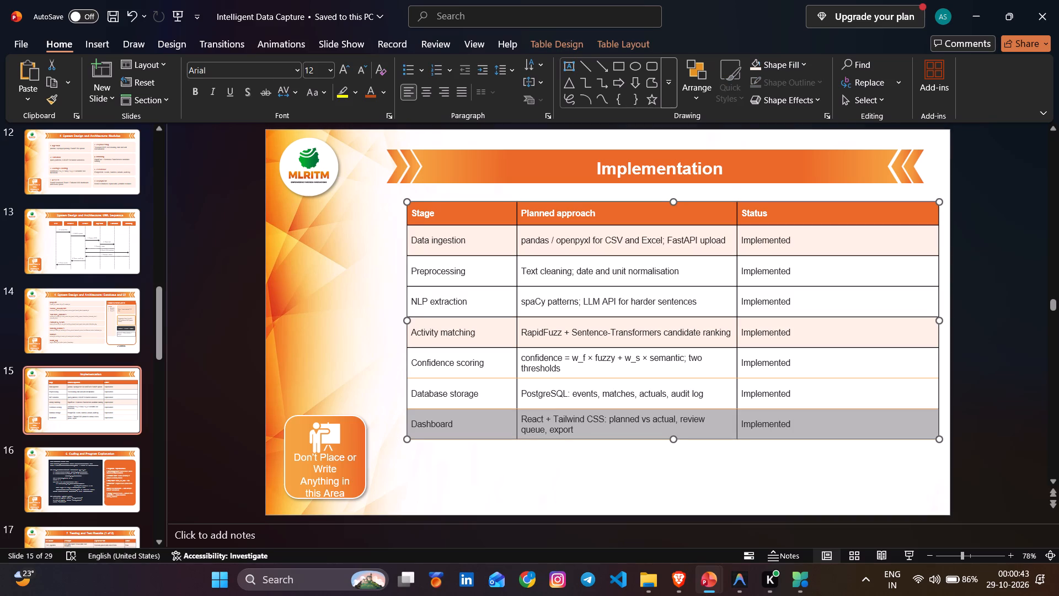
click(96, 46)
click(58, 39)
click(808, 68)
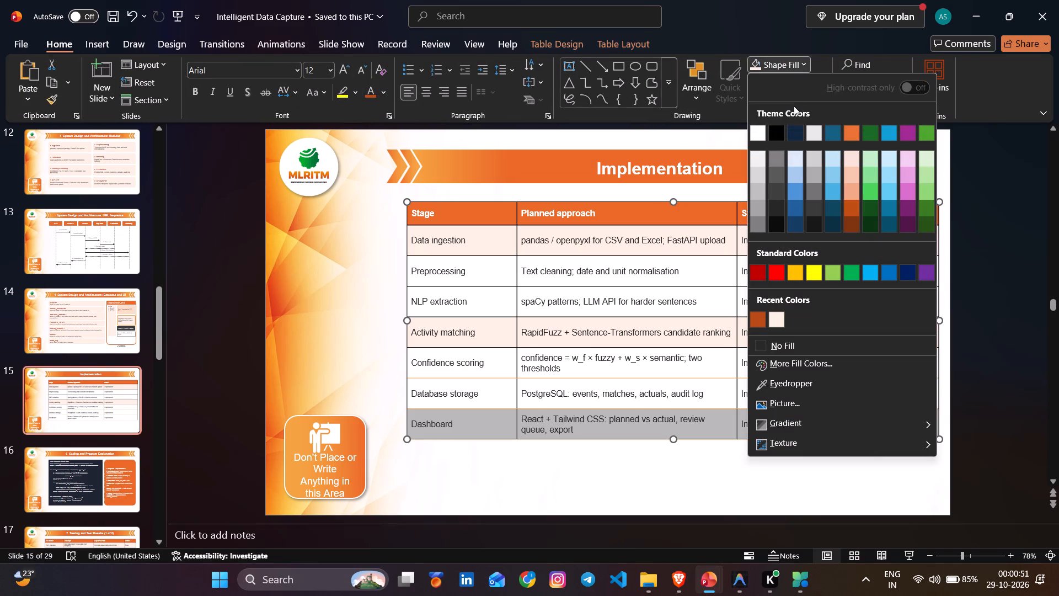
click(825, 387)
click(811, 331)
click(858, 454)
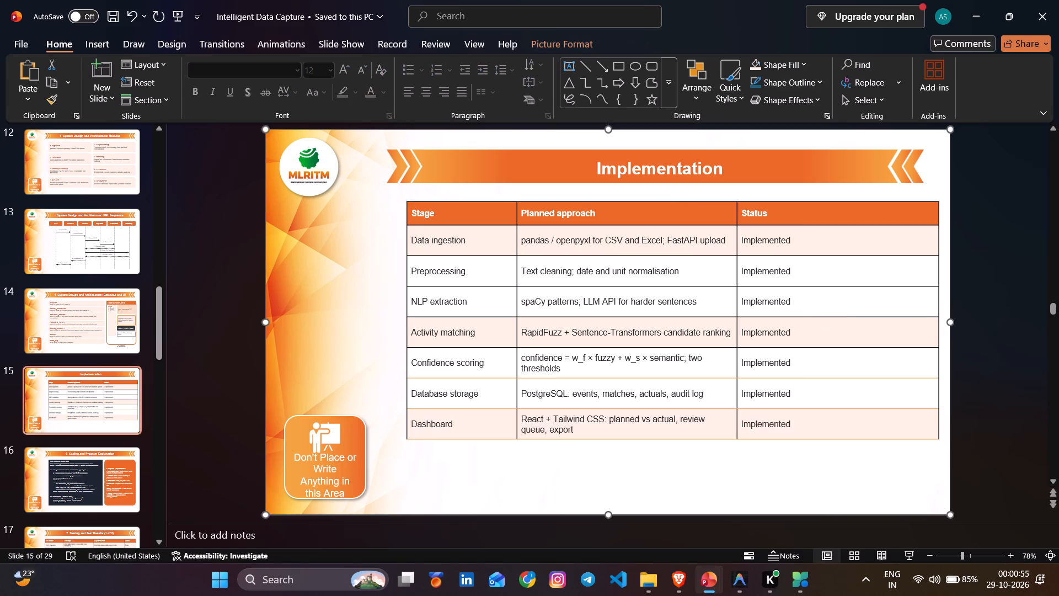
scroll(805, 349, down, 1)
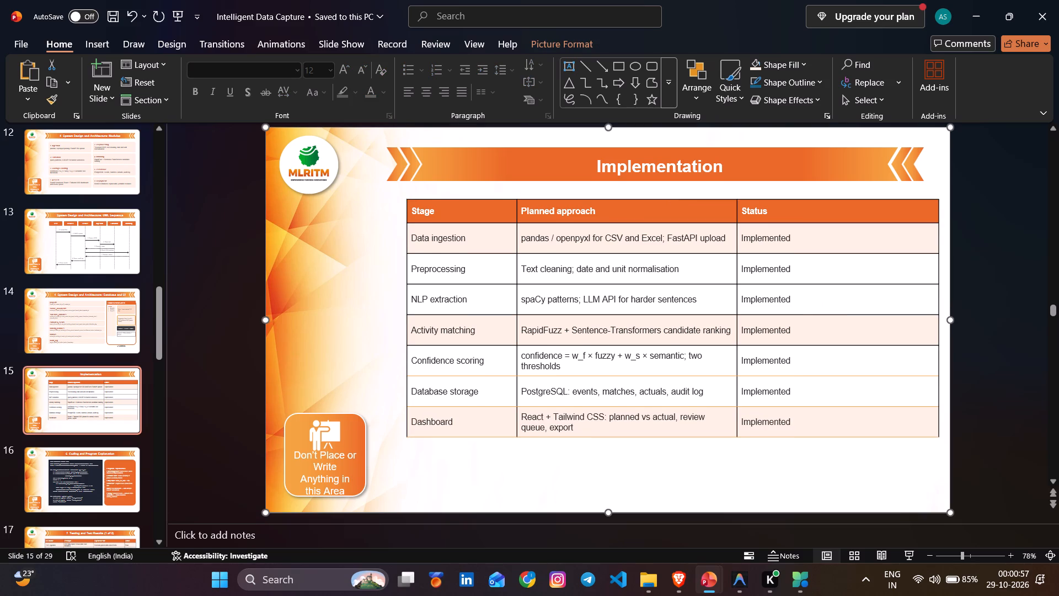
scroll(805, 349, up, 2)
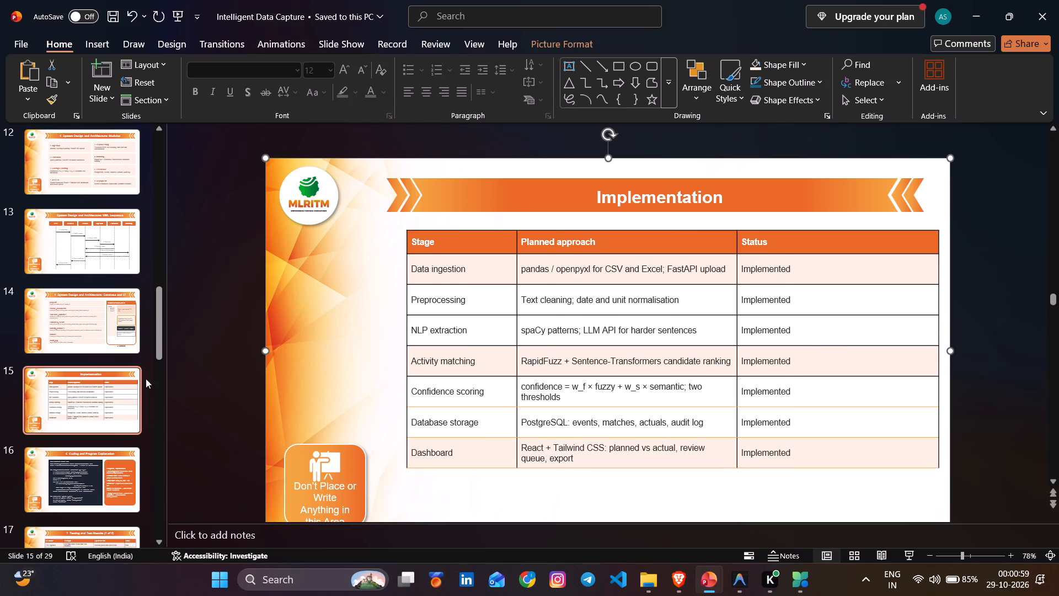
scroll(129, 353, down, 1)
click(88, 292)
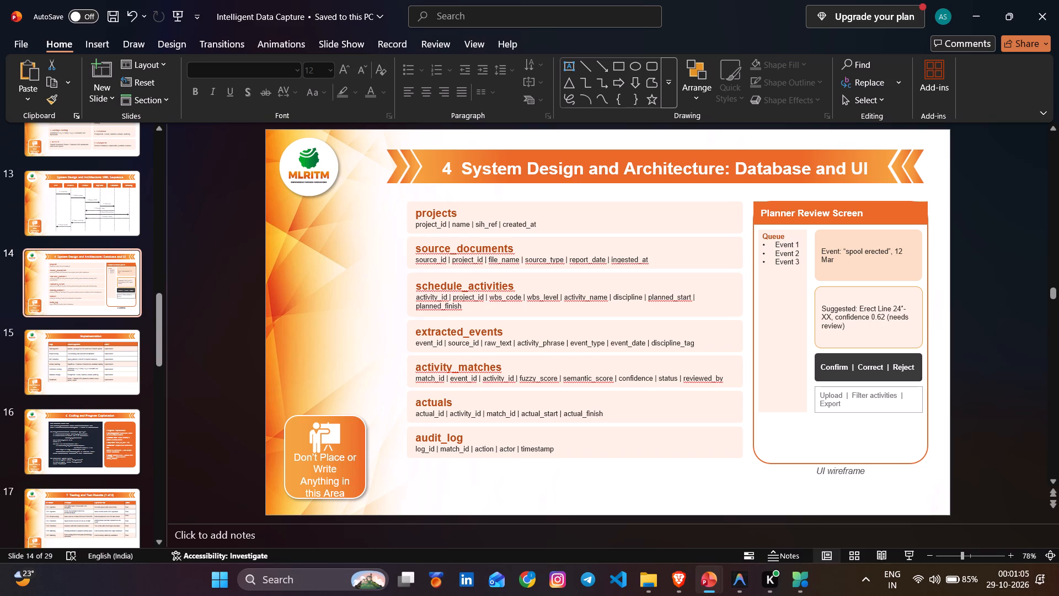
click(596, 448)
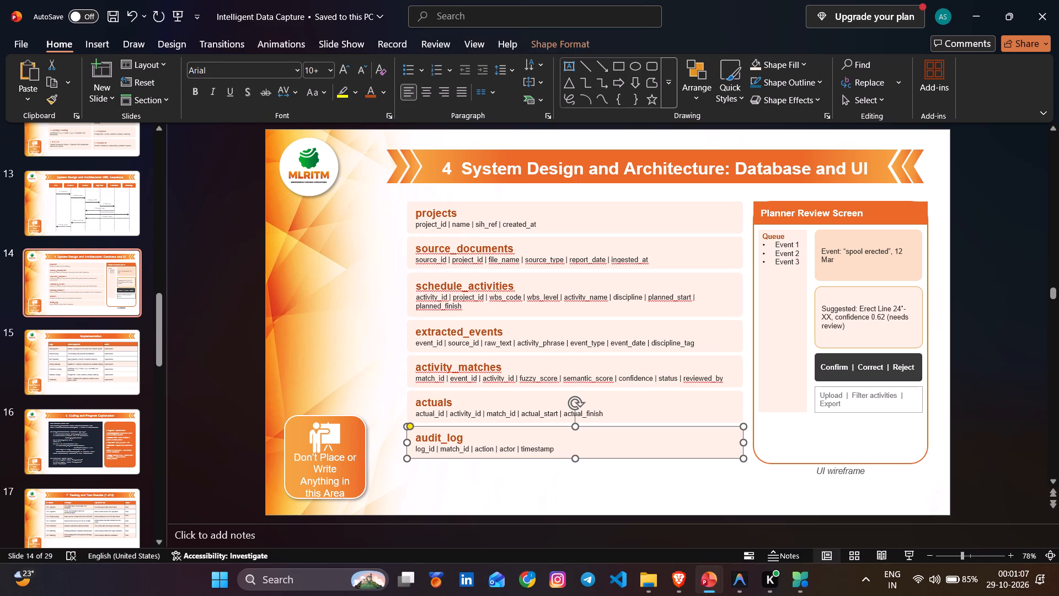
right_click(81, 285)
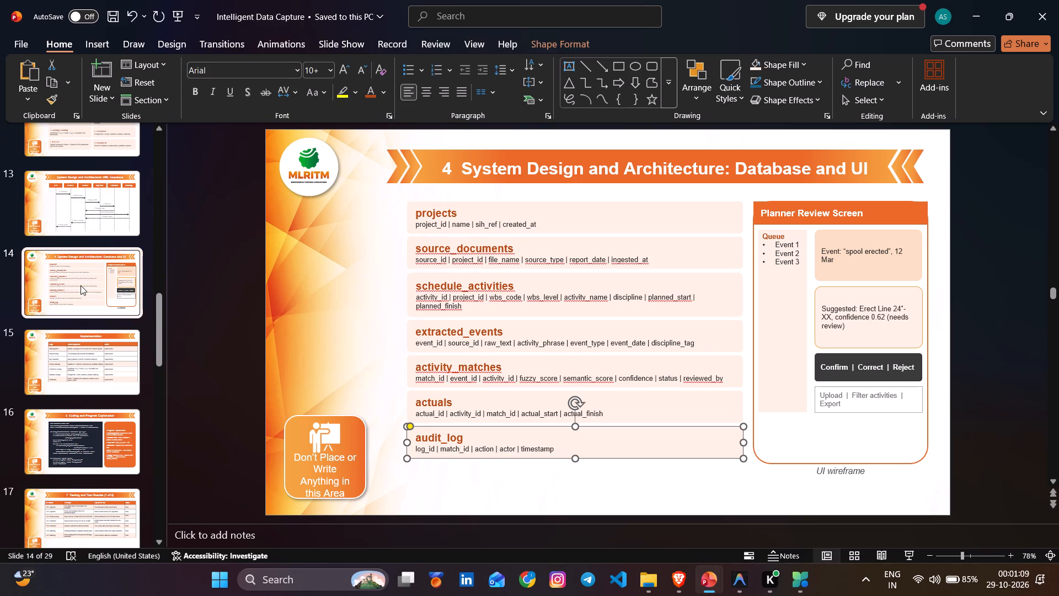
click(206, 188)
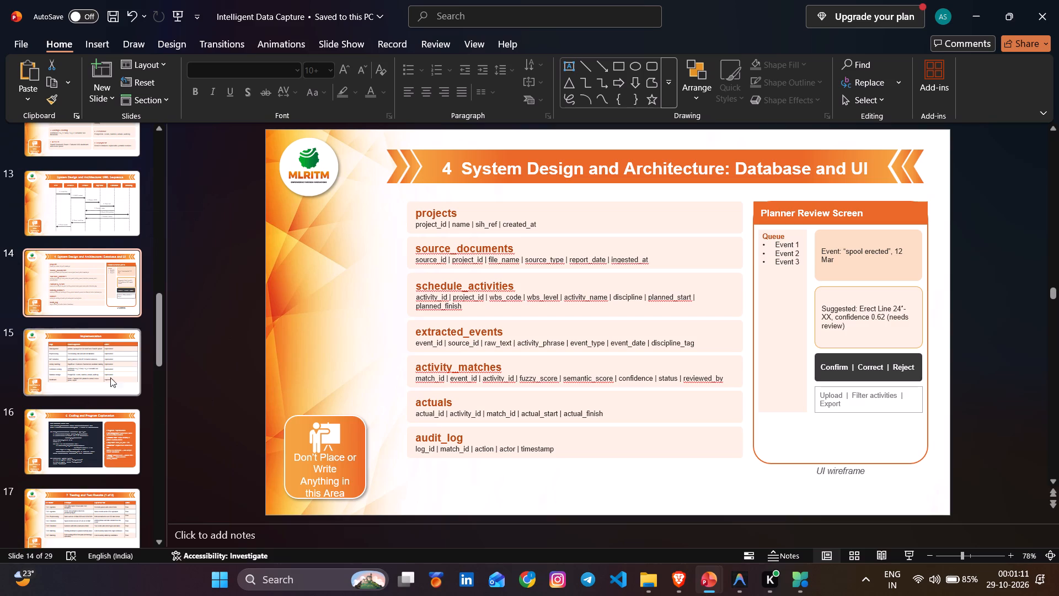
Narrow slide 15's implementation table by pulling its right edge inward.
click(110, 375)
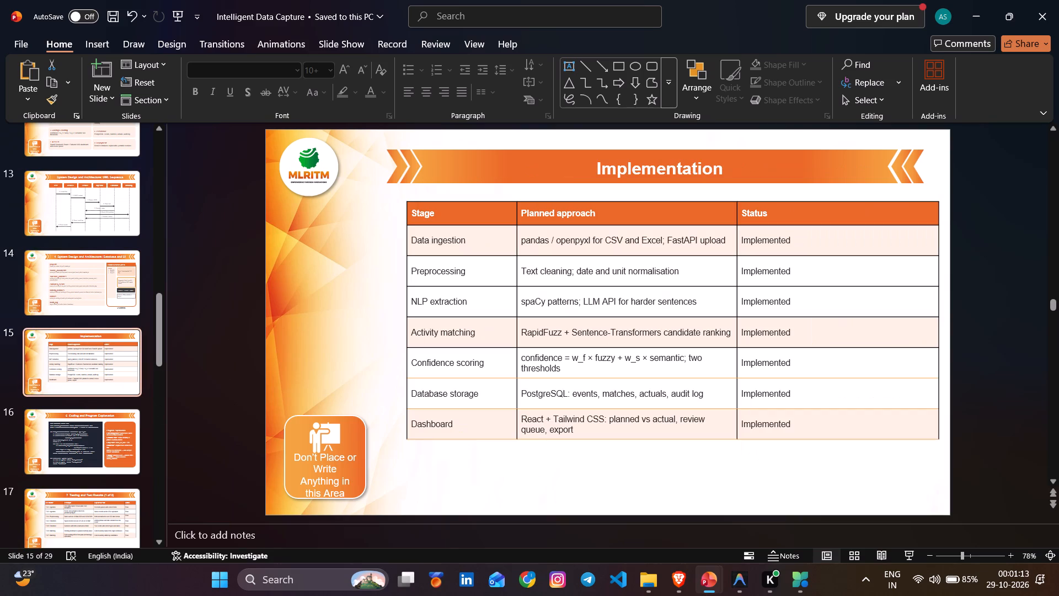
click(893, 294)
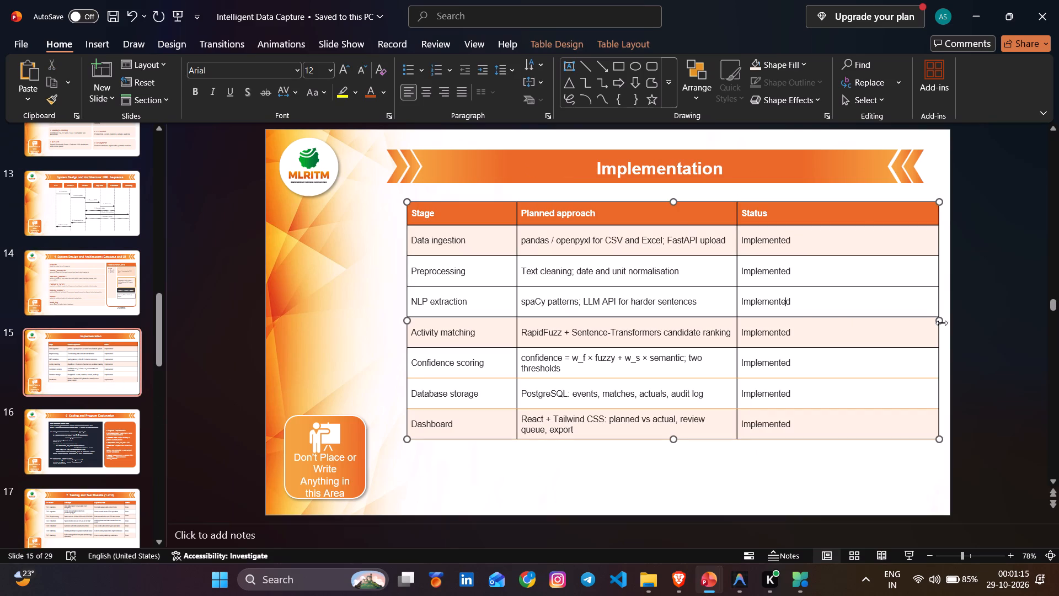
drag(942, 323, 898, 325)
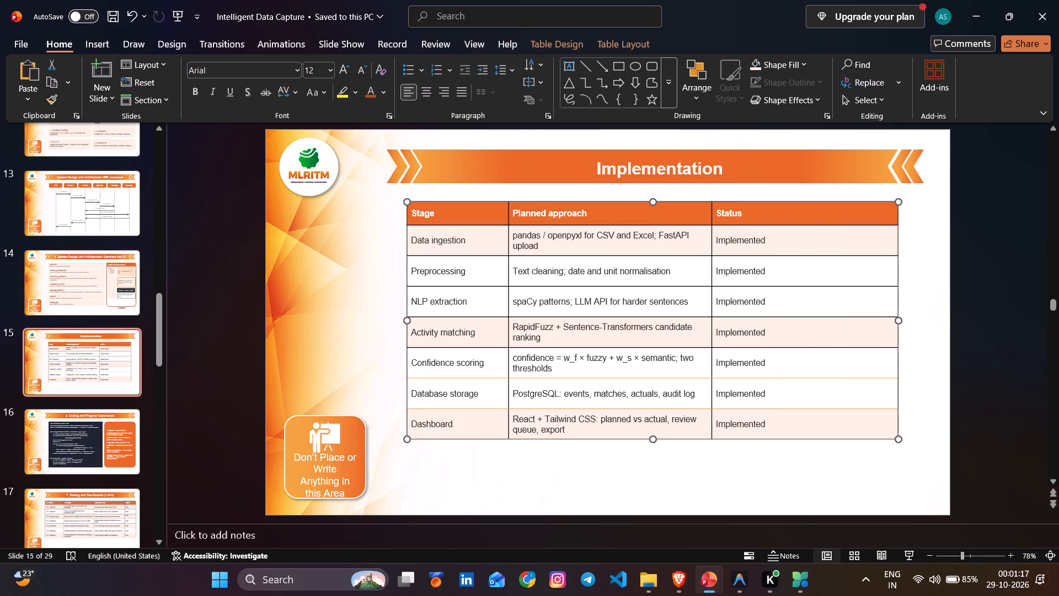
click(809, 483)
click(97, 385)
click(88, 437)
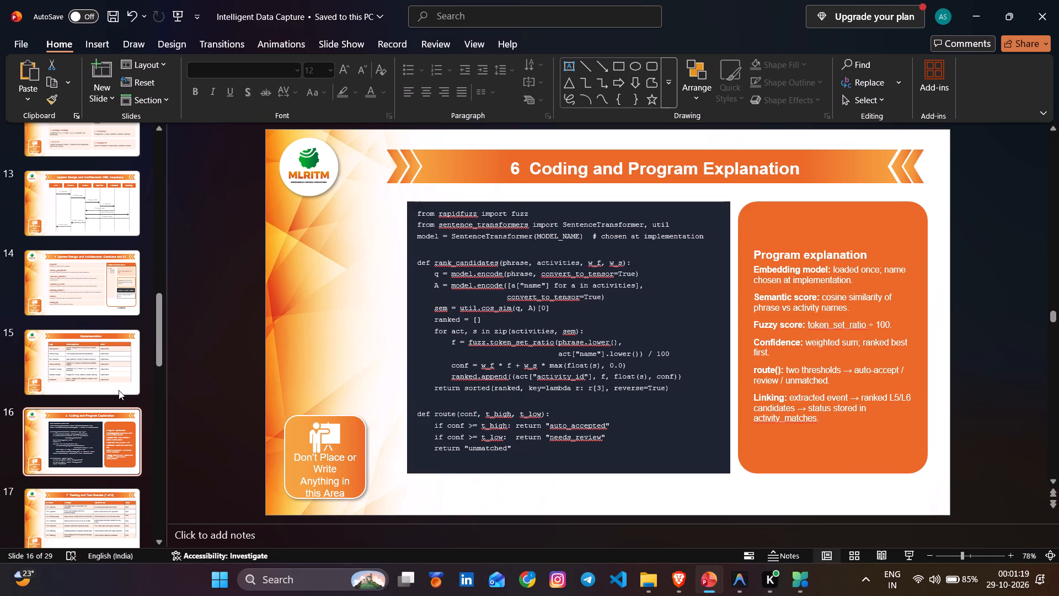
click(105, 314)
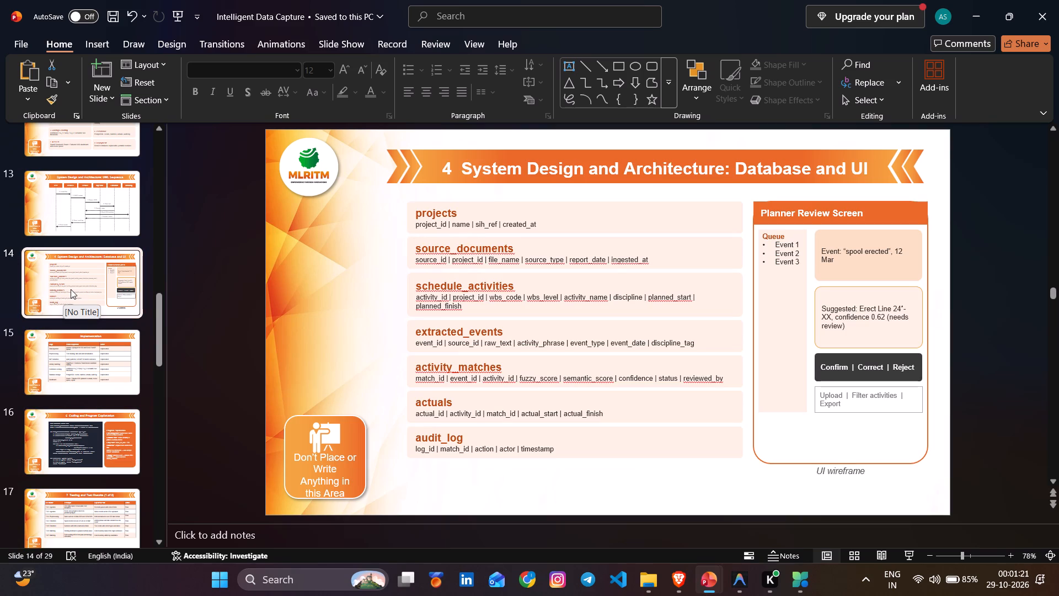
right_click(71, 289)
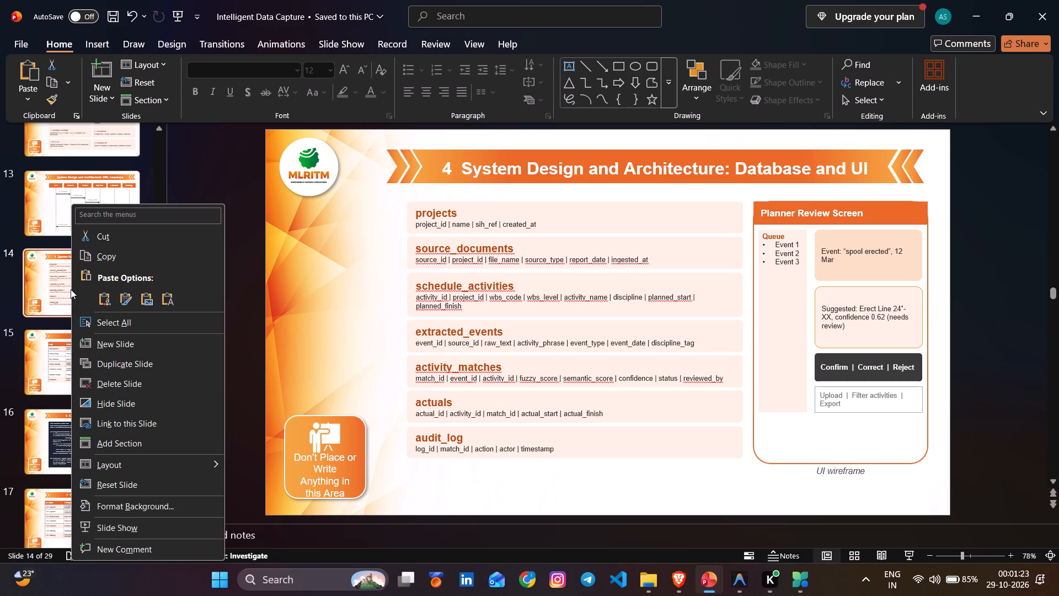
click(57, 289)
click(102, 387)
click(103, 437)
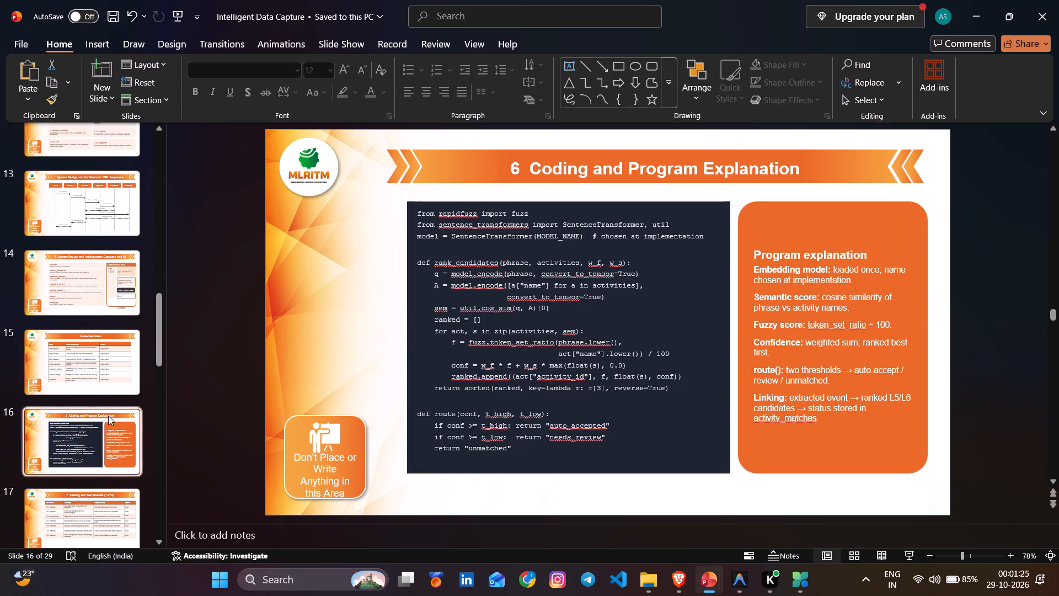
Save a copy of the presentation in the Downloads folder under the name "Intelligent Data Capture_!".
click(27, 46)
click(53, 256)
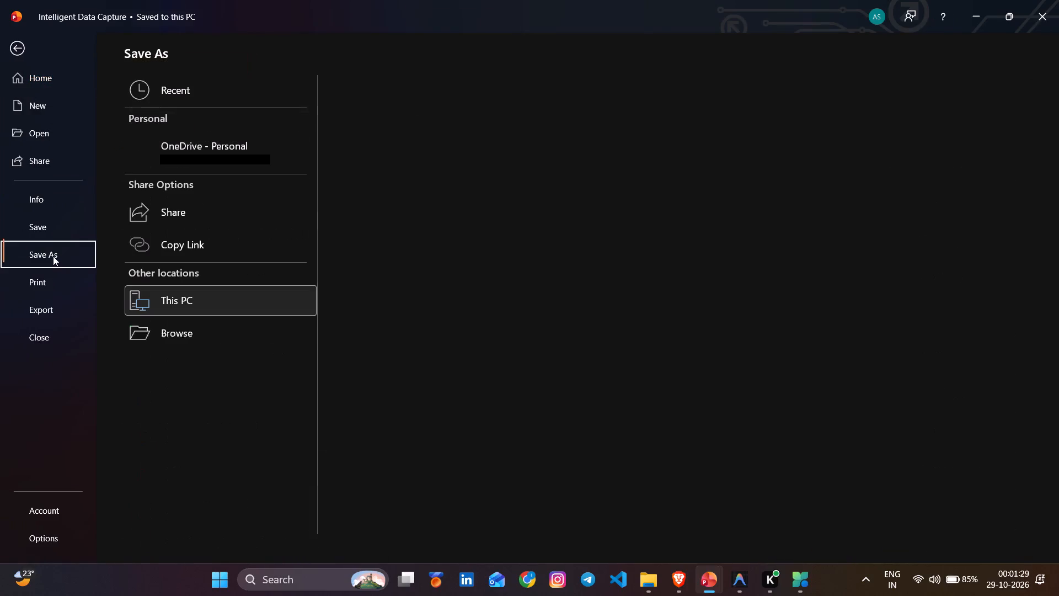
click(415, 154)
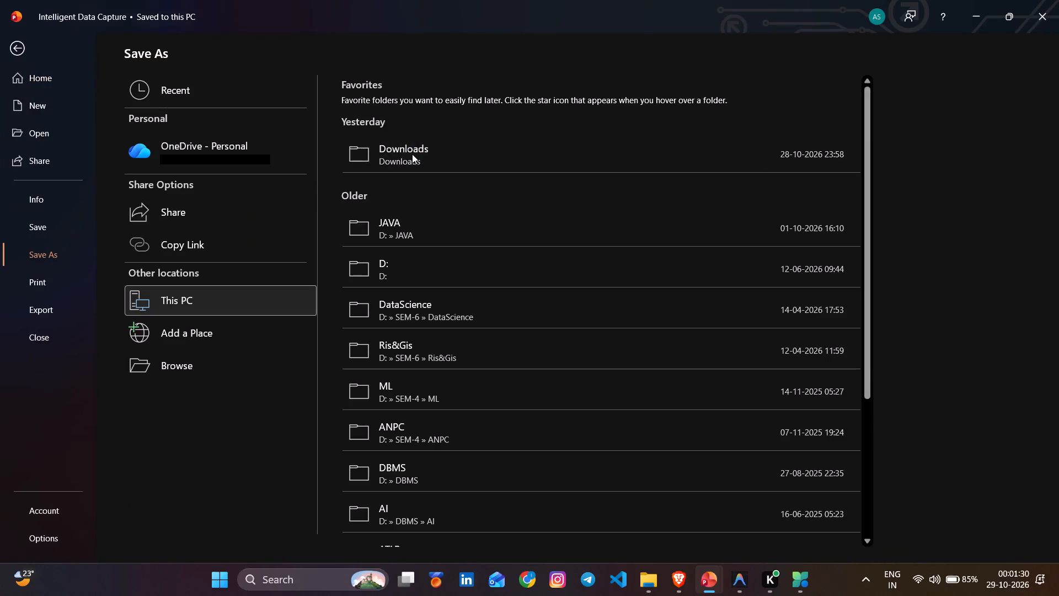
click(231, 225)
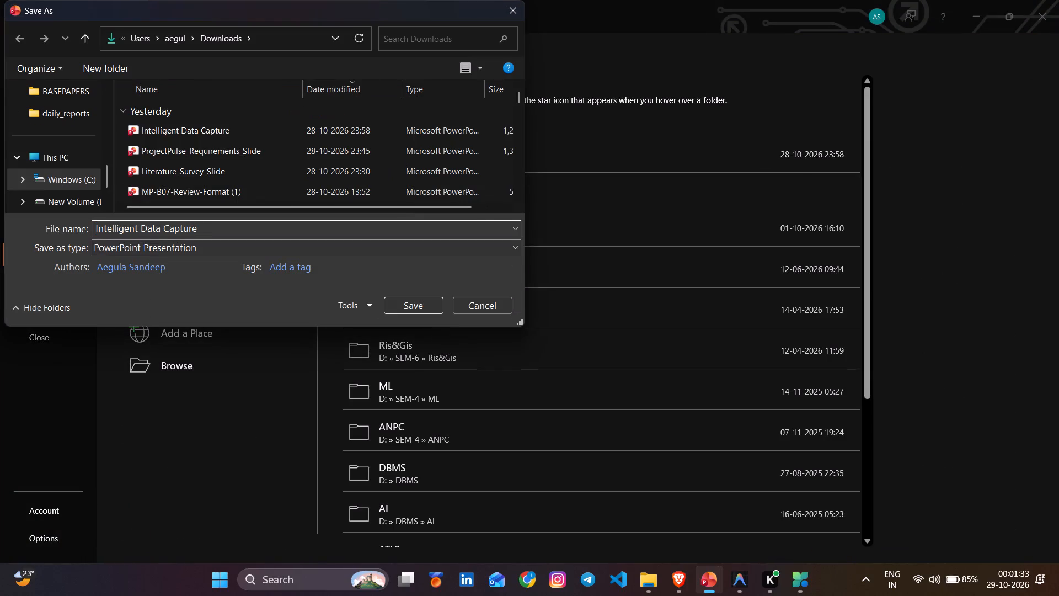
click(231, 228)
click(231, 227)
click(221, 226)
text(_COp)
key(BackSpace)
key(BackSpace)
key(BackSpace)
key(shift+exclam)
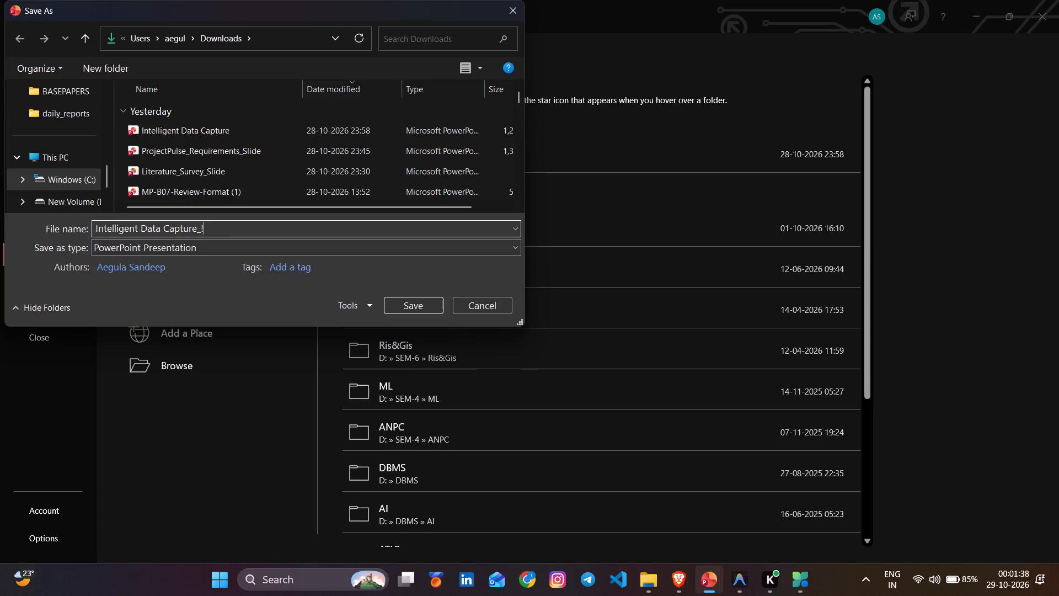
click(425, 306)
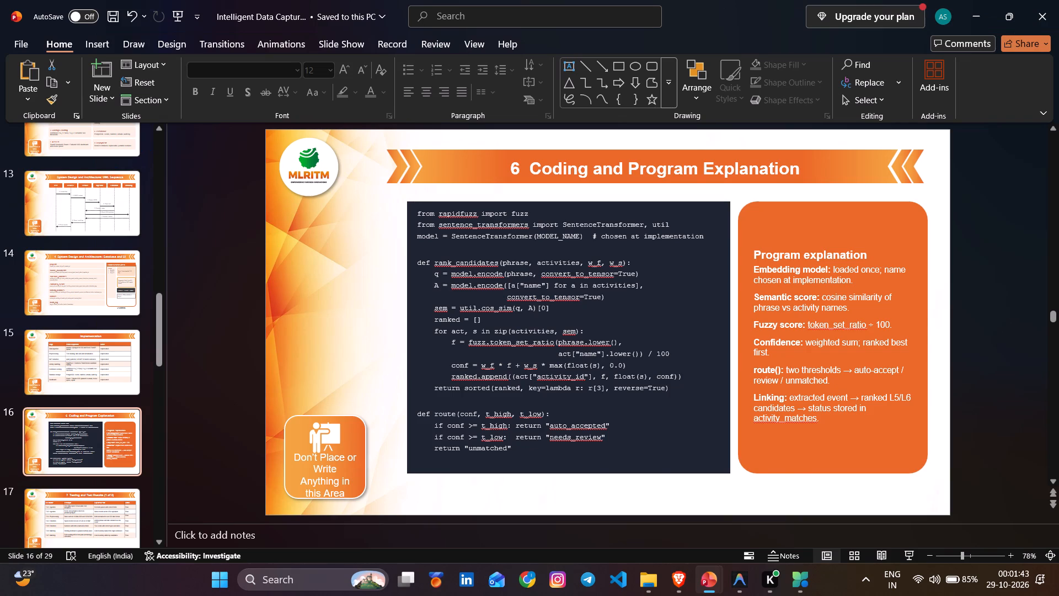
Look through the remaining slides from slide 16, Coding and Program Explanation, to the closing slide 29.
scroll(362, 268, down, 4)
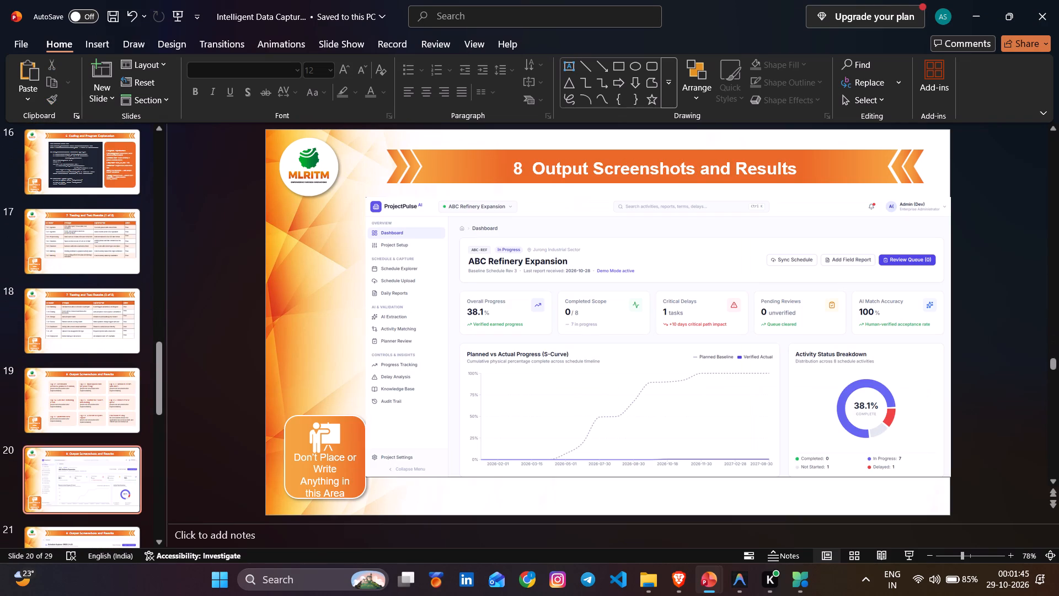
scroll(360, 268, down, 5)
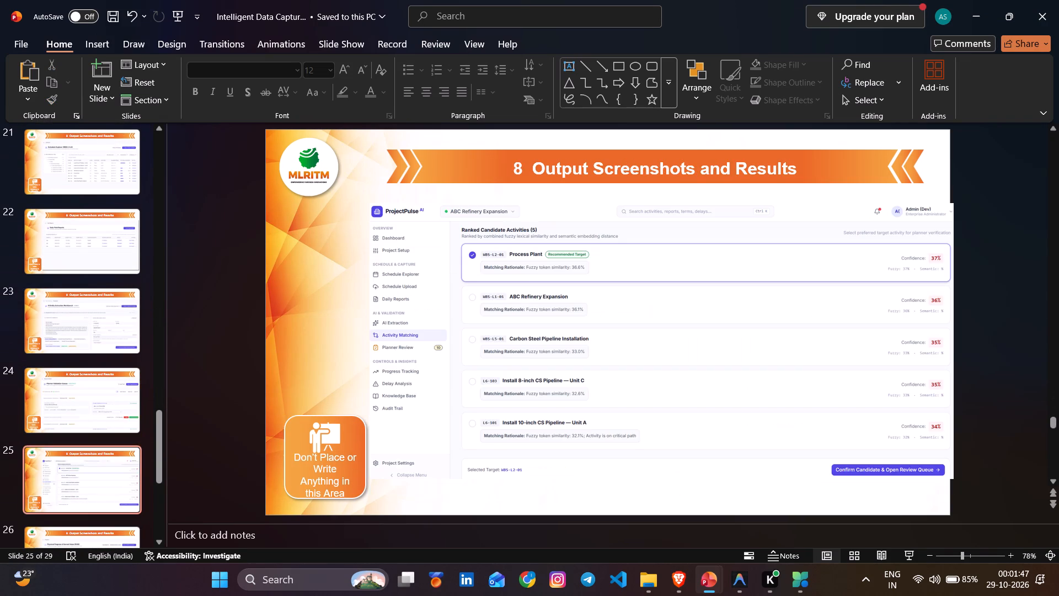
scroll(360, 268, down, 3)
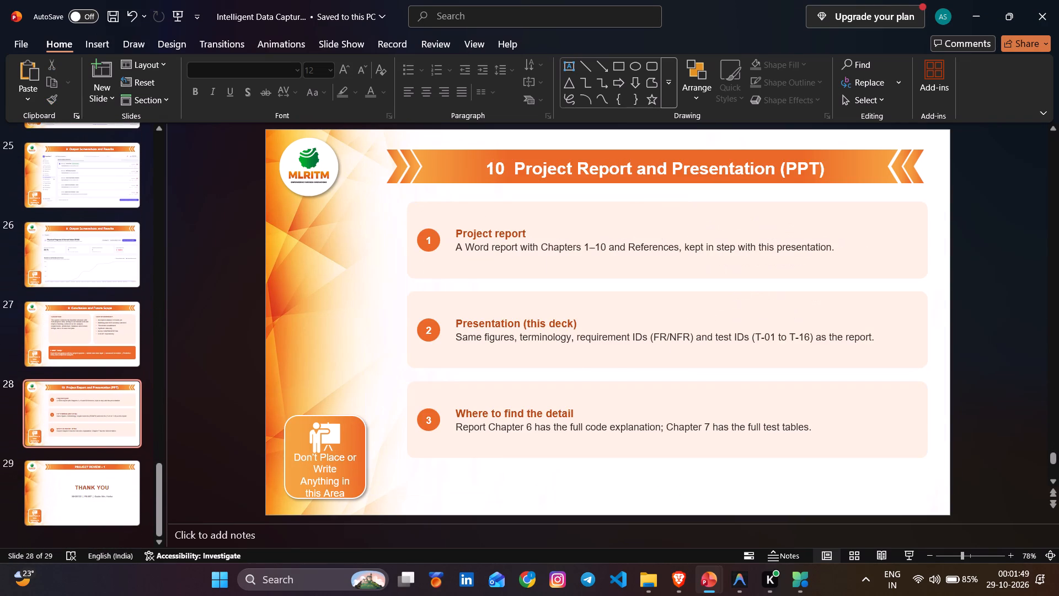
scroll(360, 268, down, 1)
scroll(360, 268, up, 1)
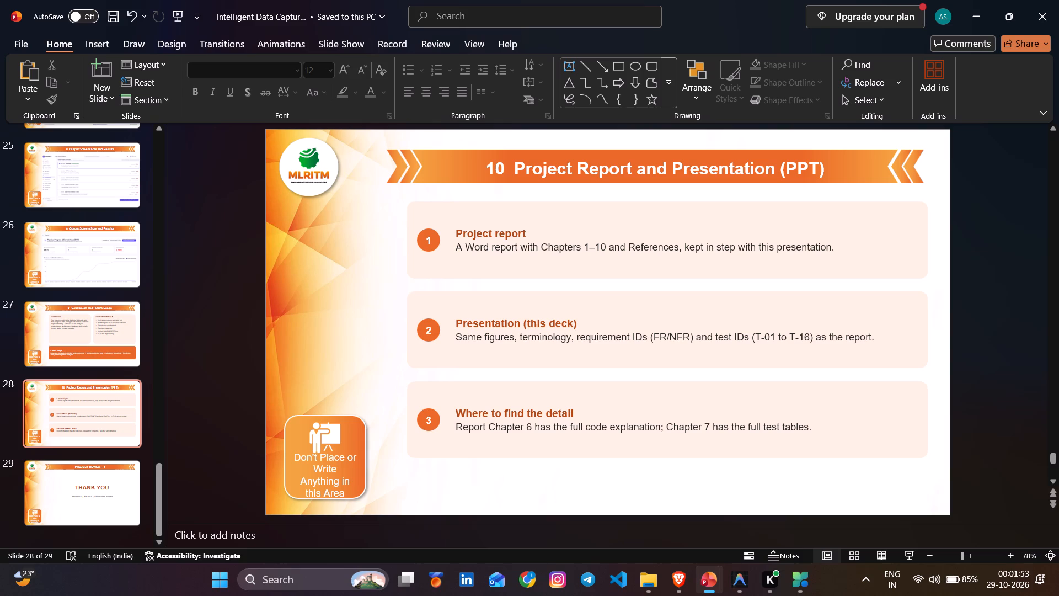
scroll(623, 390, down, 1)
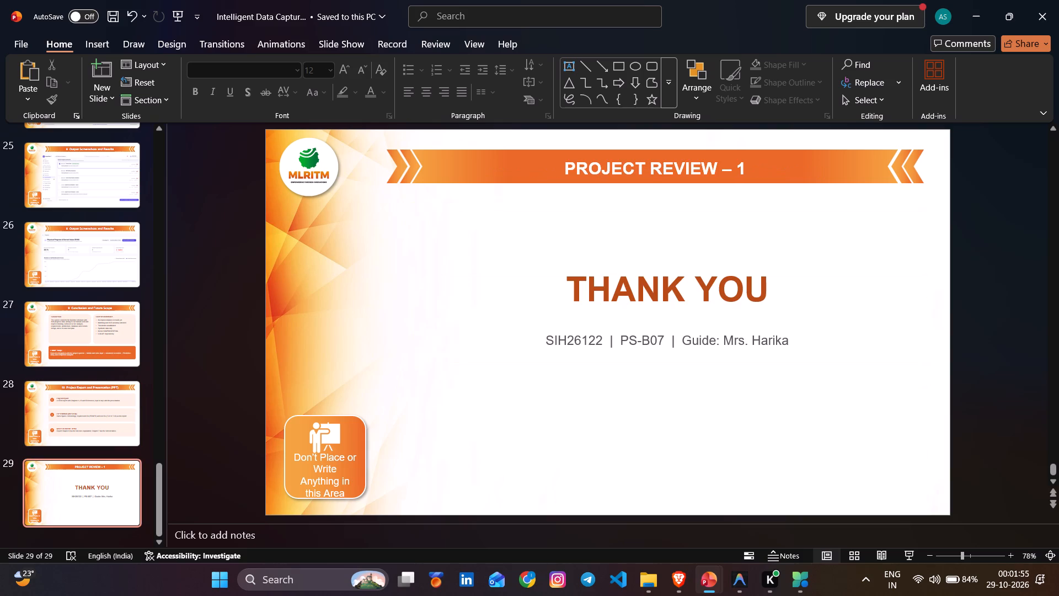
Delete the text box with the project codes and guide name beneath THANK YOU on slide 29.
click(554, 336)
click(791, 340)
click(791, 341)
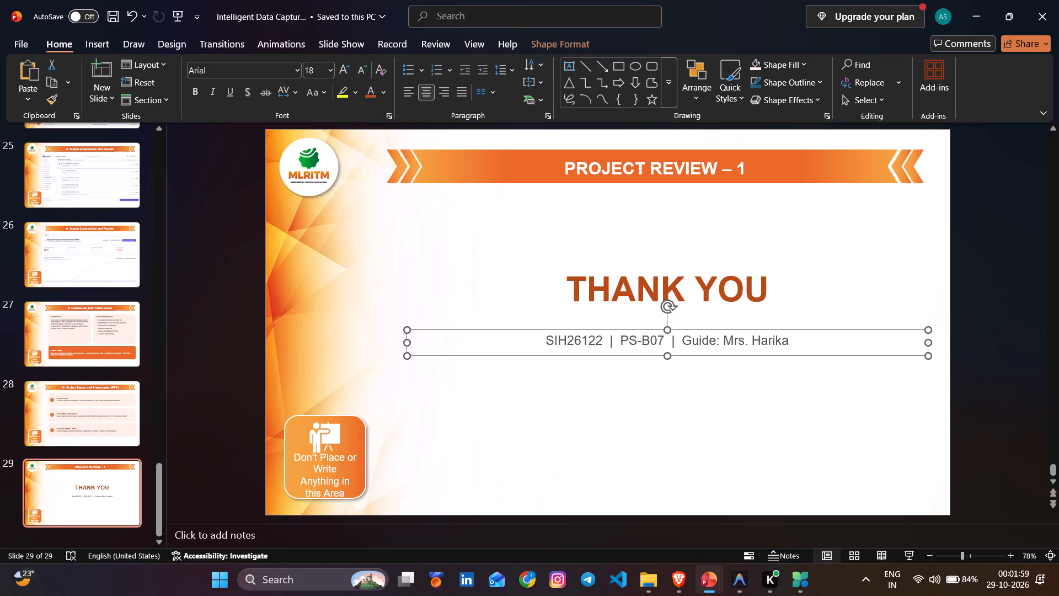
click(794, 340)
click(796, 414)
drag(837, 354, 784, 331)
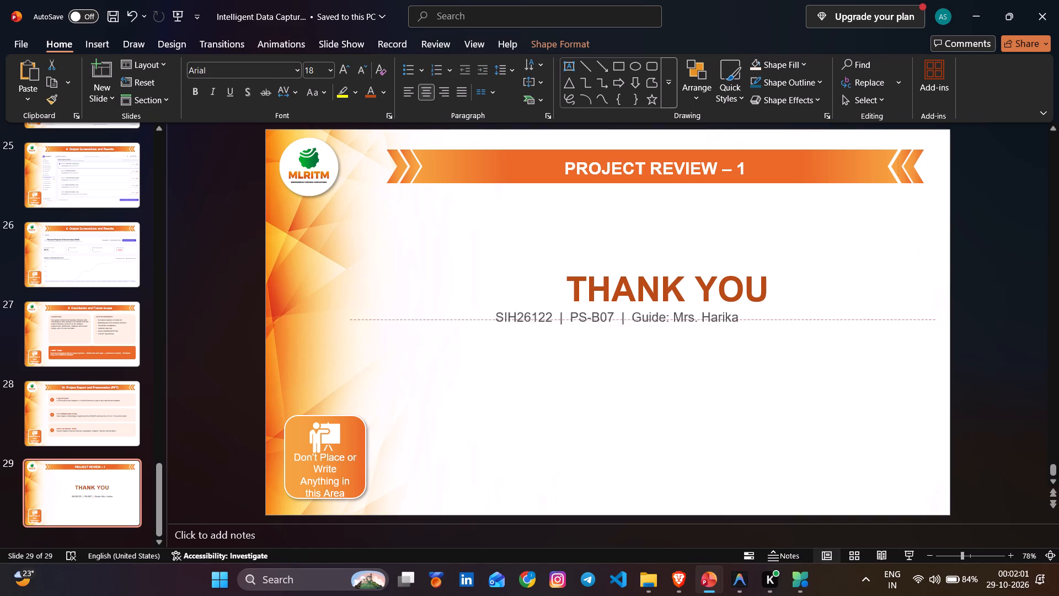
drag(784, 331, 820, 390)
key(Delete)
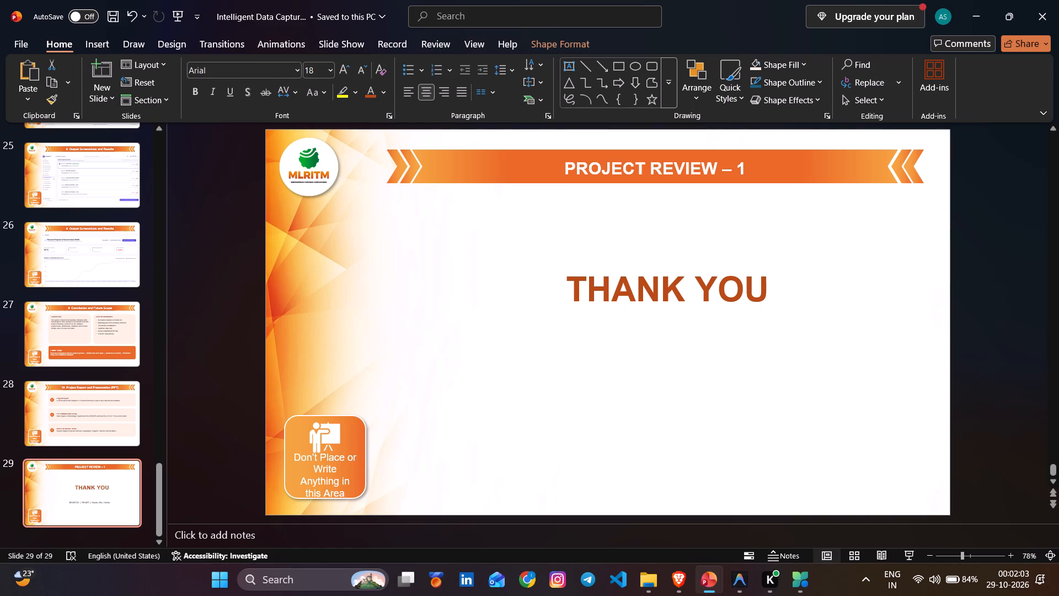
Delete the THANK YOU text box from slide 29.
click(709, 288)
drag(770, 283, 660, 285)
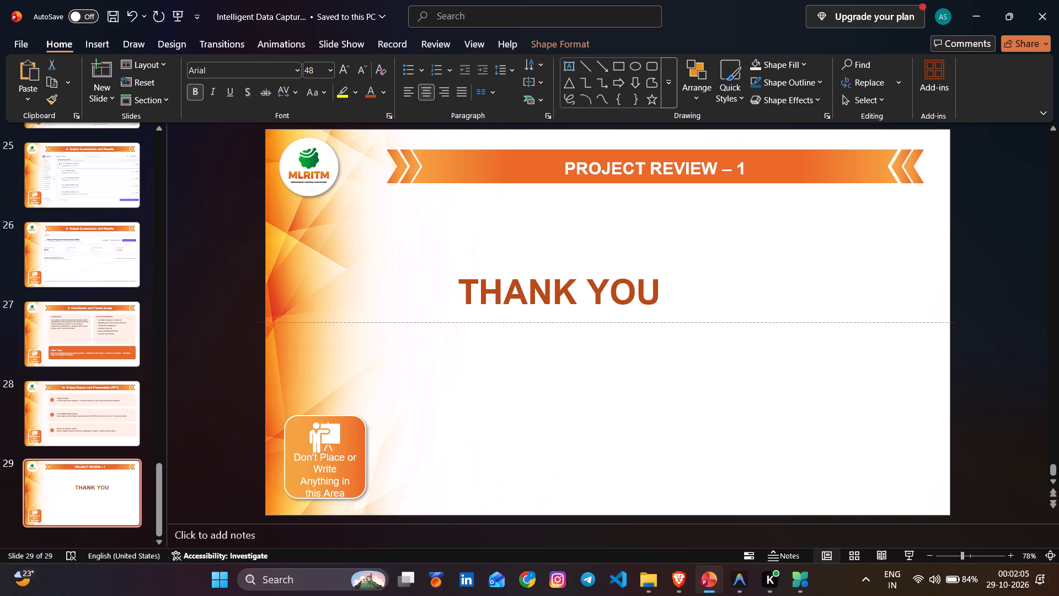
drag(660, 285, 705, 301)
key(BackSpace)
Clear the PROJECT REVIEW – 1 title text from slide 29's orange banner.
click(698, 176)
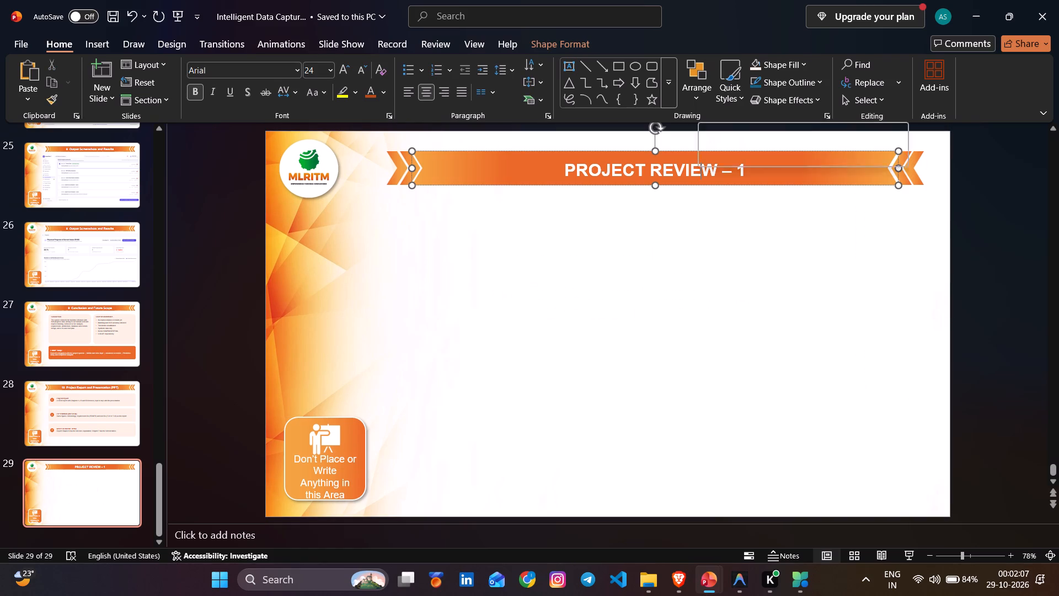
triple_click(705, 173)
triple_click(705, 174)
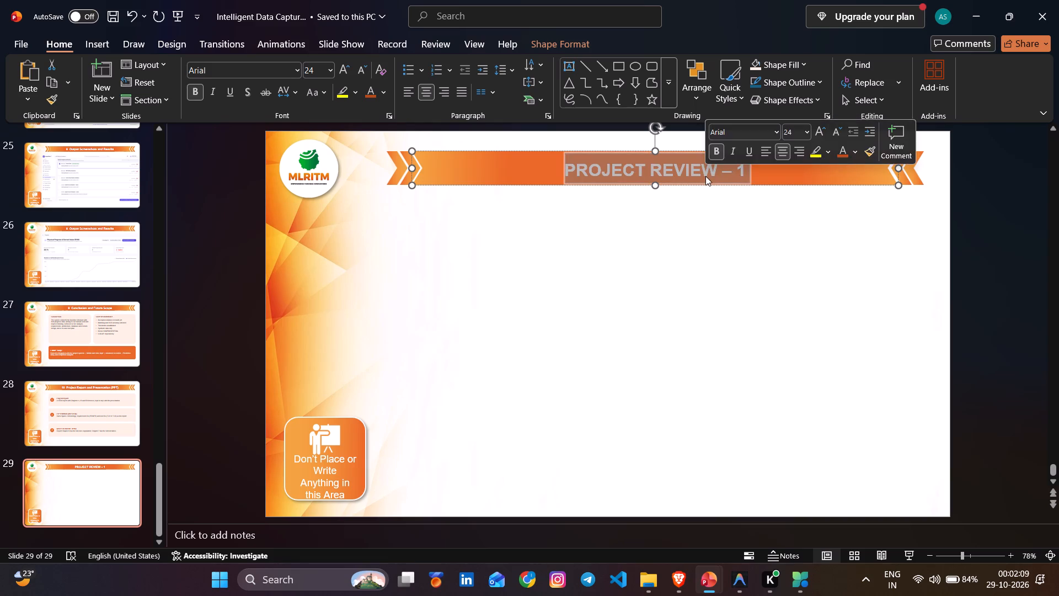
key(BackSpace)
click(643, 301)
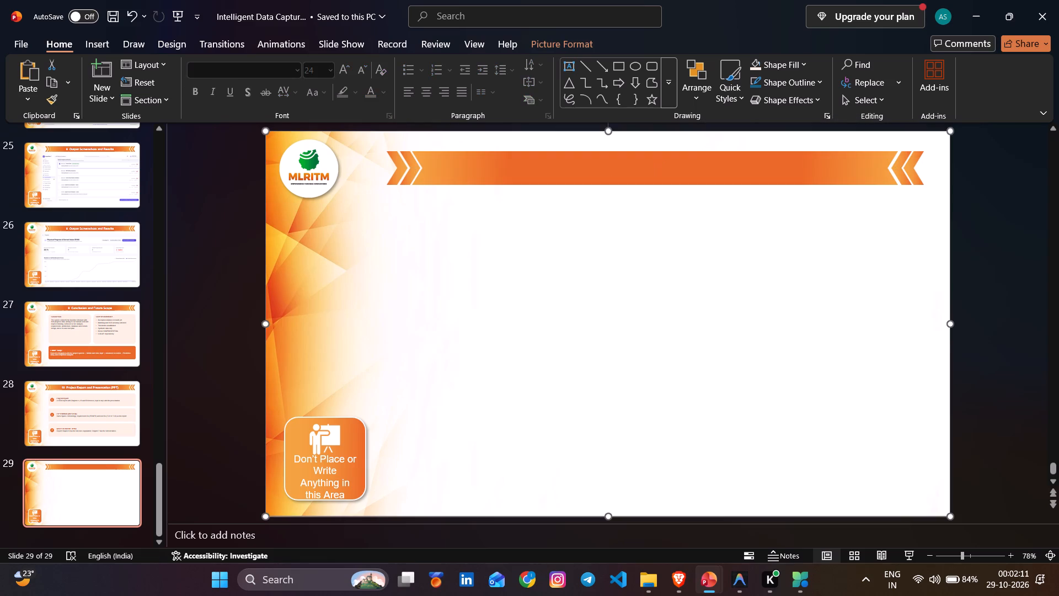
Remove the leading number 9 from slide 27's title so it reads "Conclusion and Future Scope".
scroll(643, 342, up, 4)
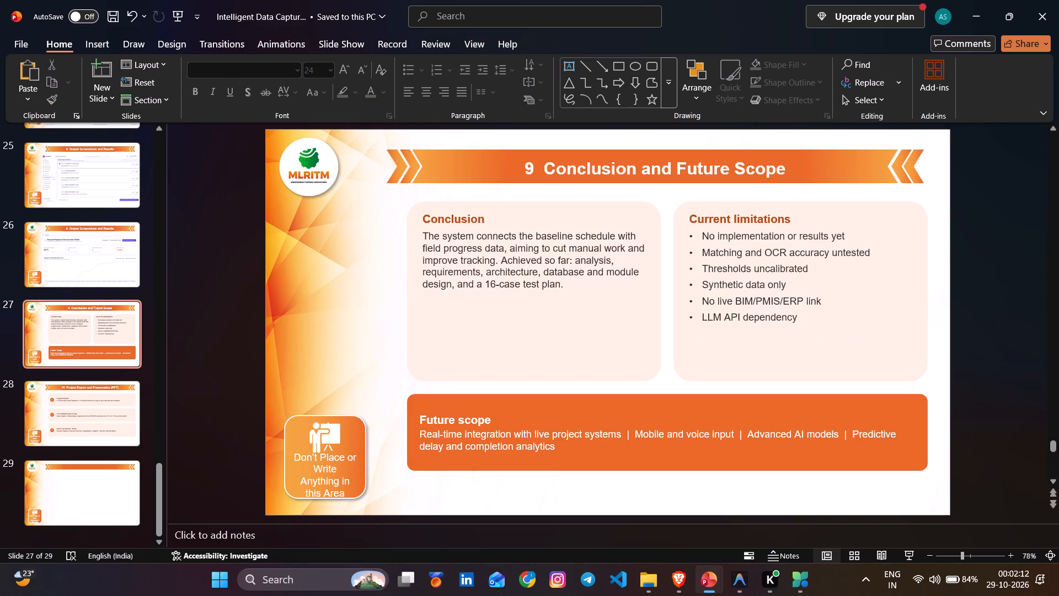
click(532, 174)
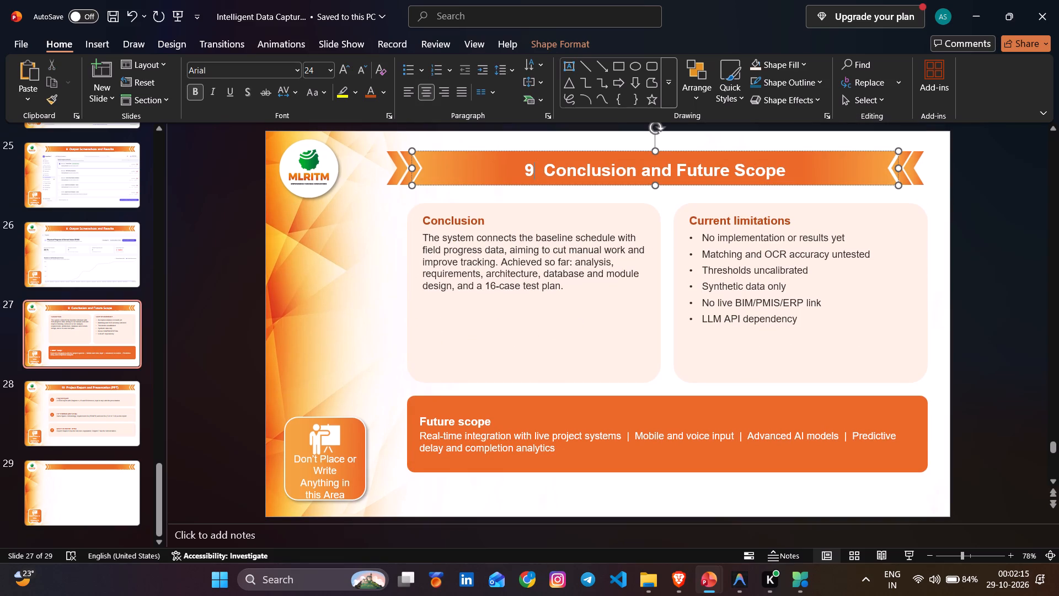
key(BackSpace)
Remove the leading number 8 from the "Output Screenshots and Results" titles on slides 24, 25 and 26.
scroll(533, 181, up, 4)
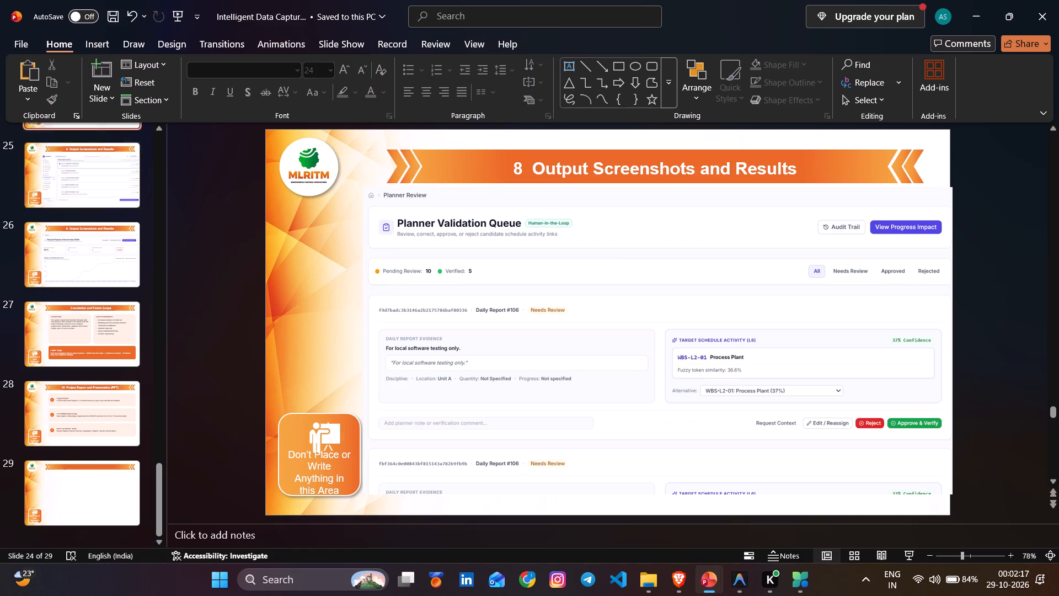
click(523, 167)
key(BackSpace)
scroll(525, 182, down, 1)
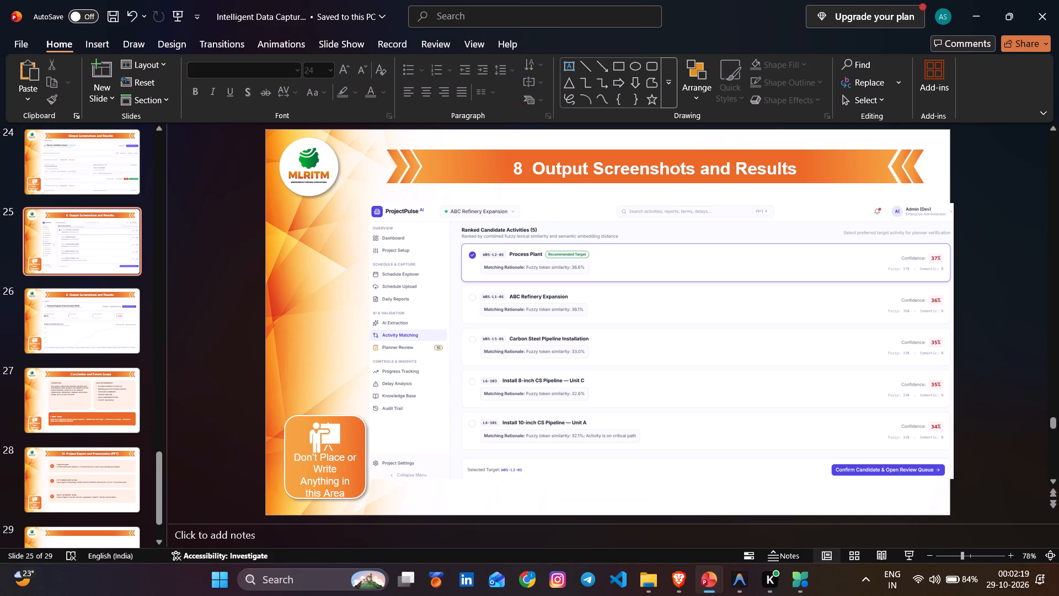
click(522, 171)
key(BackSpace)
scroll(522, 181, down, 1)
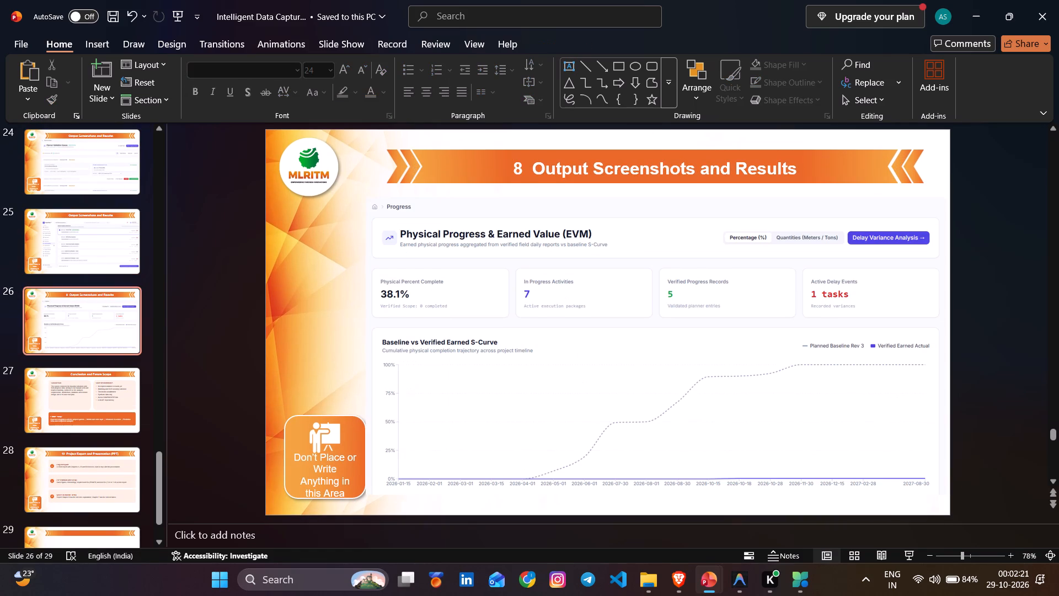
click(521, 169)
key(BackSpace)
Delete the "10 Project Report and Presentation (PPT)" slide and the blank slide at the end of the deck.
scroll(522, 179, down, 2)
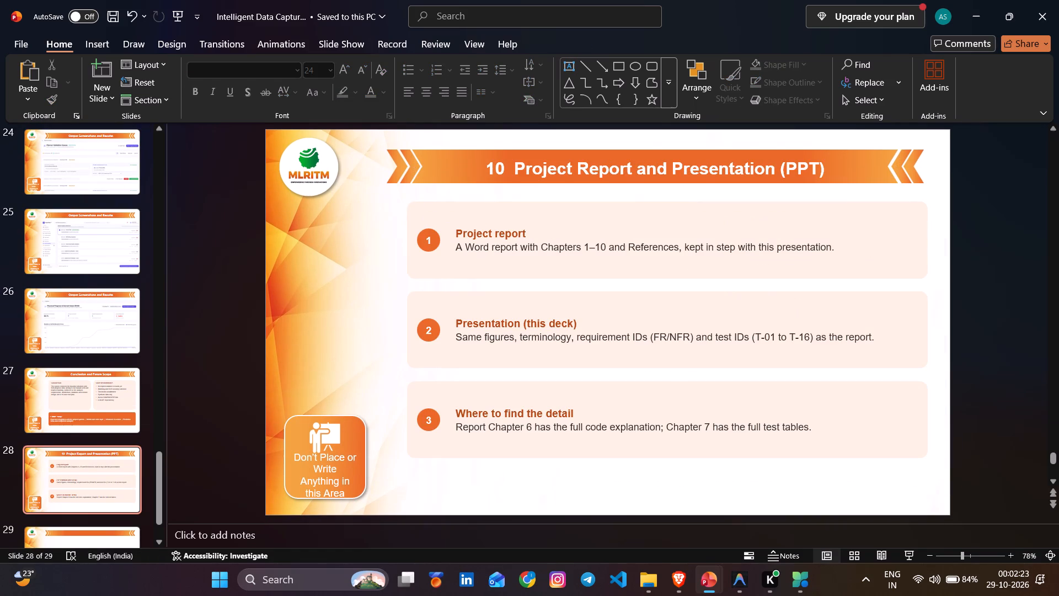
double_click(494, 162)
right_click(106, 474)
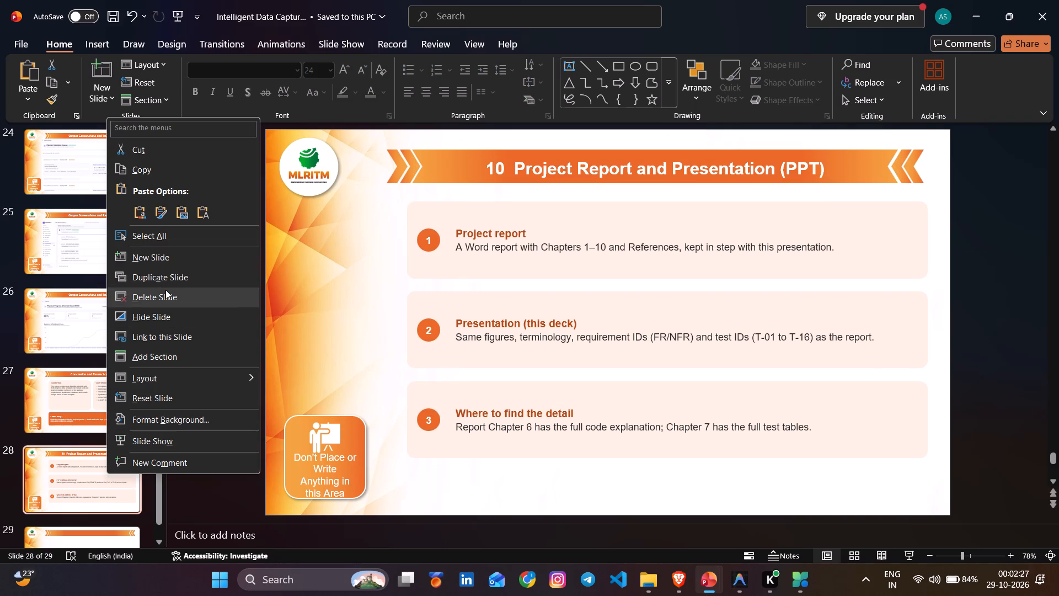
click(165, 290)
click(87, 482)
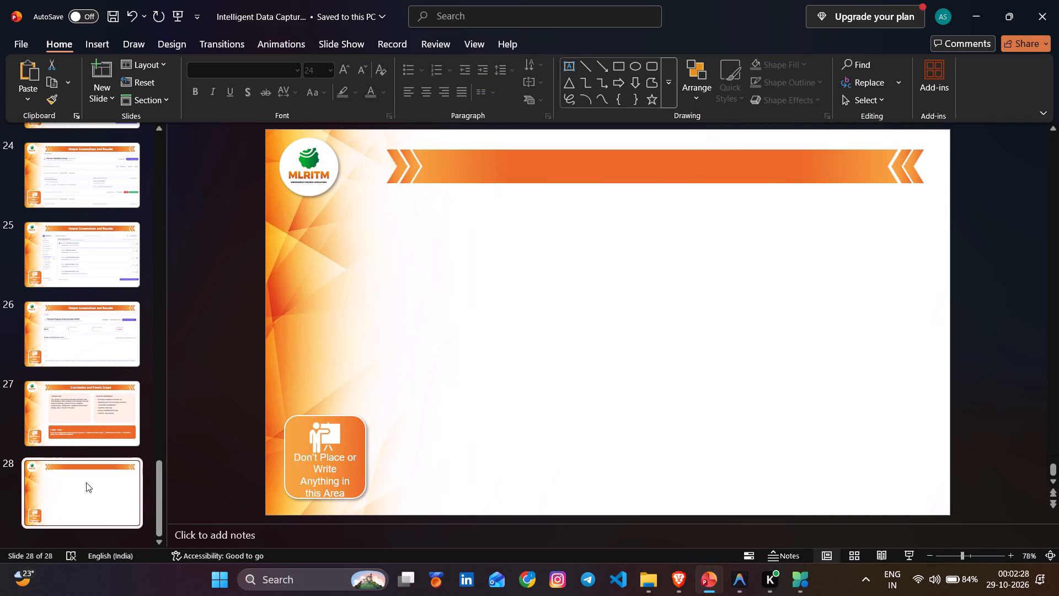
right_click(87, 492)
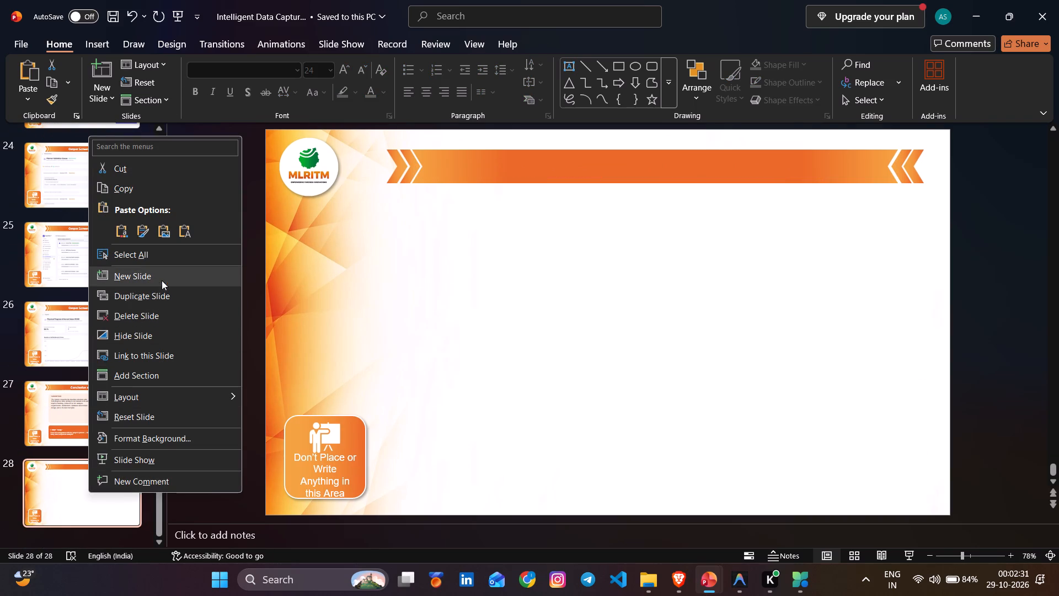
click(154, 313)
Remove the leading number 8 from the "Output Screenshots and Results" title on slide 23, the AI Entity Extraction Workbench slide.
scroll(127, 405, up, 1)
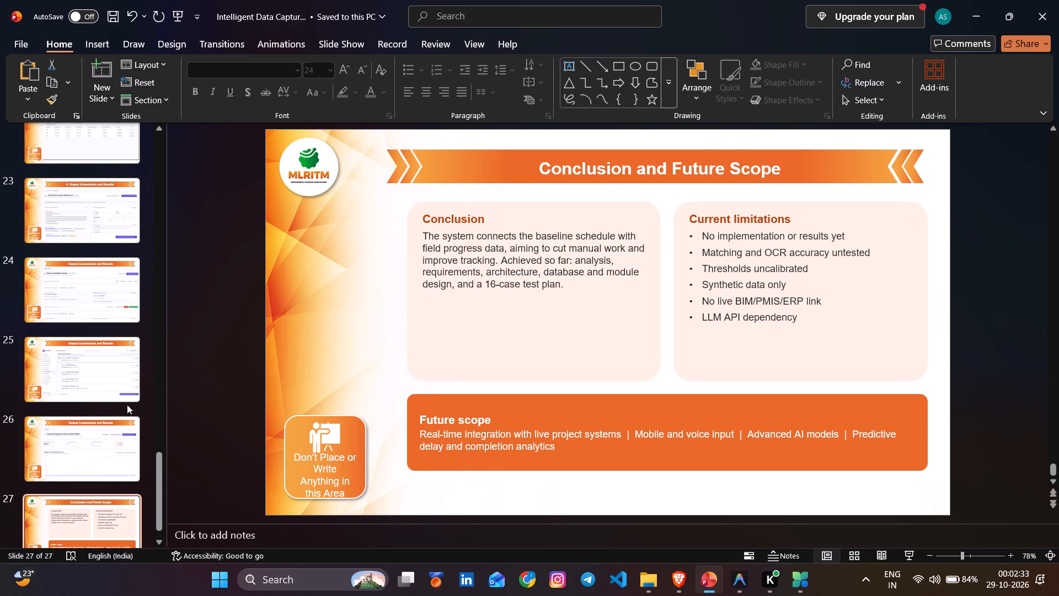
scroll(129, 405, up, 1)
click(116, 482)
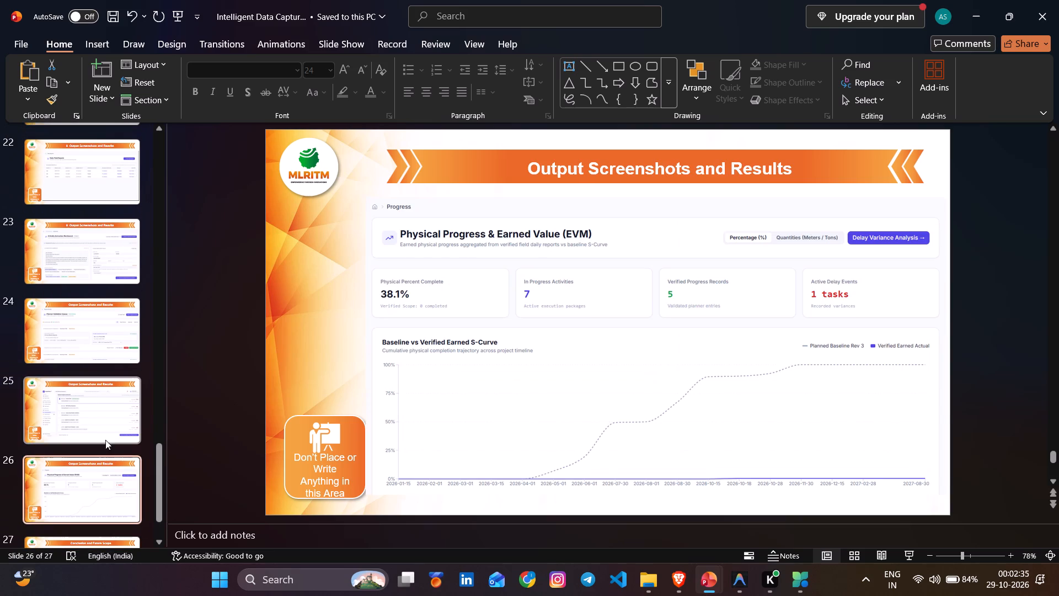
click(105, 438)
click(112, 339)
scroll(113, 344, up, 1)
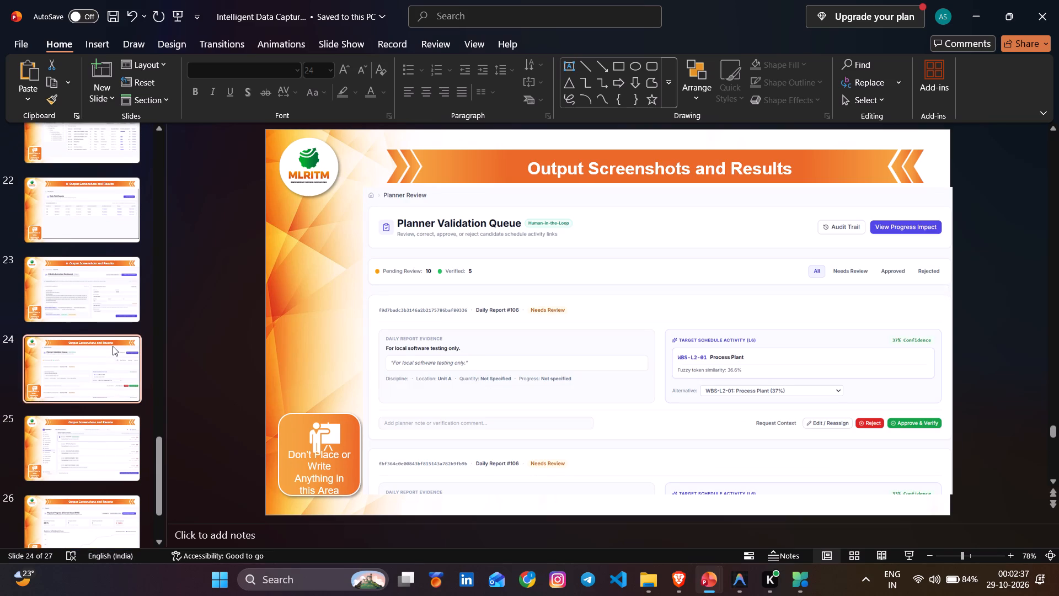
click(110, 346)
click(114, 306)
scroll(110, 283, up, 1)
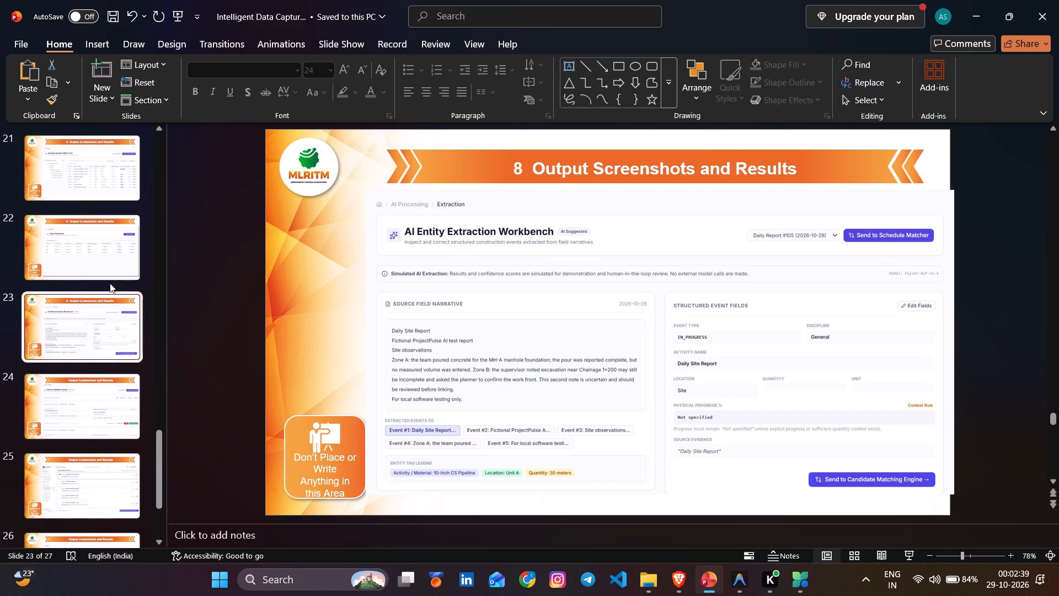
click(524, 165)
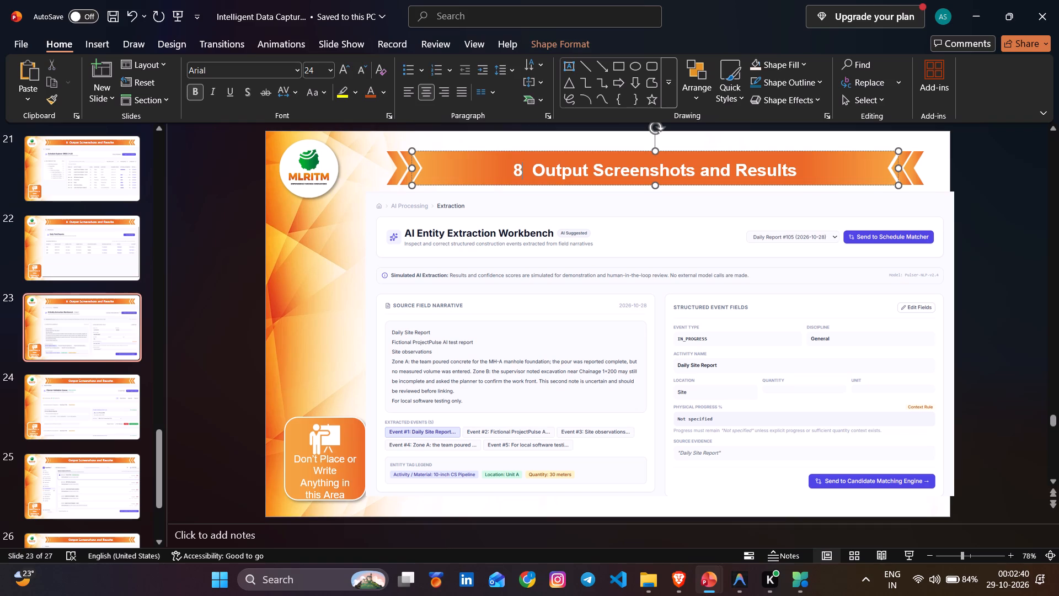
key(BackSpace)
Remove the leading number 8 from the "Output Screenshots and Results" title on slide 22, the Daily Field Reports slide.
click(91, 263)
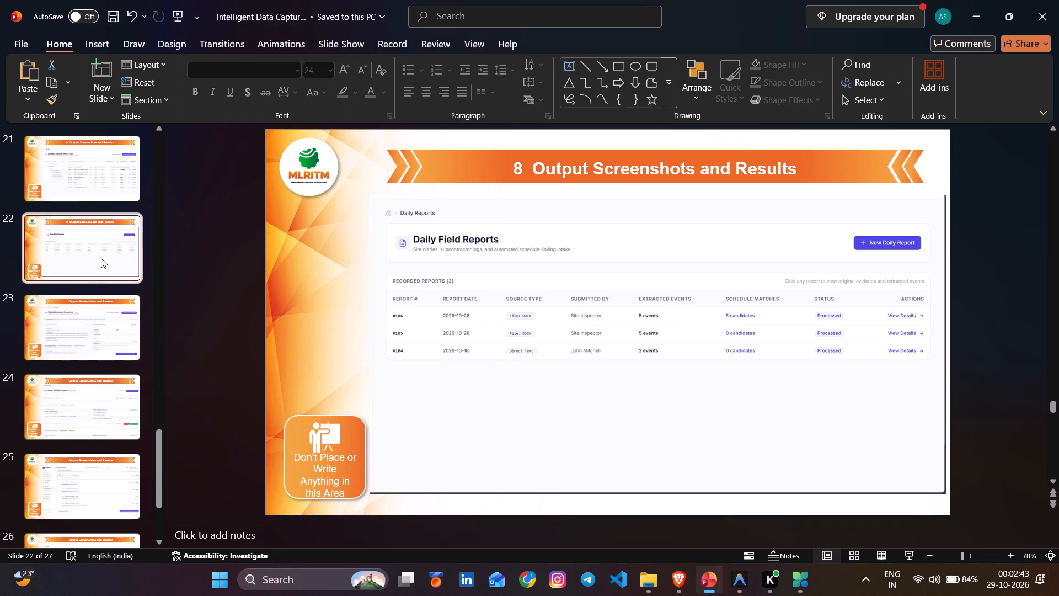
click(516, 168)
click(518, 169)
click(522, 174)
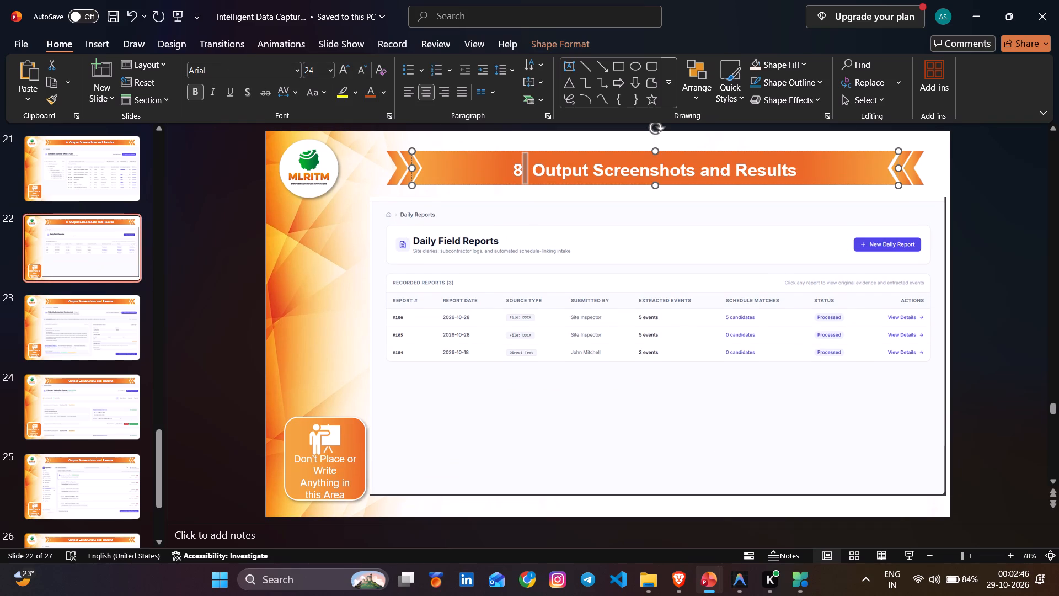
key(BackSpace)
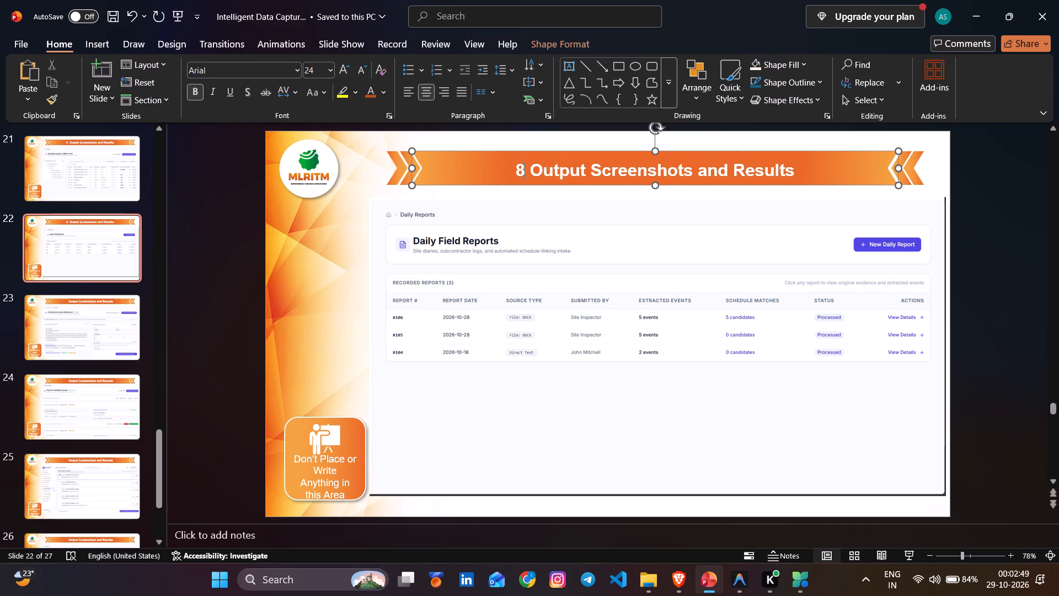
key(BackSpace)
Remove the leading number 8 from the "Output Screenshots and Results" titles on slides 21 and 20.
scroll(83, 249, up, 1)
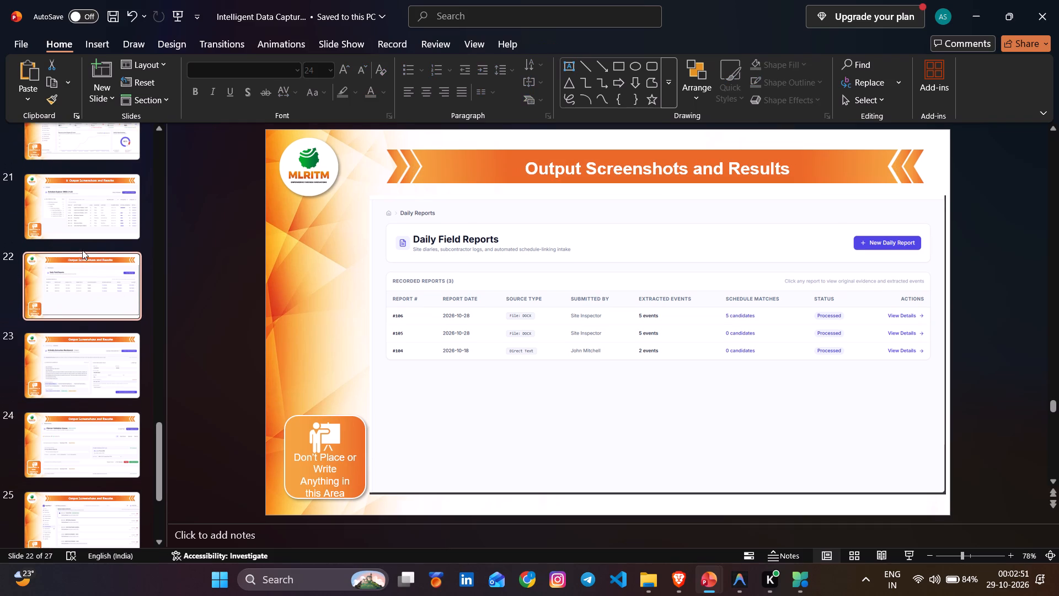
click(86, 201)
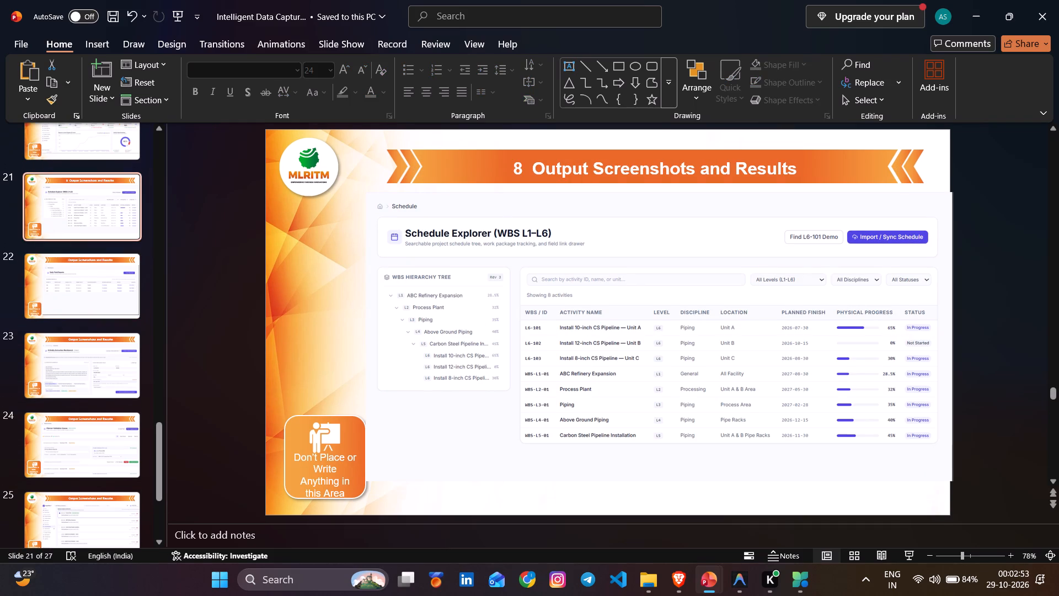
click(524, 167)
key(BackSpace)
scroll(81, 211, up, 2)
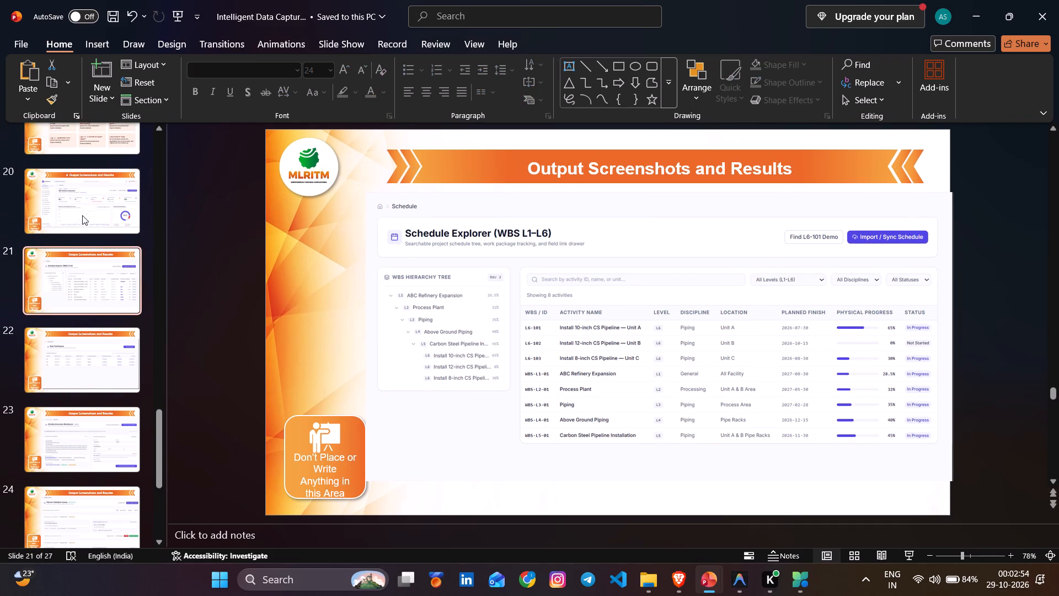
click(82, 214)
click(525, 165)
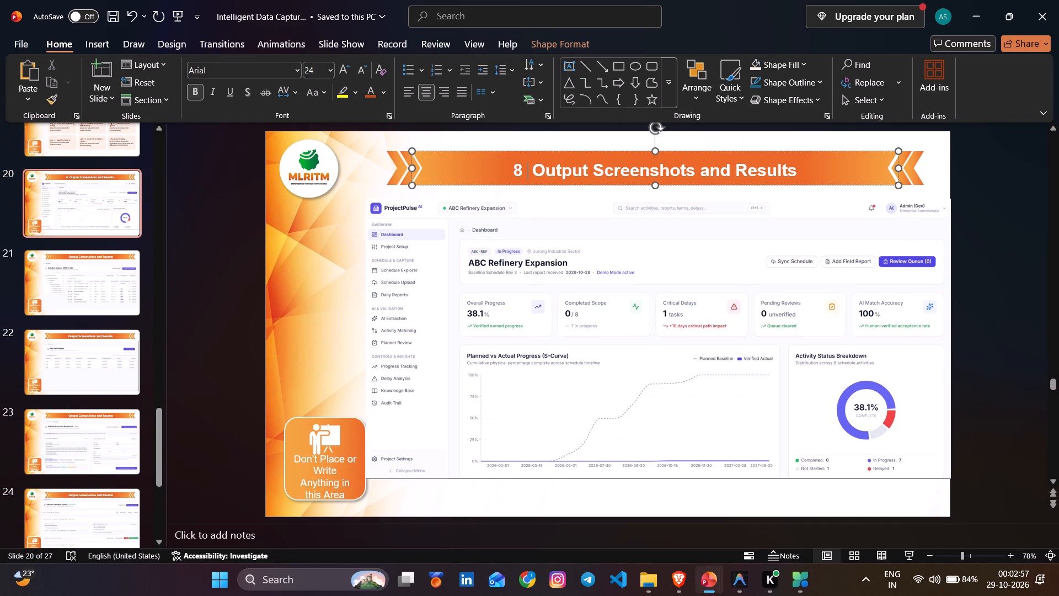
click(519, 171)
key(BackSpace)
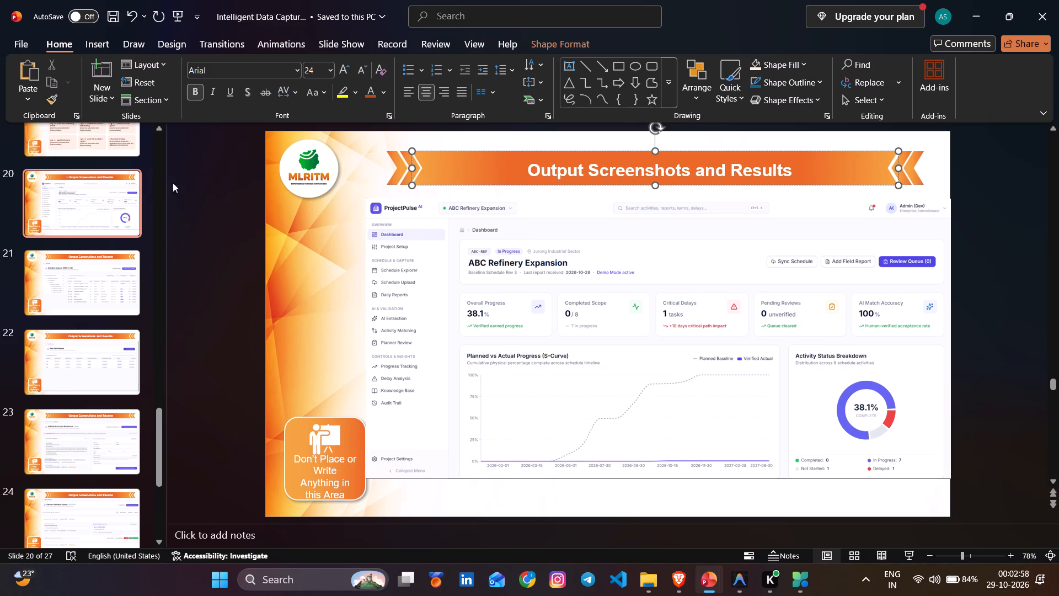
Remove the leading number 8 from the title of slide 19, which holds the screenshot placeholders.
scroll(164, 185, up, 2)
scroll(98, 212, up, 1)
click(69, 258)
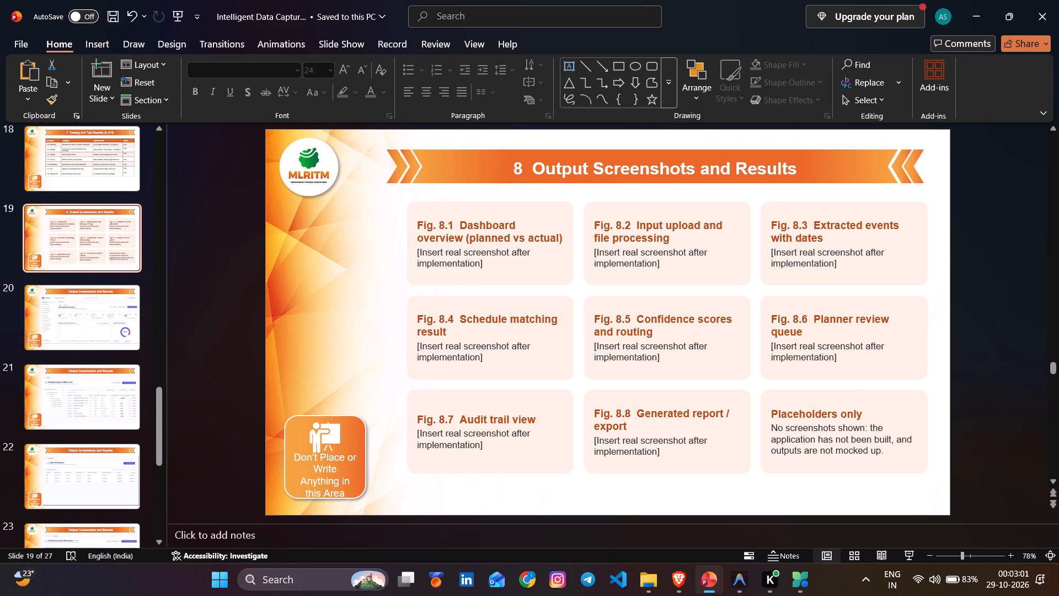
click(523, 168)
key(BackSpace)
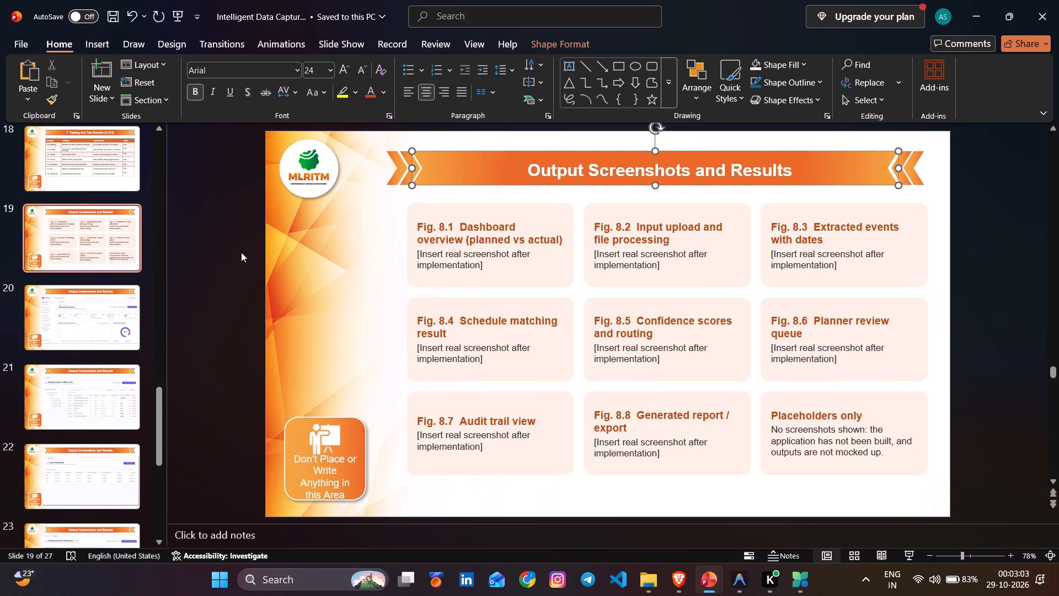
Delete slide 19 with the Fig. 8.1 to 8.8 screenshot placeholders.
right_click(105, 253)
click(149, 385)
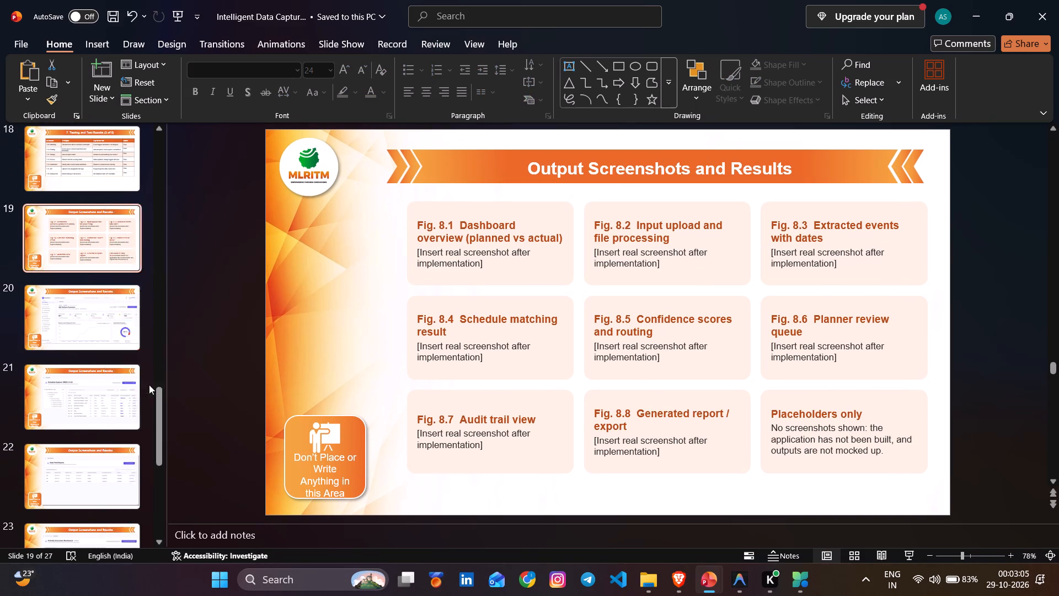
click(104, 336)
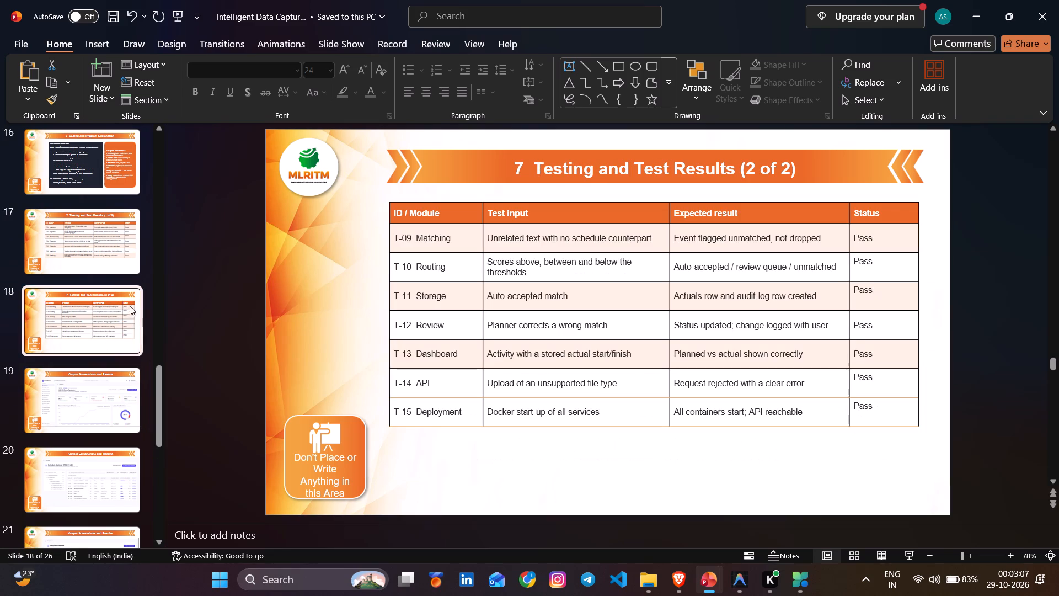
Remove the leading number 7 from slide 18's title so it reads "Testing and Test Results (2 of 2)".
click(84, 222)
scroll(103, 280, up, 1)
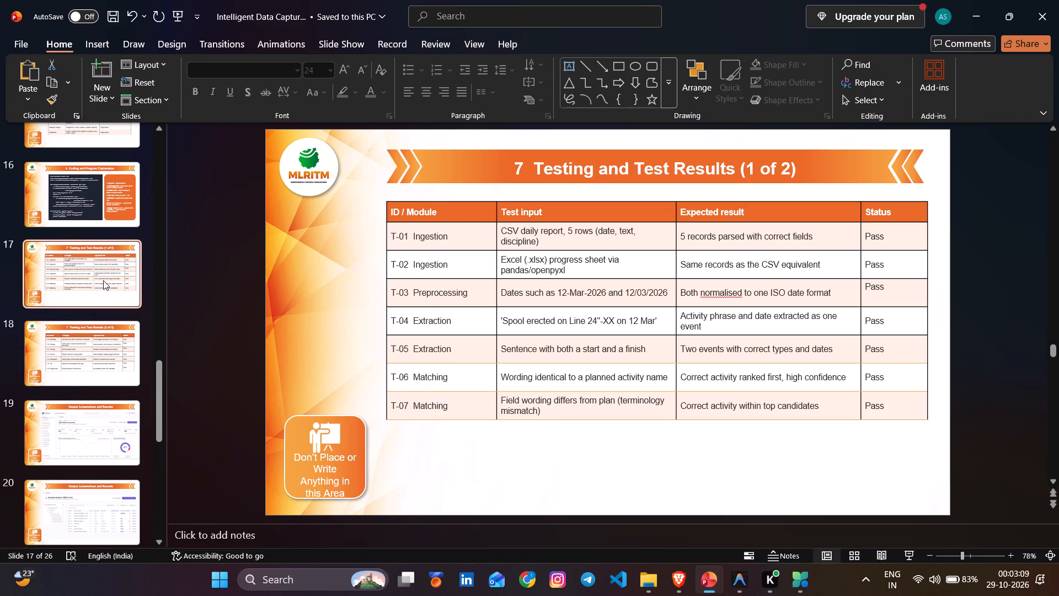
click(97, 368)
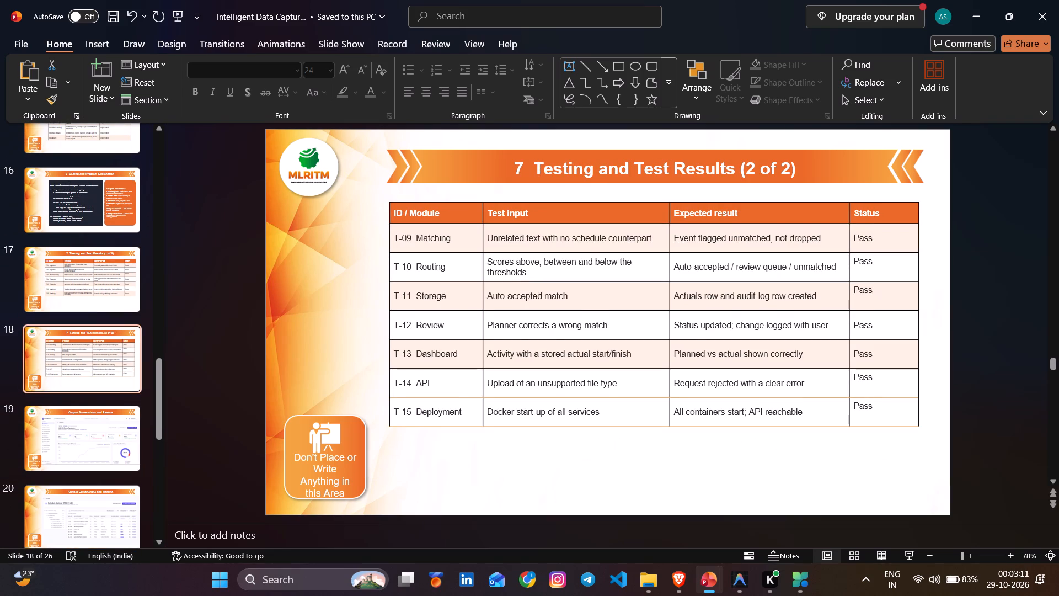
click(520, 168)
key(BackSpace)
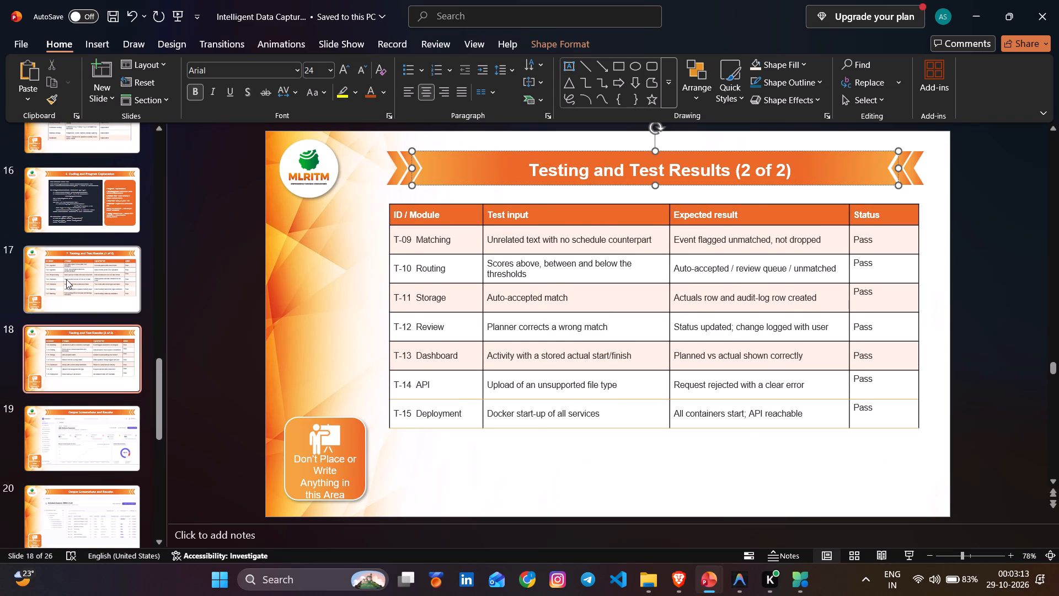
Remove the leading number 7 from slide 17's title so it reads "Testing and Test Results (1 of 2)".
click(66, 279)
click(522, 164)
key(BackSpace)
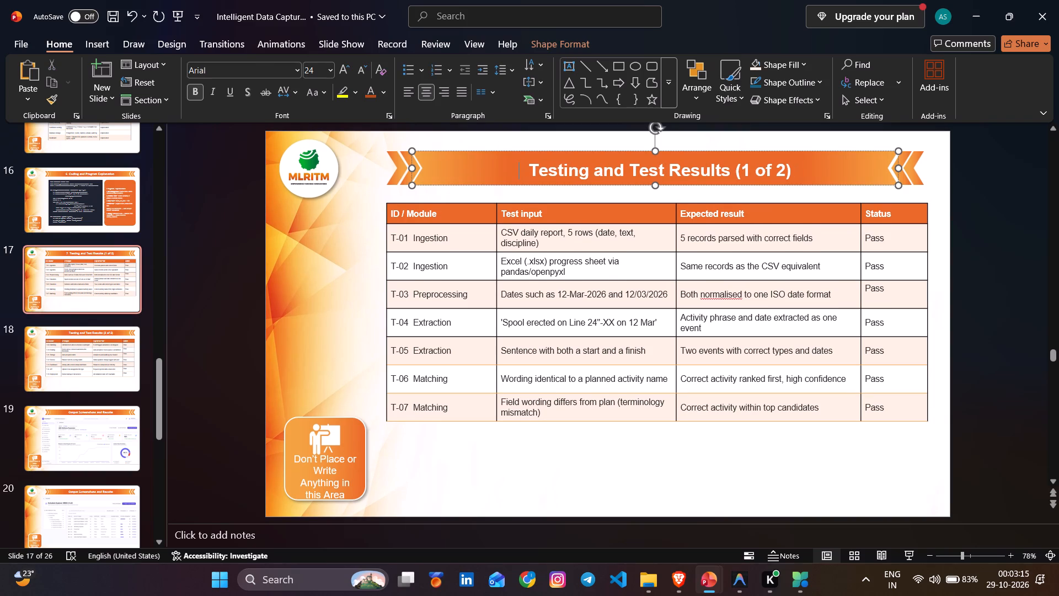
Remove the leading number 6 from slide 16's title so it reads "Coding and Program Explanation".
click(61, 218)
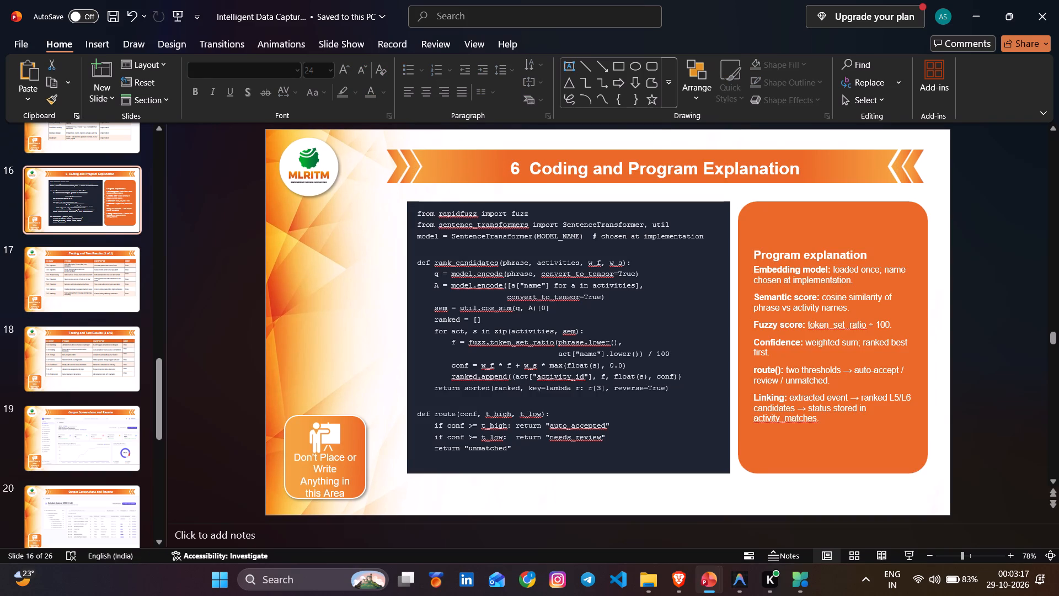
click(516, 168)
key(BackSpace)
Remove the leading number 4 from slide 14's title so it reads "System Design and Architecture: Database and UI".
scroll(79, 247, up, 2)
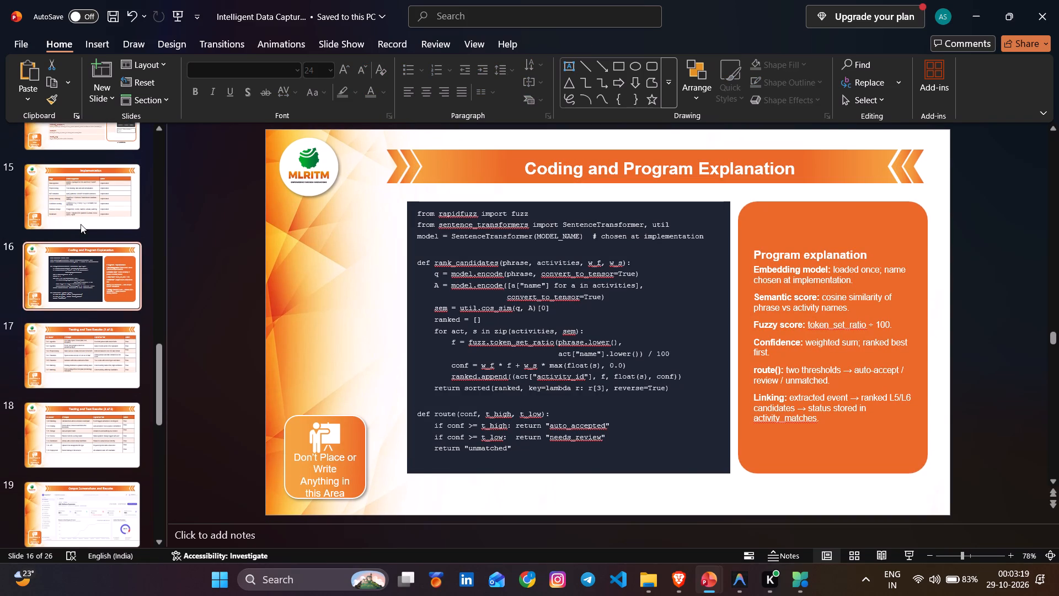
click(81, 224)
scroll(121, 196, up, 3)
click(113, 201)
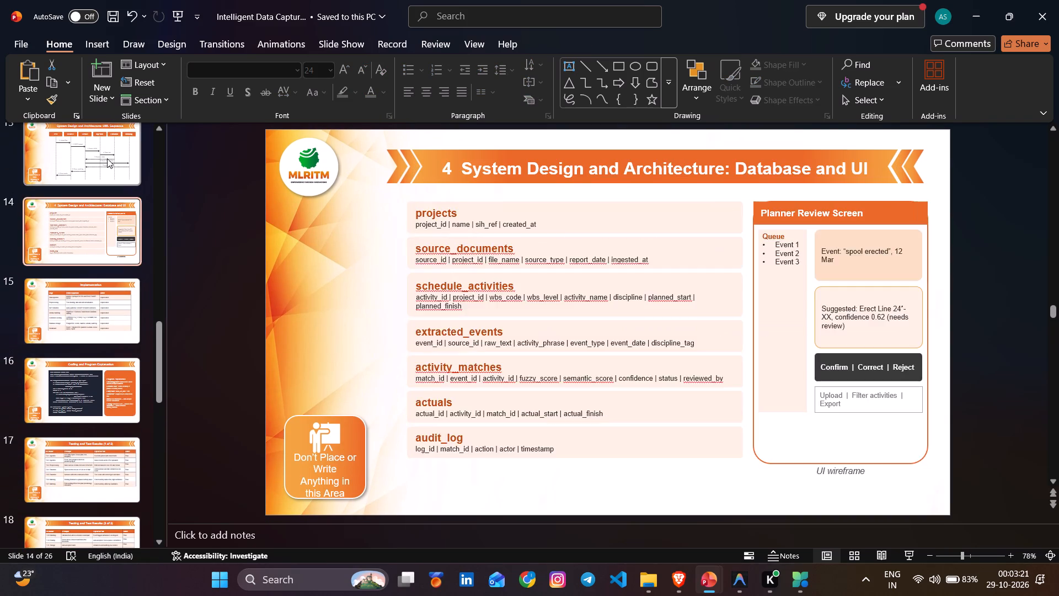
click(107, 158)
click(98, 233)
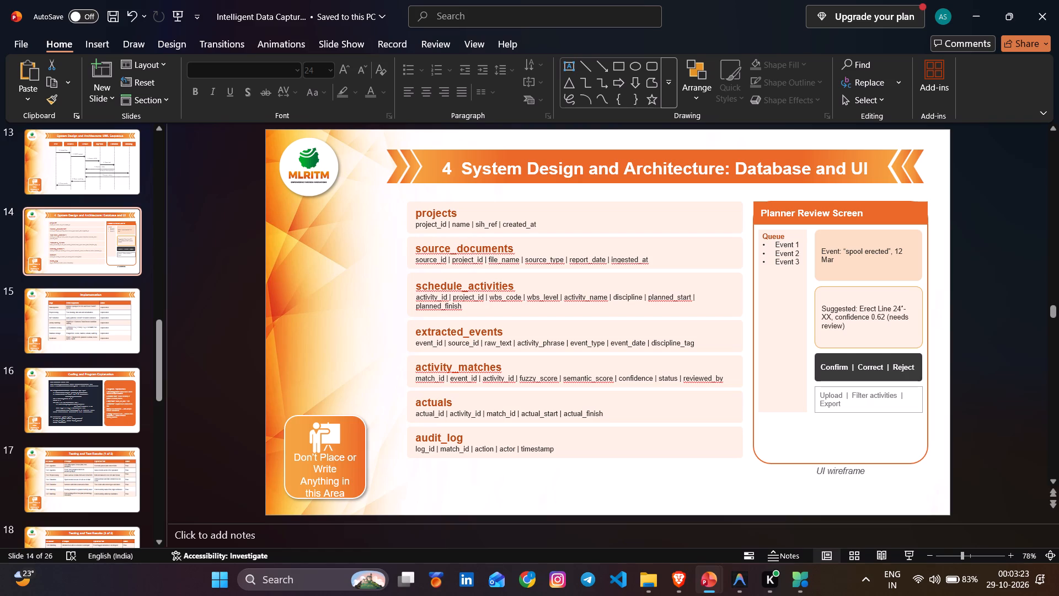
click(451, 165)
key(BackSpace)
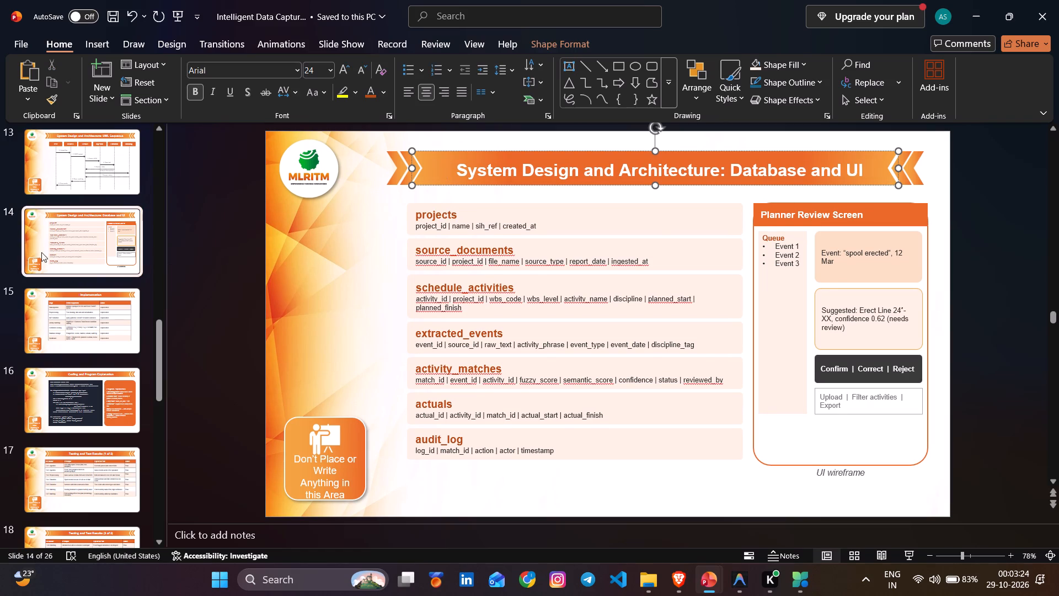
Delete slide 14 with the database tables and the Planner Review Screen wireframe.
right_click(58, 234)
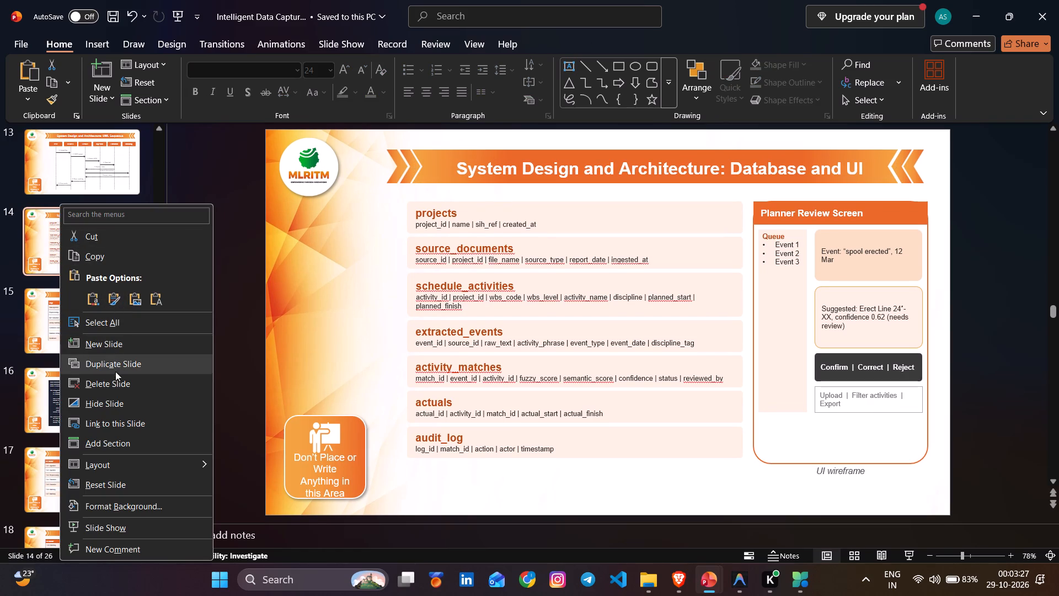
click(115, 382)
Remove the leading number 4 from slide 12's title so it reads "System Design and Architecture: Modules".
scroll(623, 253, up, 2)
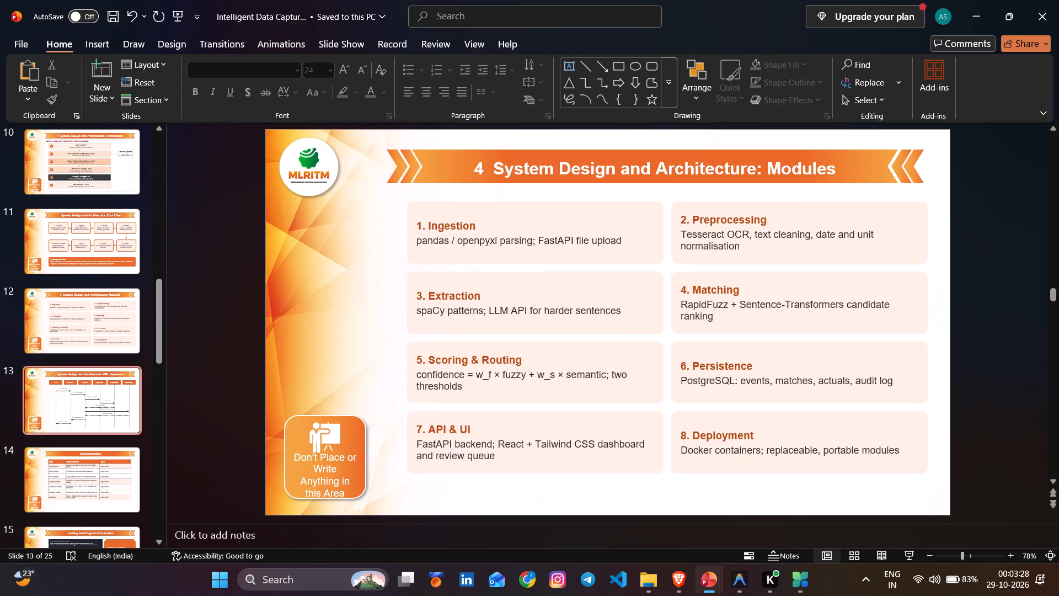
scroll(622, 254, up, 1)
scroll(614, 257, down, 1)
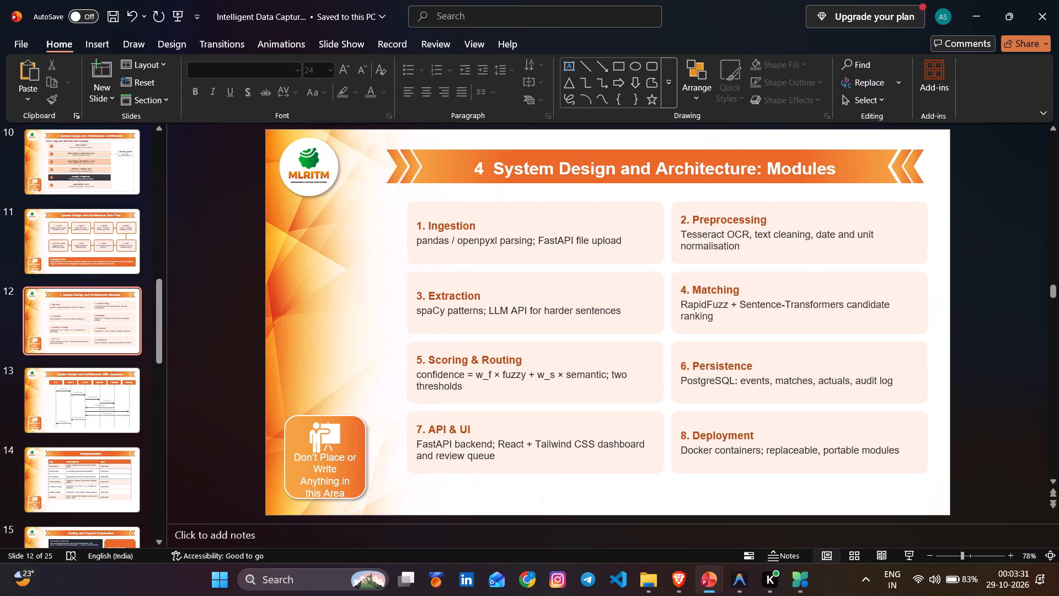
click(481, 164)
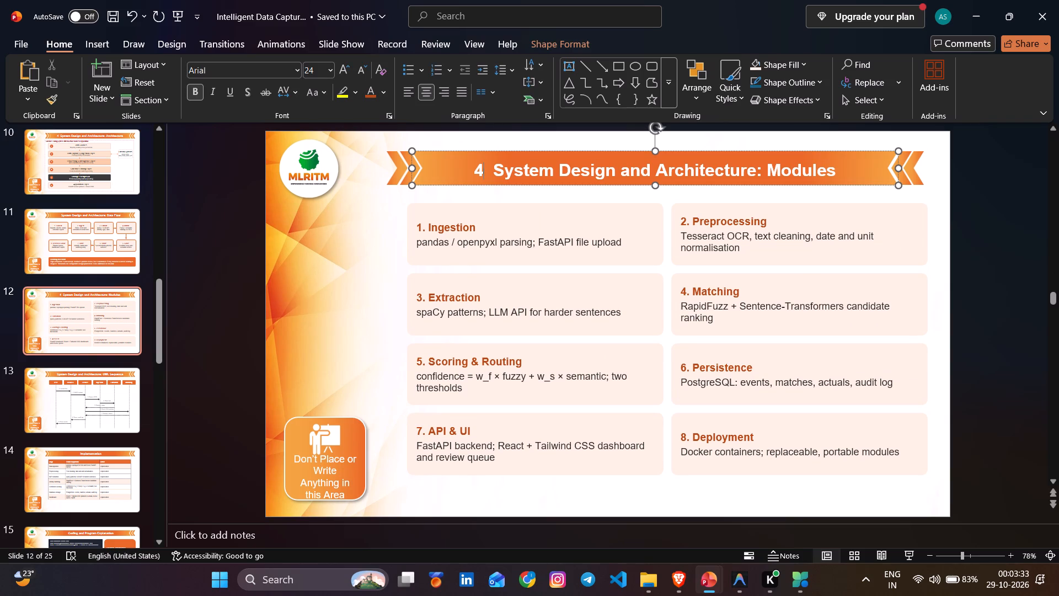
key(BackSpace)
Look back through the slides from the Modules slide to the opening title slide, checking their titles and content.
scroll(520, 247, up, 3)
click(930, 381)
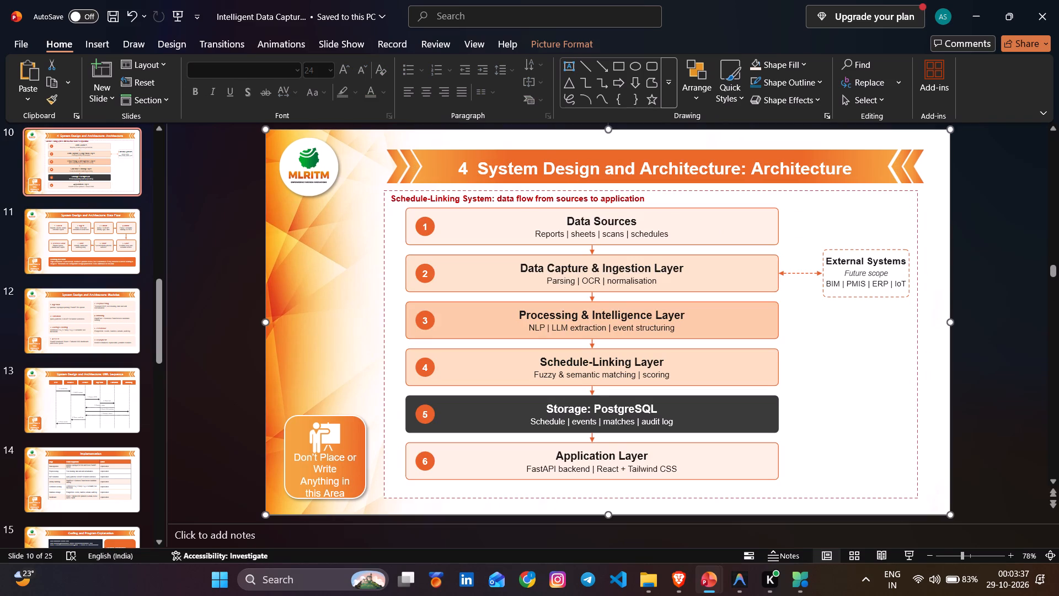
scroll(914, 451, up, 1)
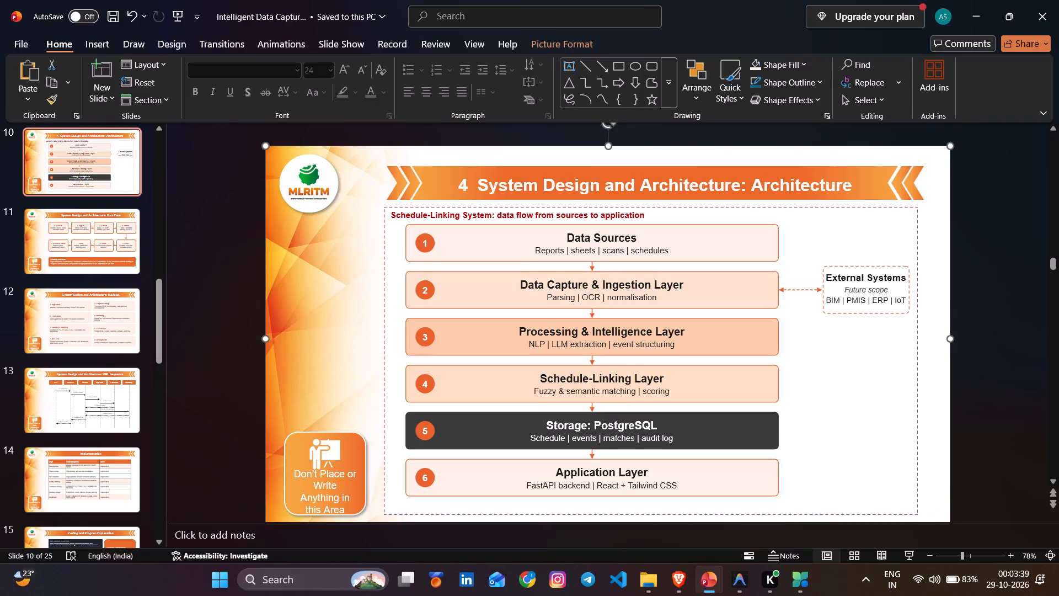
scroll(908, 444, up, 2)
scroll(779, 416, up, 3)
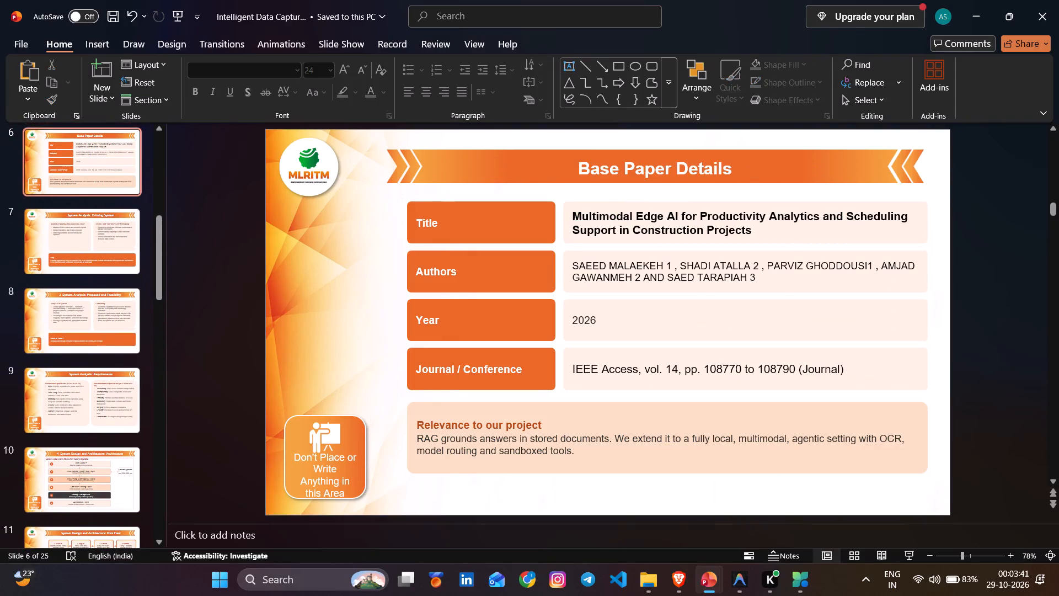
scroll(779, 416, up, 5)
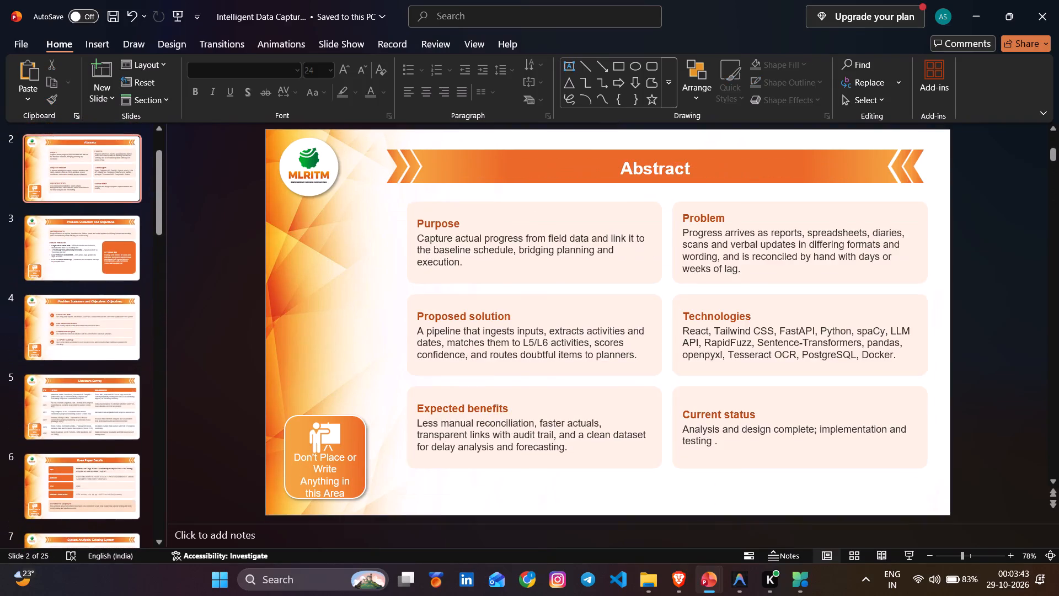
scroll(779, 416, up, 2)
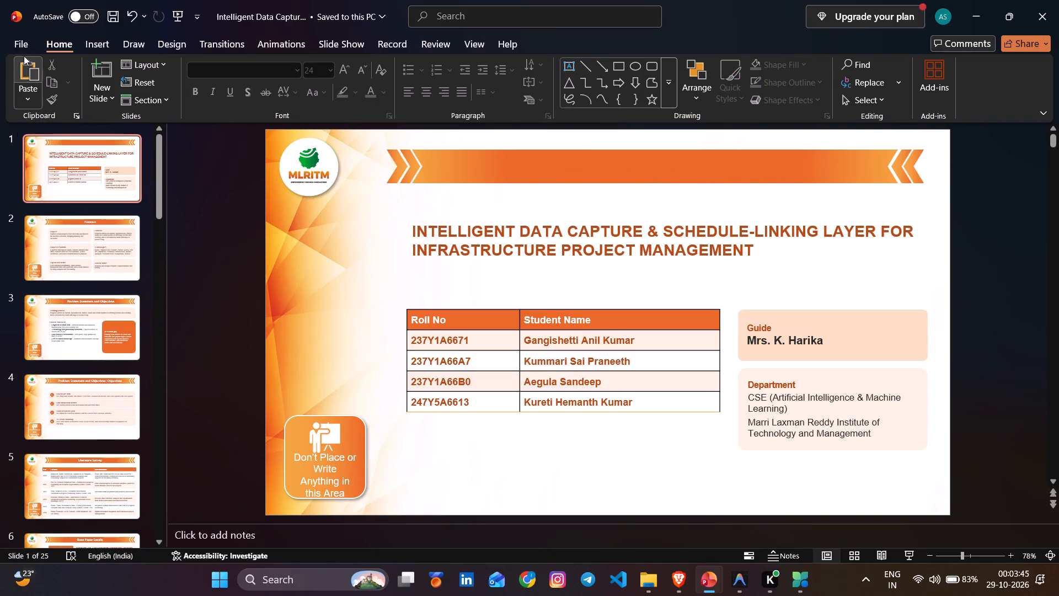
click(26, 47)
click(73, 242)
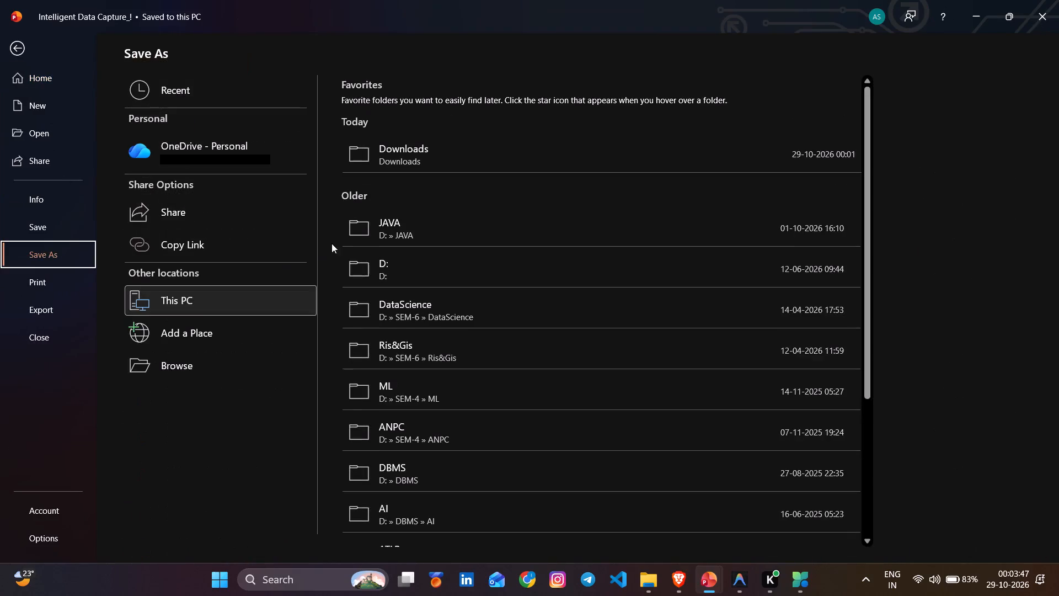
click(440, 156)
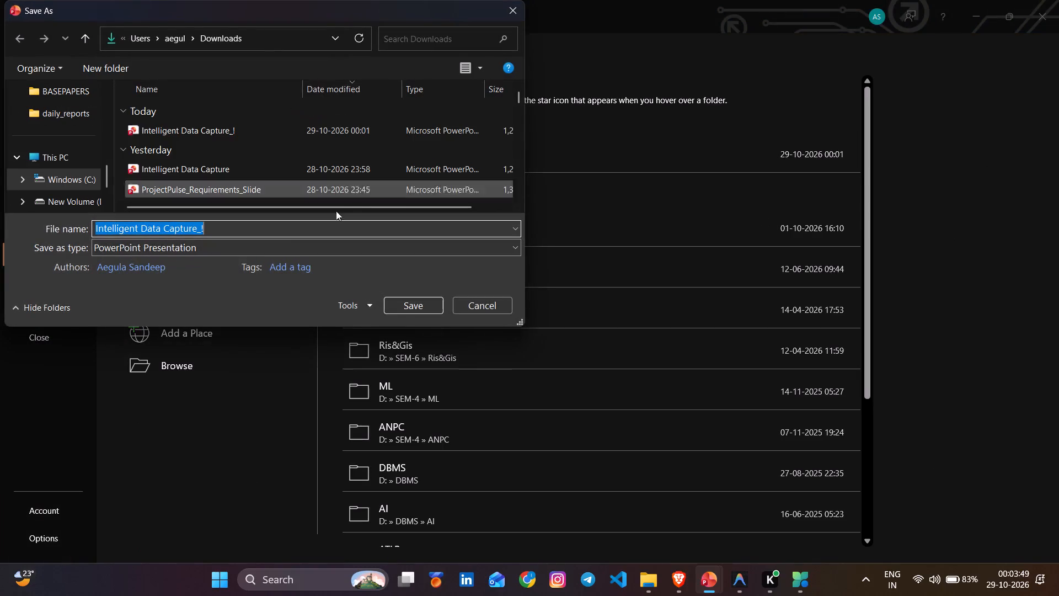
click(240, 219)
click(238, 227)
drag(238, 227, 230, 227)
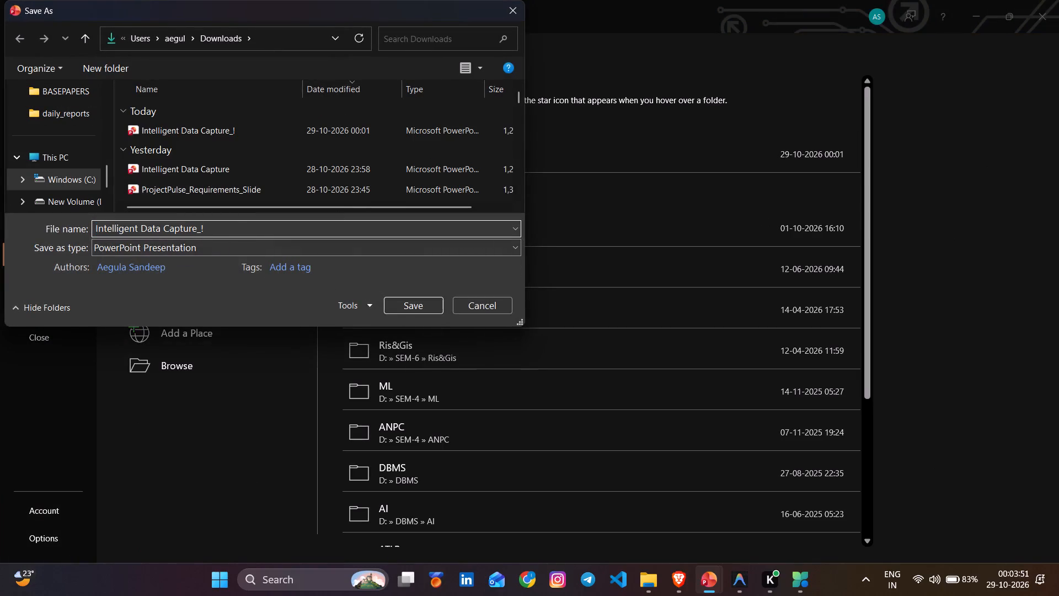
drag(230, 227, 202, 228)
key(BackSpace)
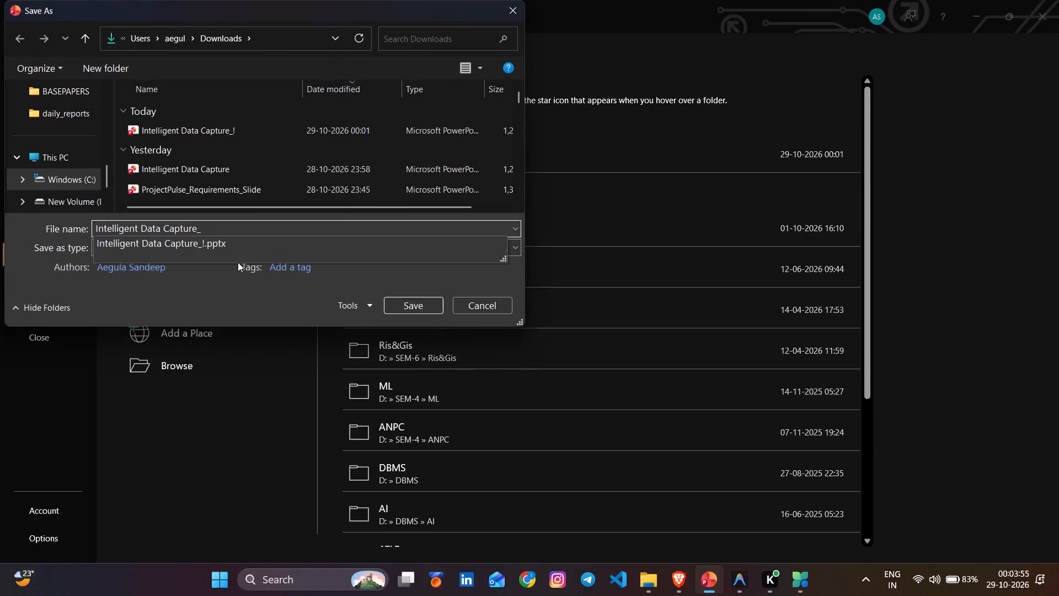
text(B)&)
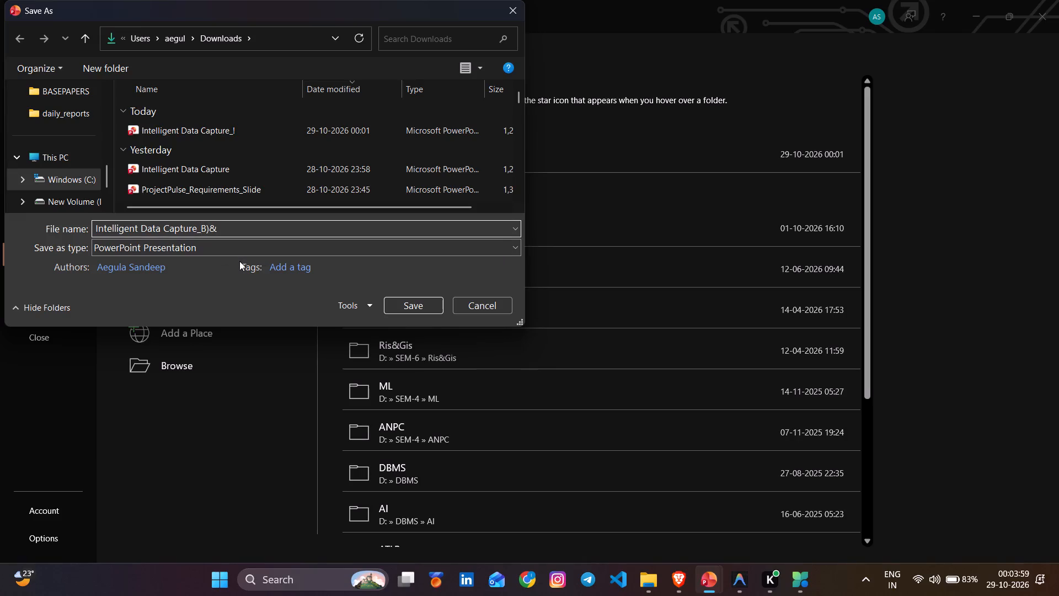
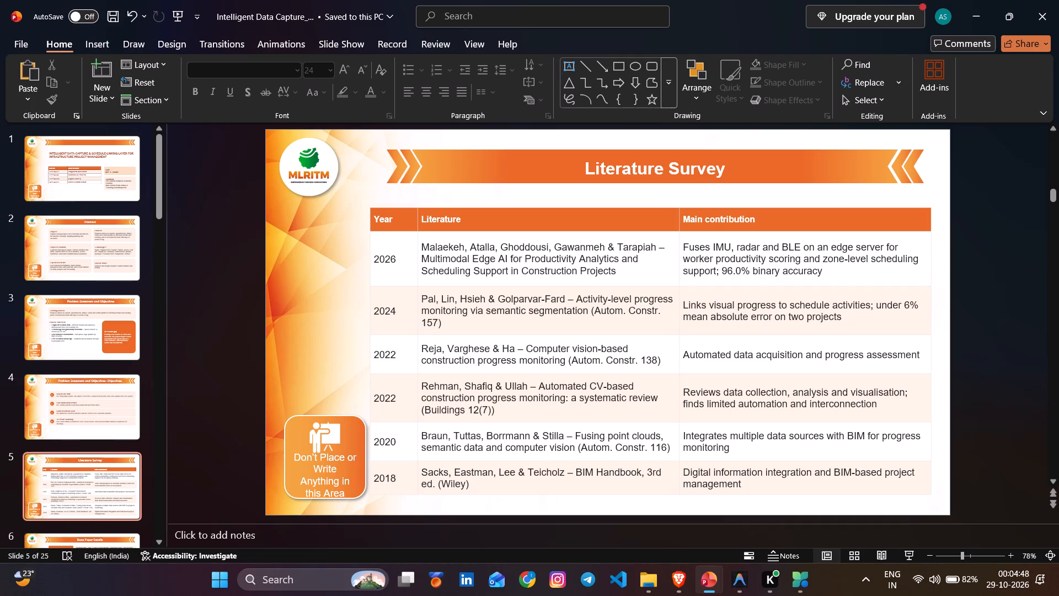
Look through the slides from Literature Survey to Conclusion and Future Scope, then back to the Objectives slide, checking their titles and content.
scroll(536, 271, down, 3)
scroll(487, 273, down, 2)
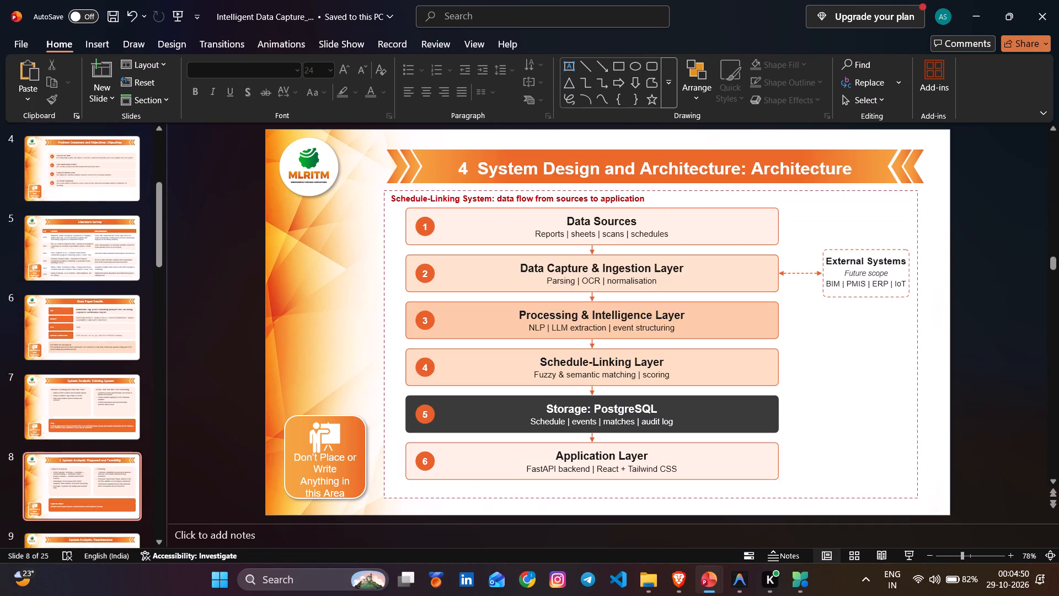
scroll(485, 273, down, 19)
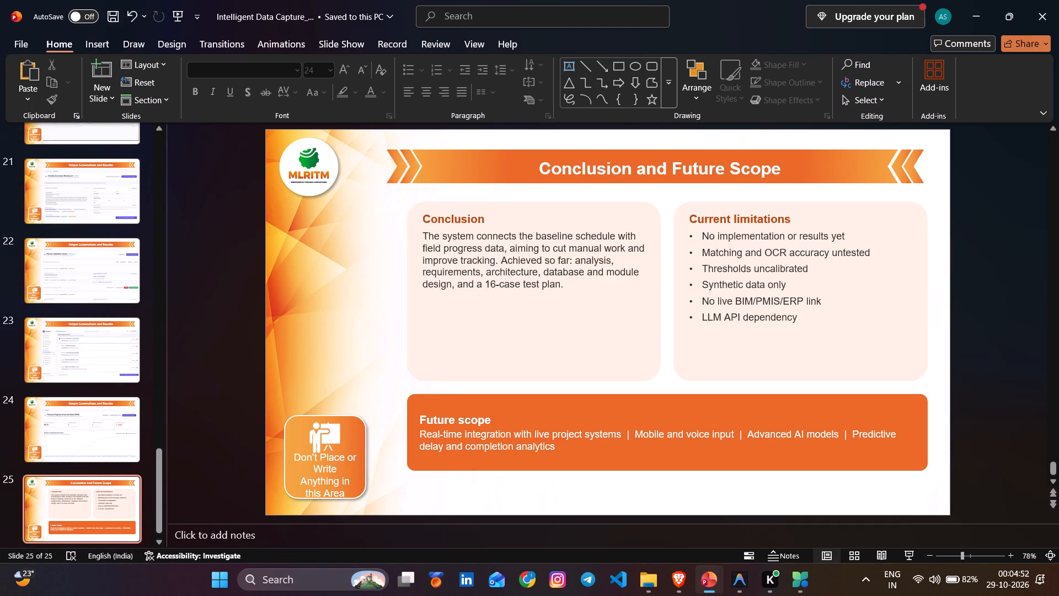
scroll(485, 273, down, 3)
scroll(485, 273, up, 13)
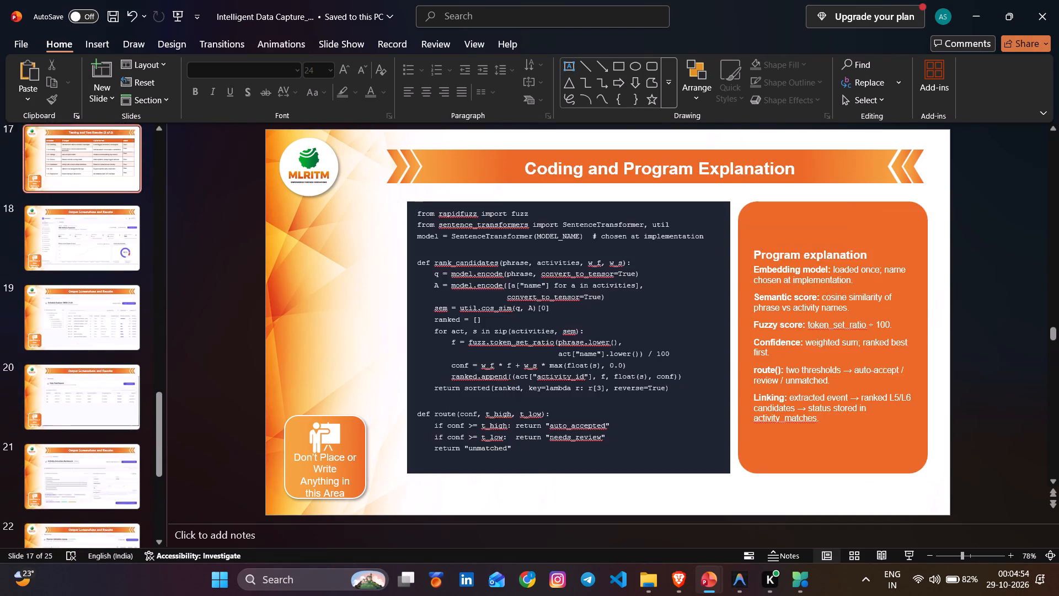
scroll(485, 273, up, 11)
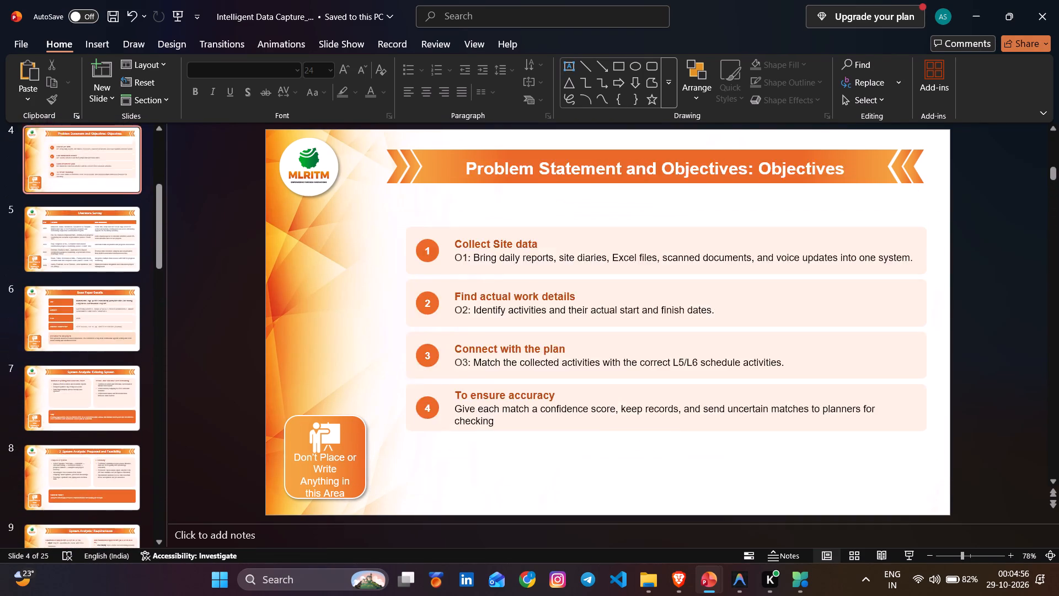